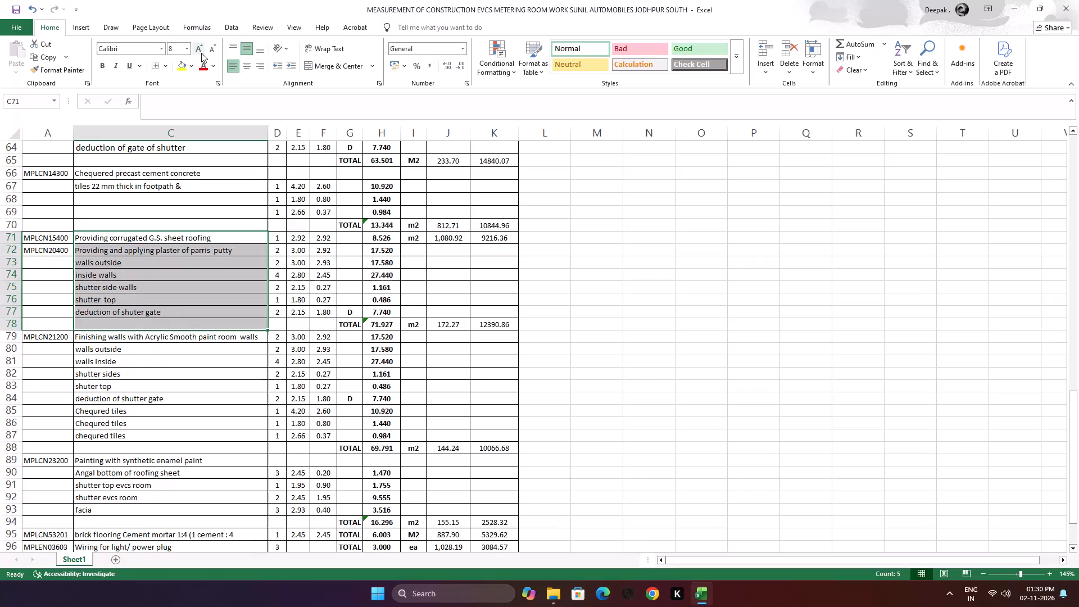
# Increase the font size of the selected descriptions in C71:C78 to 9.
pyautogui.click(201, 52)
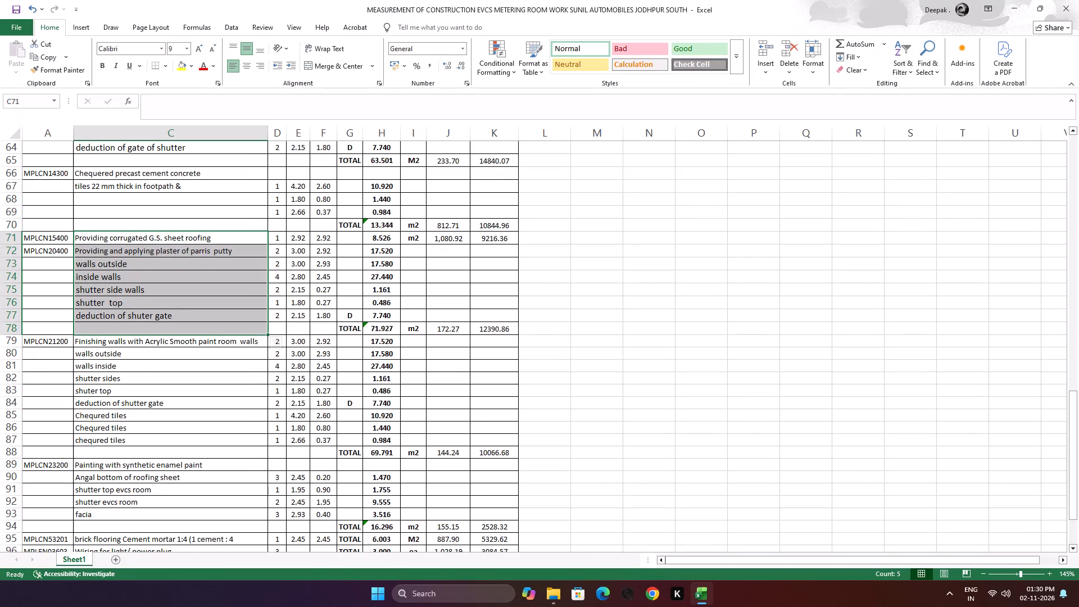
# Increase the font size of the wall finishing descriptions in C79:C88 to 9, leaving the cells unmerged.
pyautogui.scroll(-3, 203, 218)
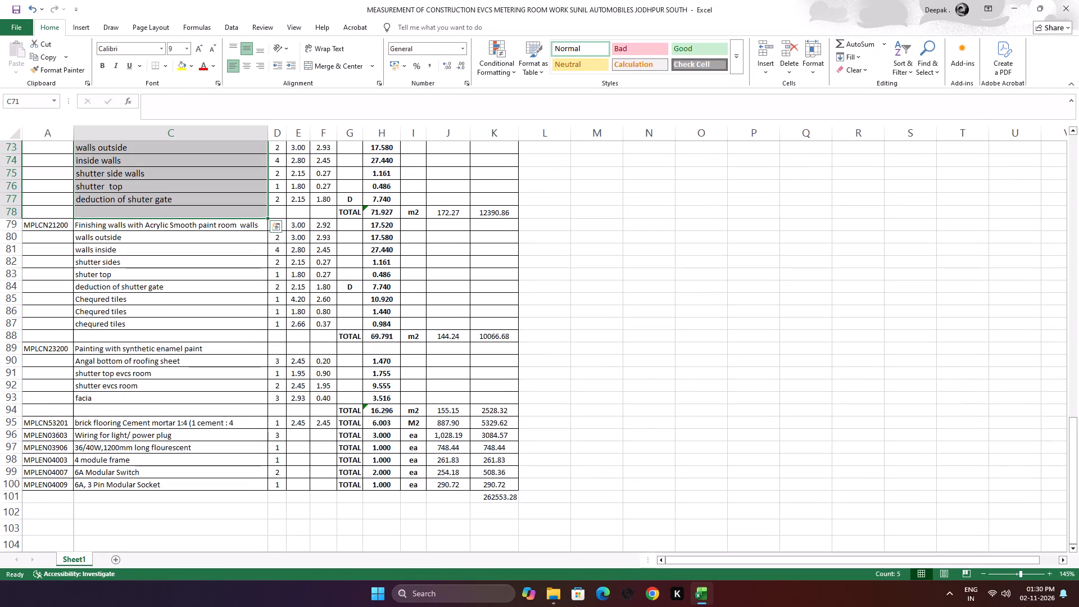
pyautogui.moveTo(169, 224); pyautogui.dragTo(176, 277)
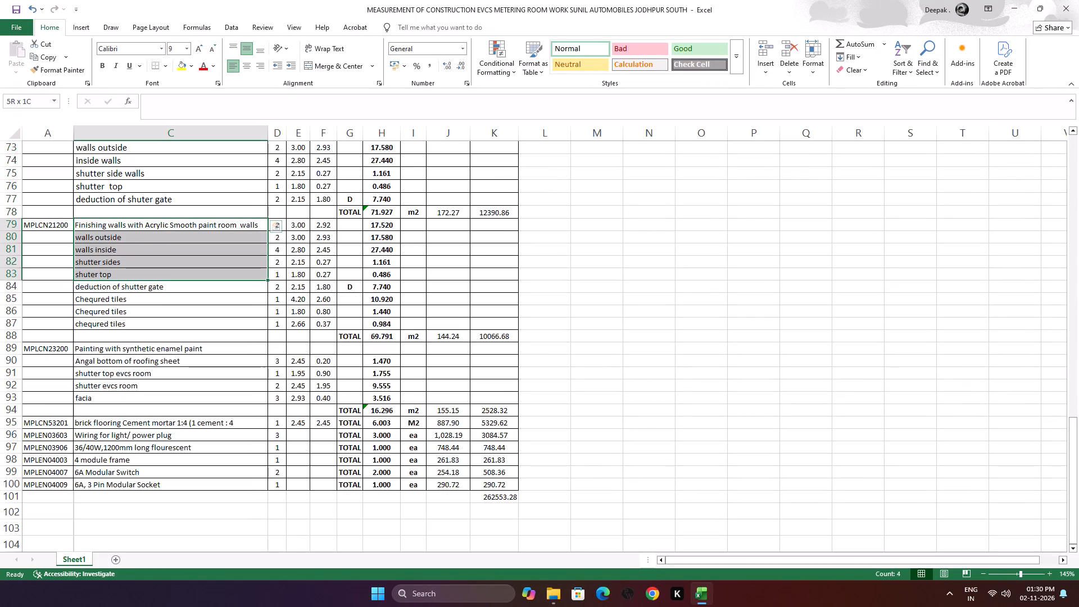
pyautogui.moveTo(176, 277); pyautogui.dragTo(184, 305)
pyautogui.moveTo(184, 307); pyautogui.dragTo(194, 327)
pyautogui.doubleClick(194, 327)
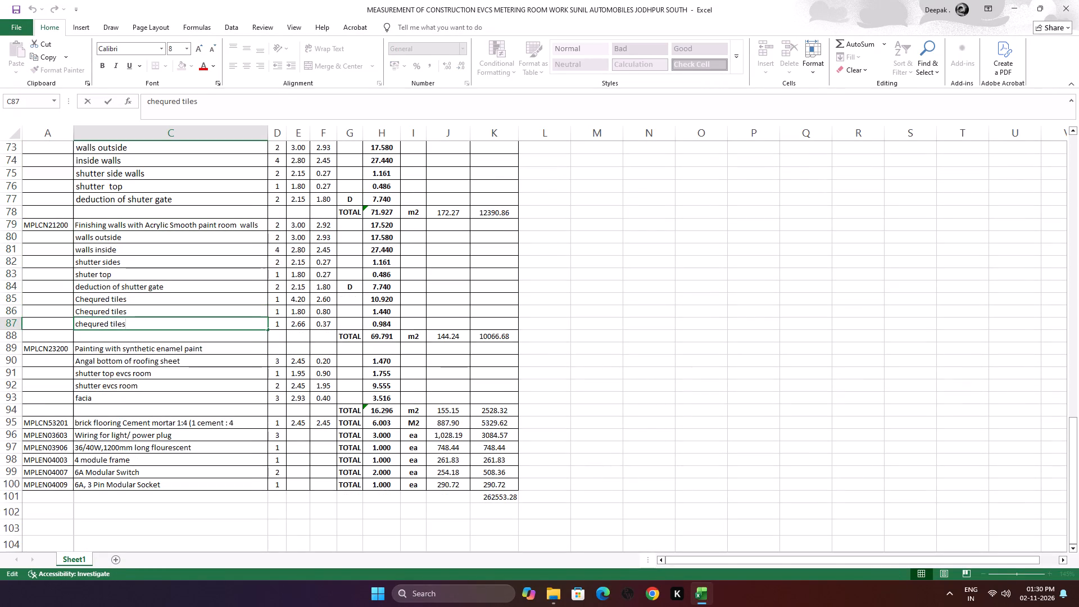
pyautogui.moveTo(189, 225); pyautogui.dragTo(200, 336)
pyautogui.doubleClick(200, 336)
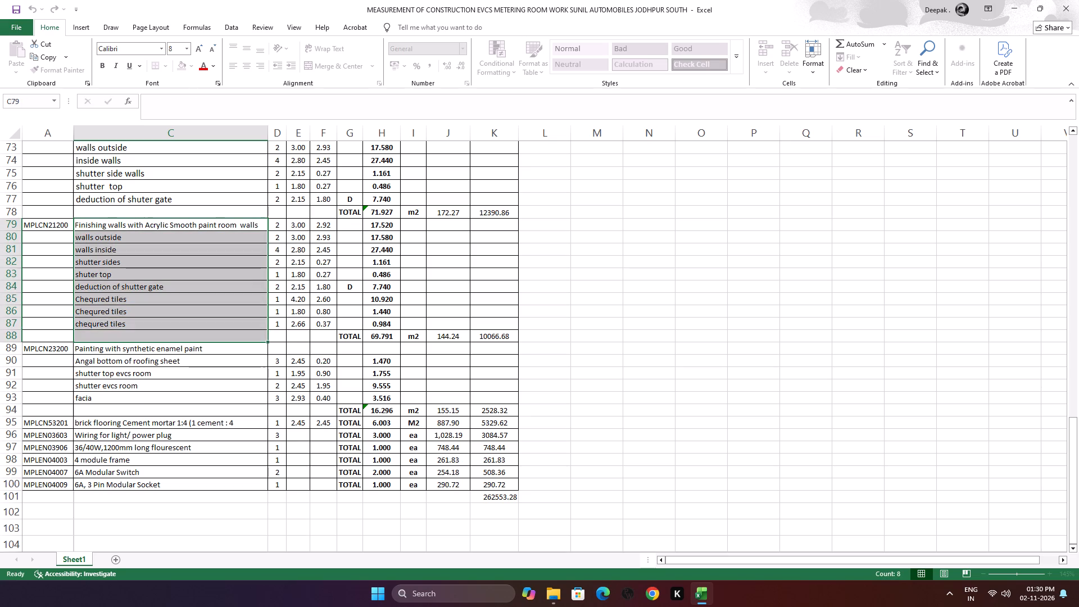
pyautogui.moveTo(177, 225); pyautogui.dragTo(195, 331)
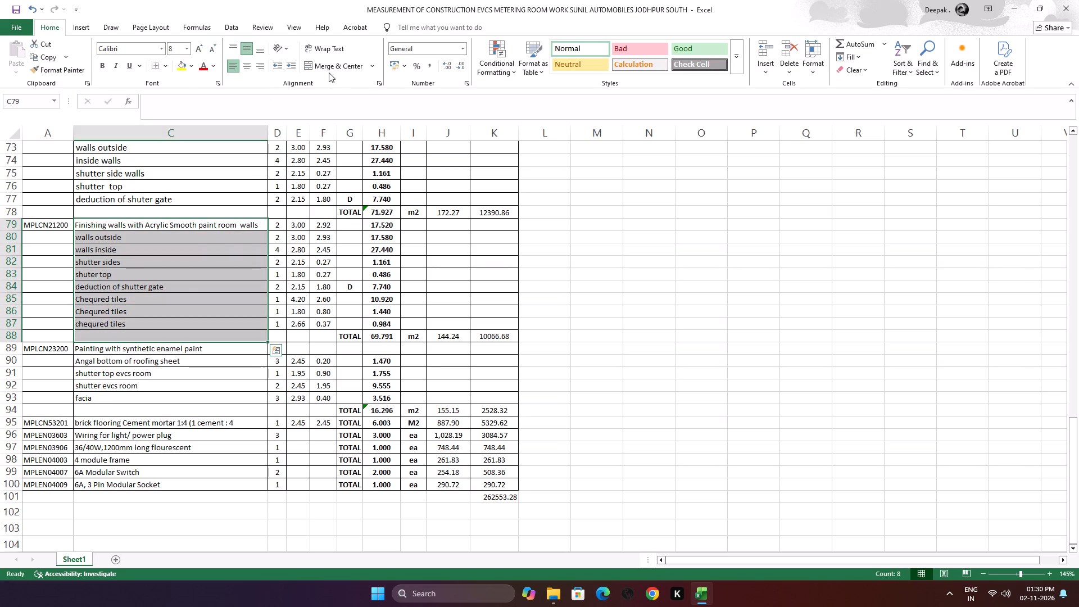
pyautogui.click(334, 66)
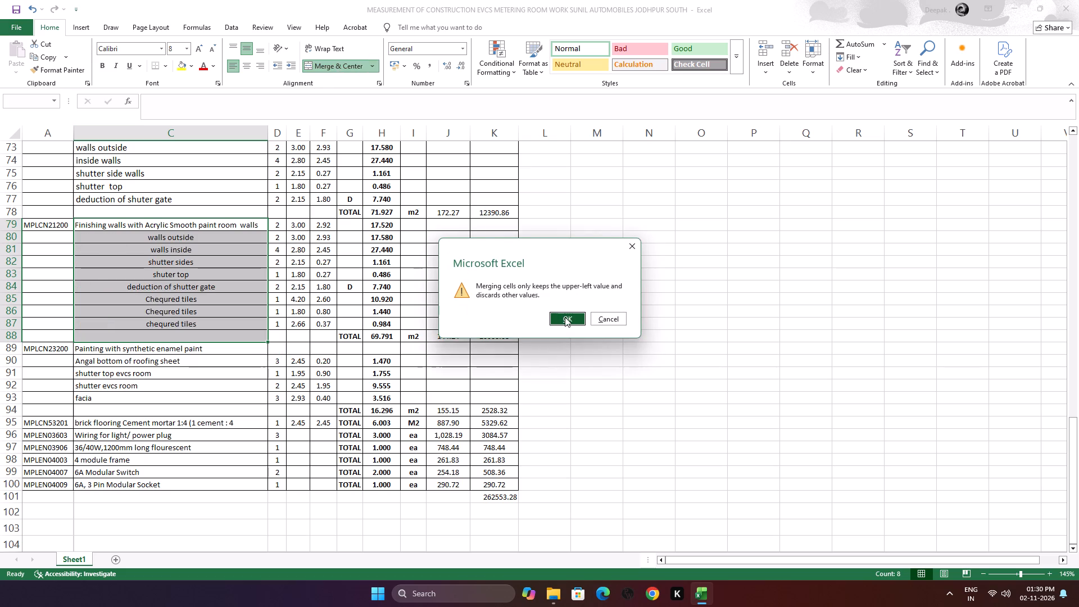
pyautogui.click(604, 319)
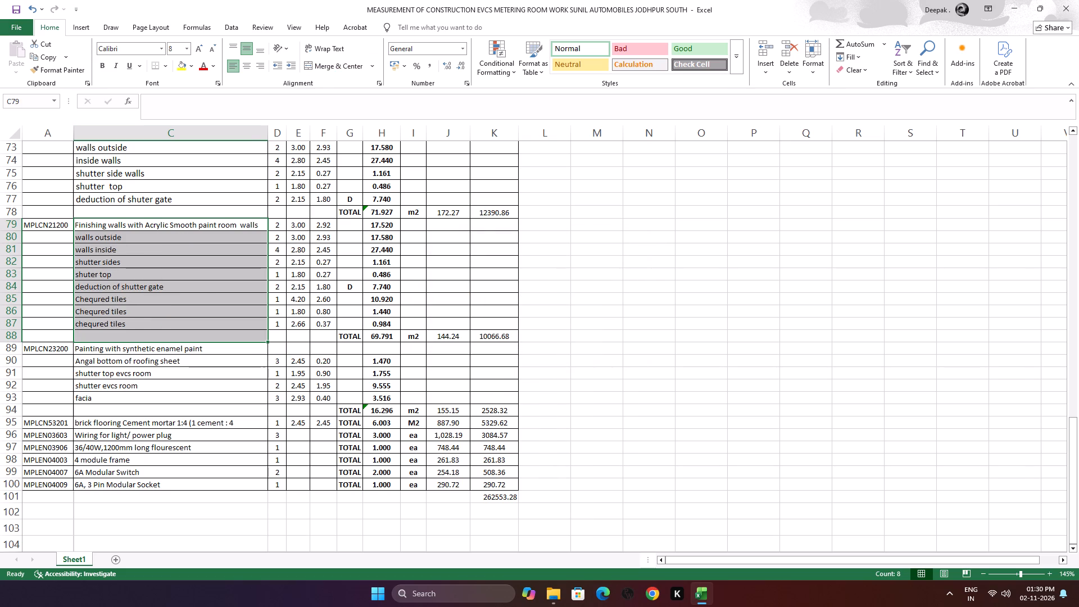
pyautogui.click(198, 51)
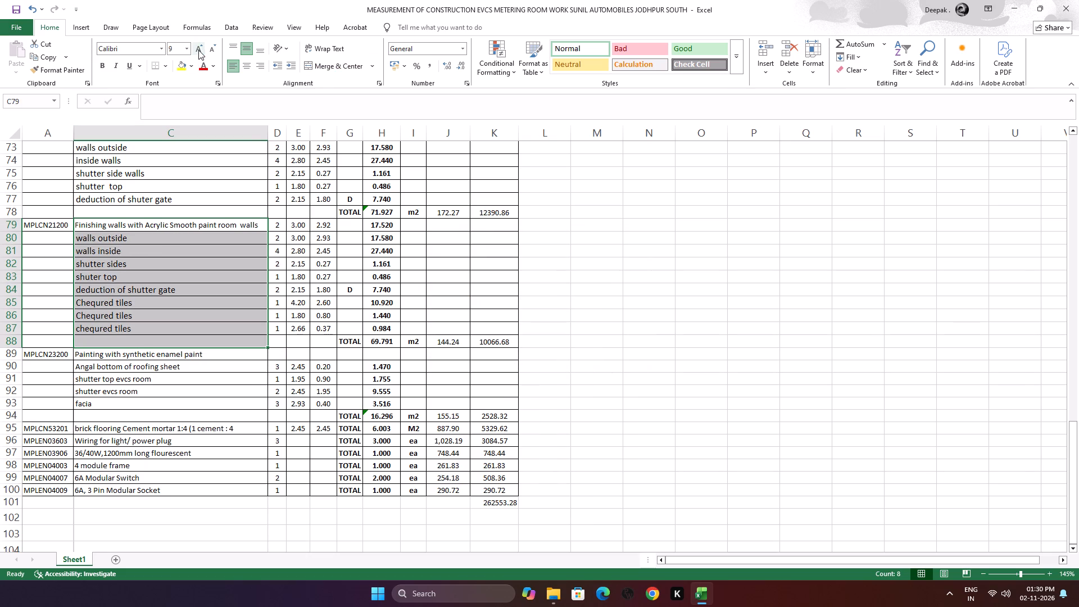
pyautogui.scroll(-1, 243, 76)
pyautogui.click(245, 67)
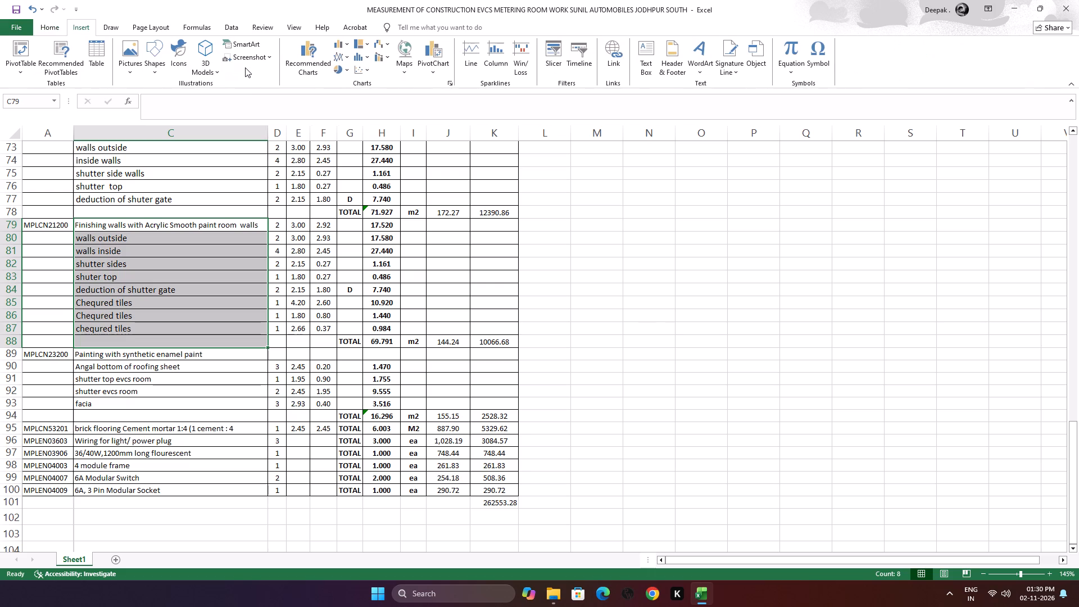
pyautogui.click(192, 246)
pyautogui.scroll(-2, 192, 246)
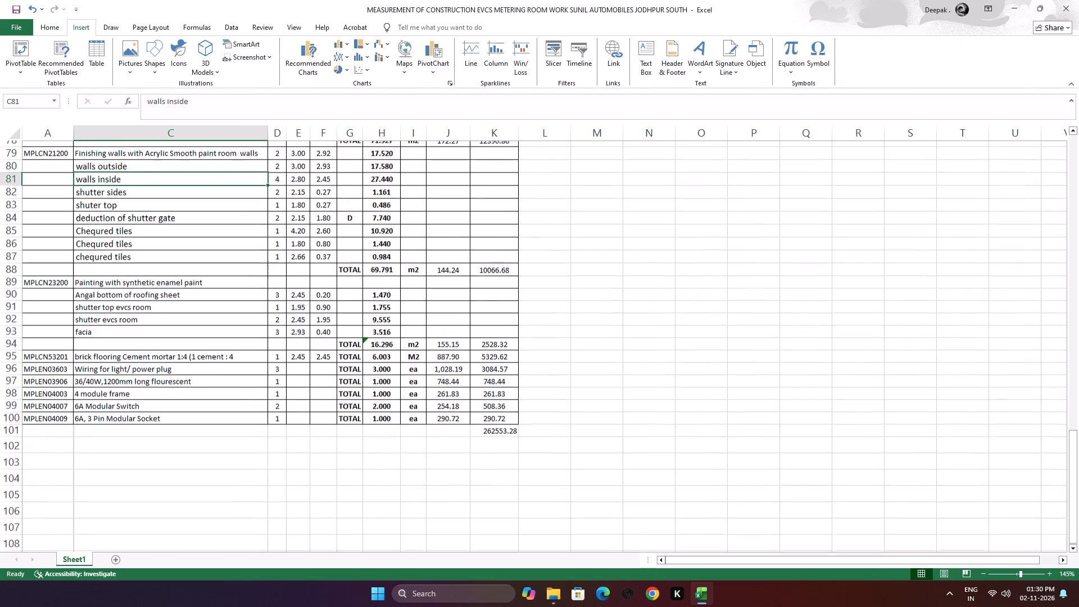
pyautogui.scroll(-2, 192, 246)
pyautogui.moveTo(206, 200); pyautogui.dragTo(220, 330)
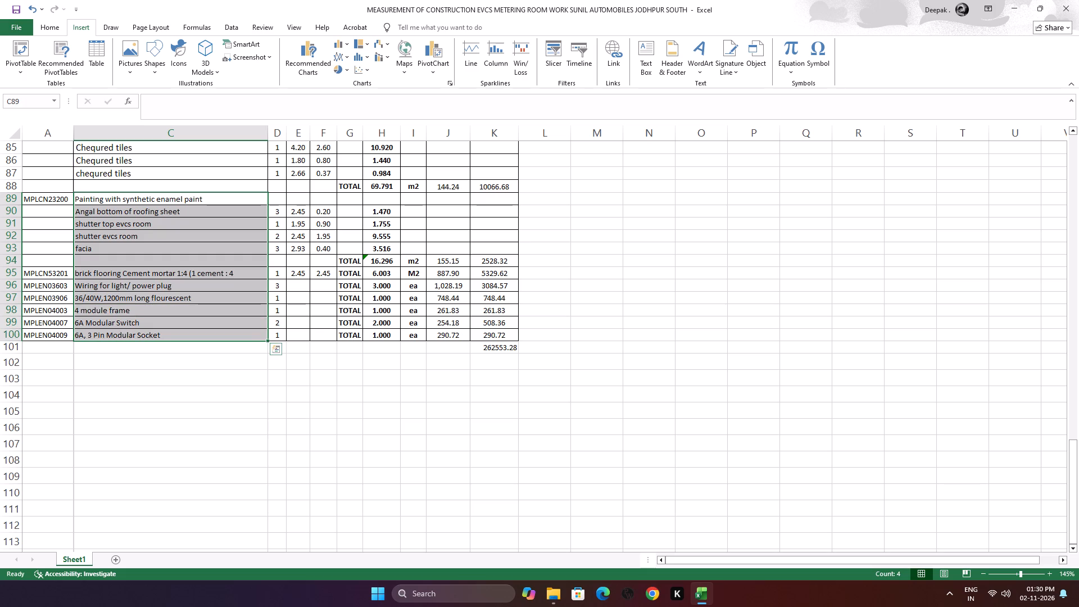
# Close the measurement workbook and save its changes.
pyautogui.click(1070, 3)
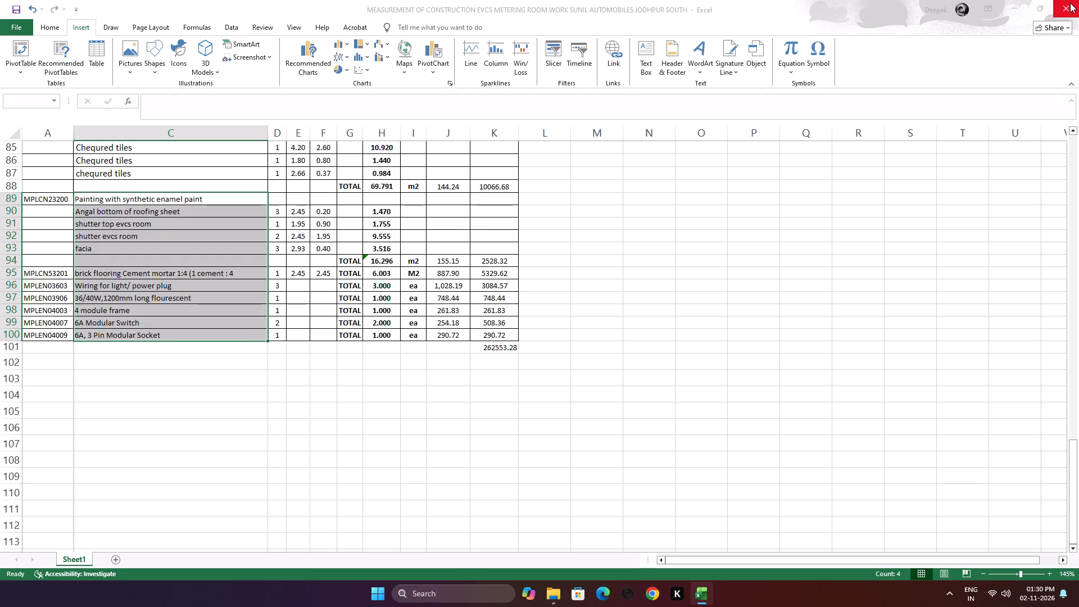
pyautogui.click(530, 376)
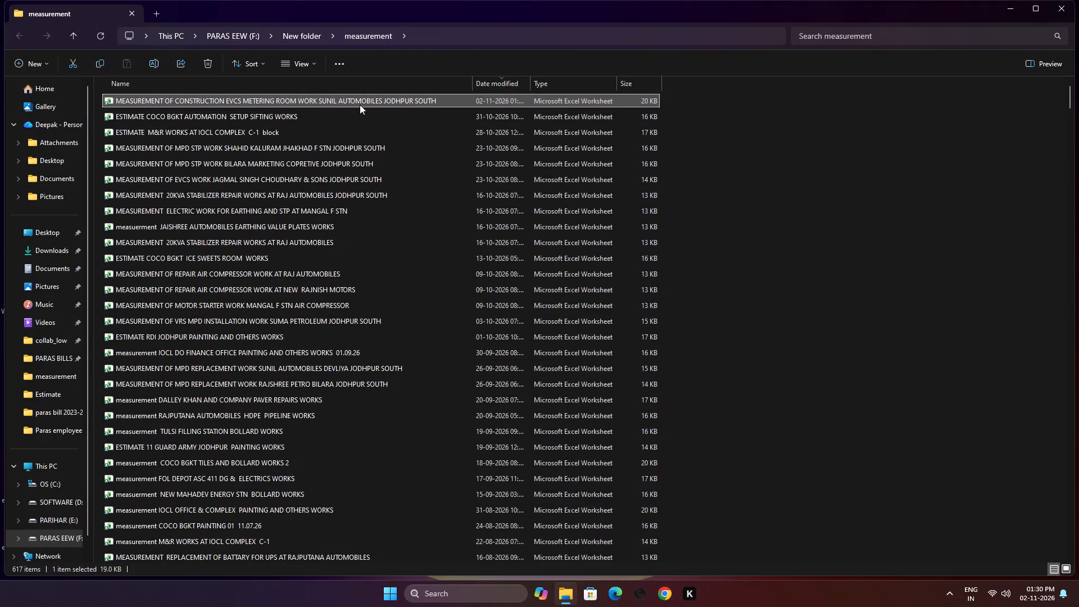
# Reopen the EVCS metering room measurement workbook for Sunil Automobiles and look through the whole measurement sheet.
pyautogui.tripleClick(343, 101)
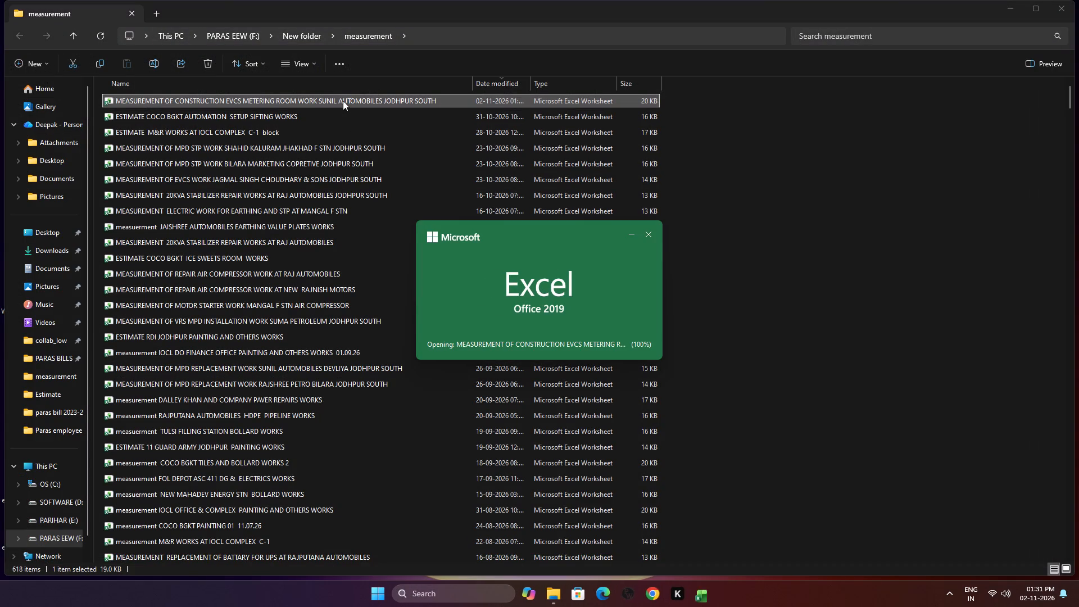
pyautogui.click(307, 301)
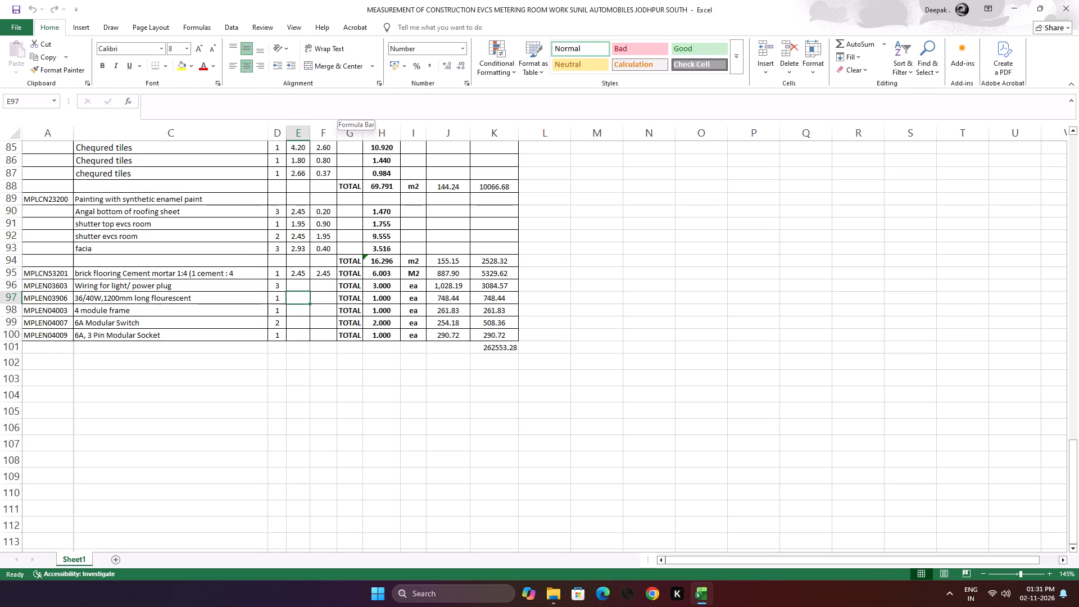
pyautogui.scroll(2, 282, 316)
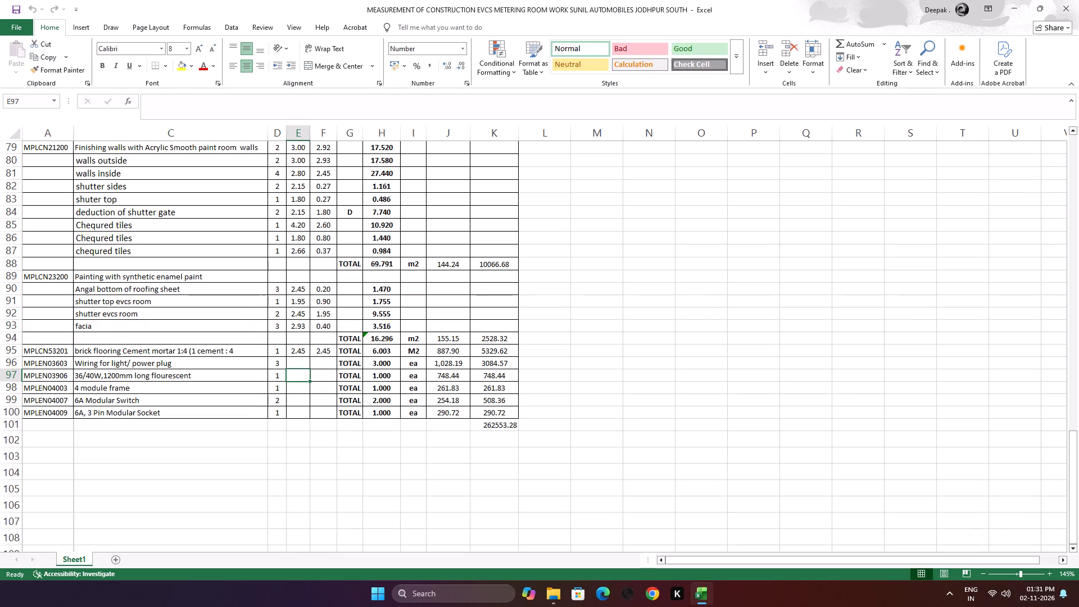
pyautogui.scroll(6, 282, 316)
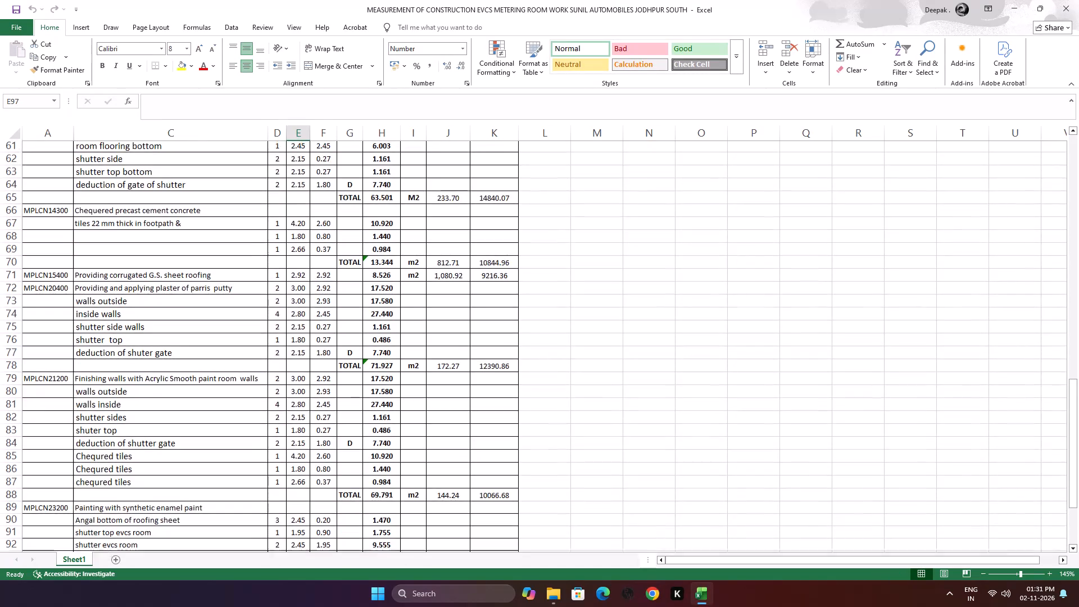
pyautogui.scroll(8, 282, 316)
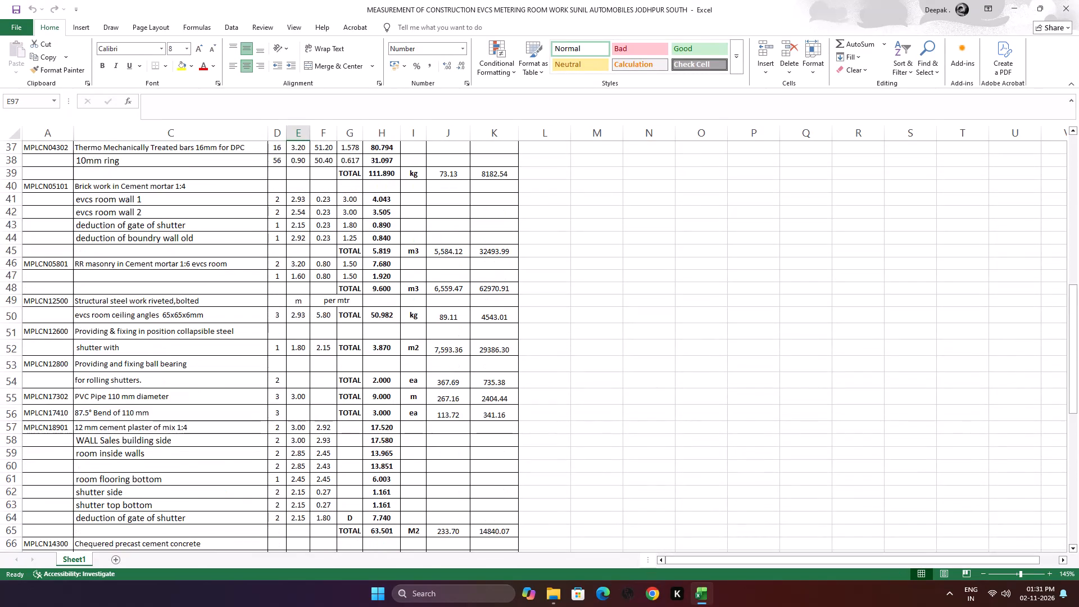
pyautogui.scroll(12, 280, 317)
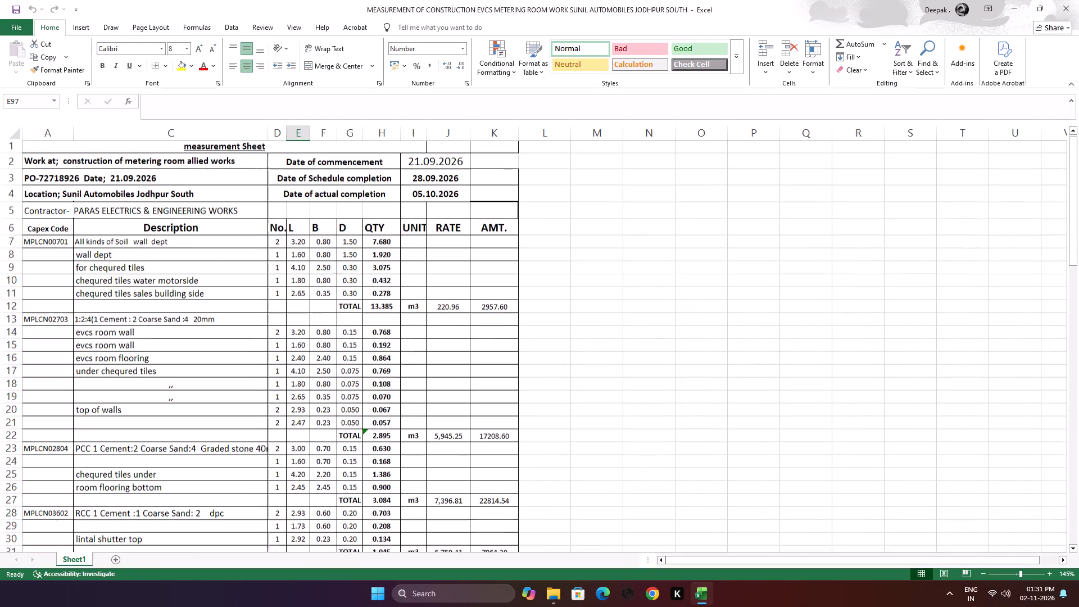
pyautogui.scroll(3, 280, 317)
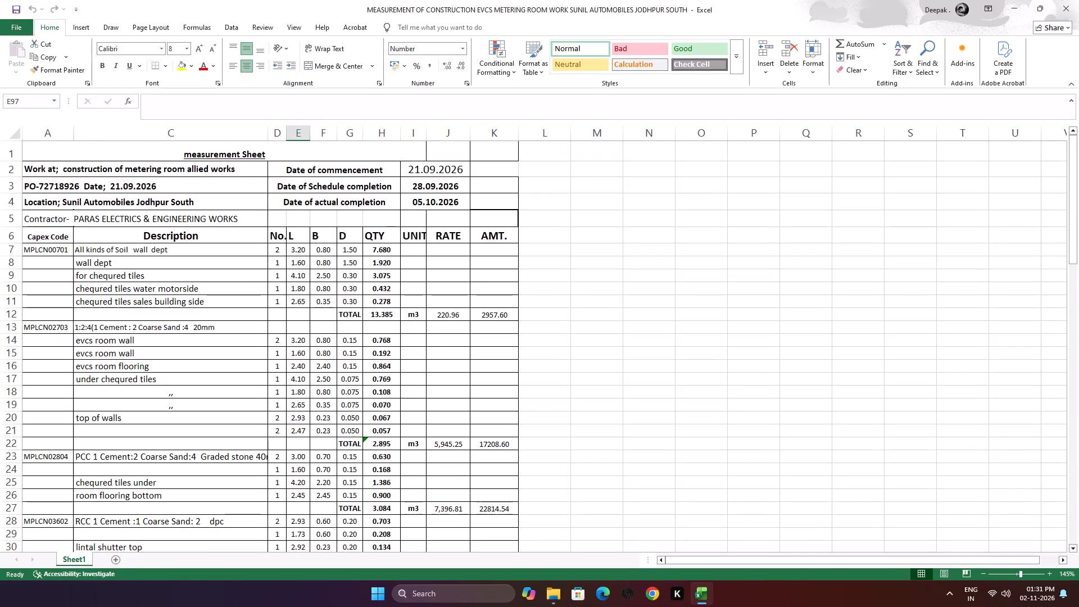
pyautogui.scroll(-1, 280, 318)
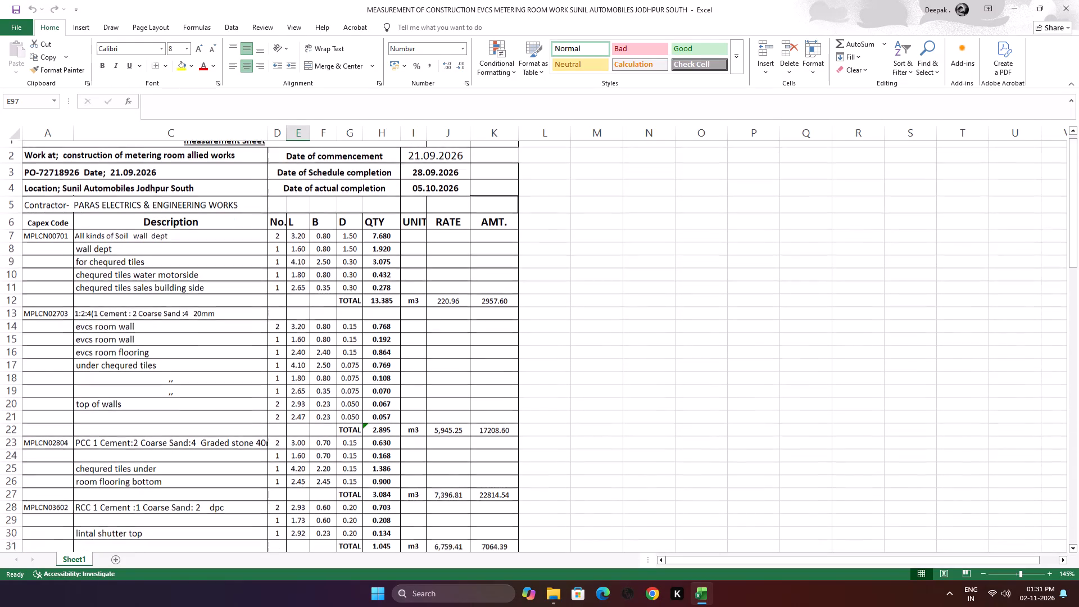
pyautogui.scroll(-10, 280, 318)
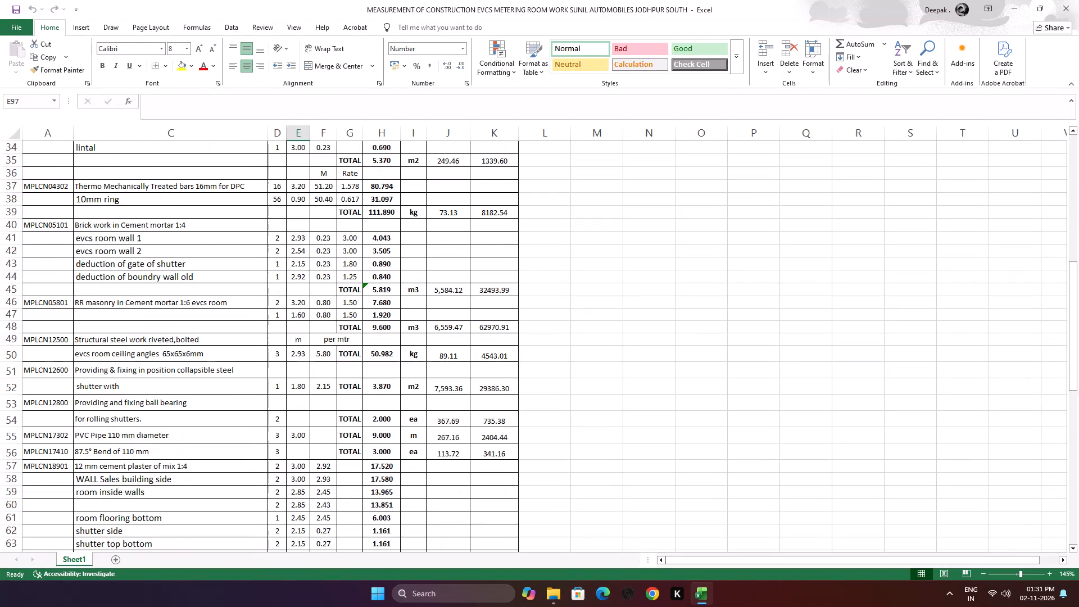
pyautogui.scroll(-5, 280, 318)
pyautogui.rightClick(280, 318)
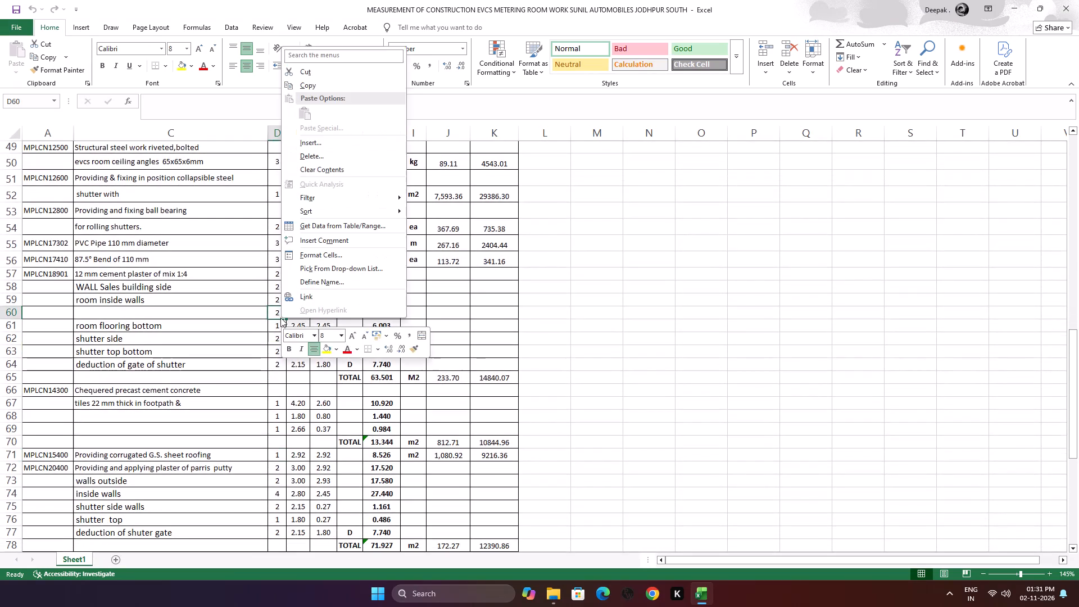
pyautogui.click(235, 334)
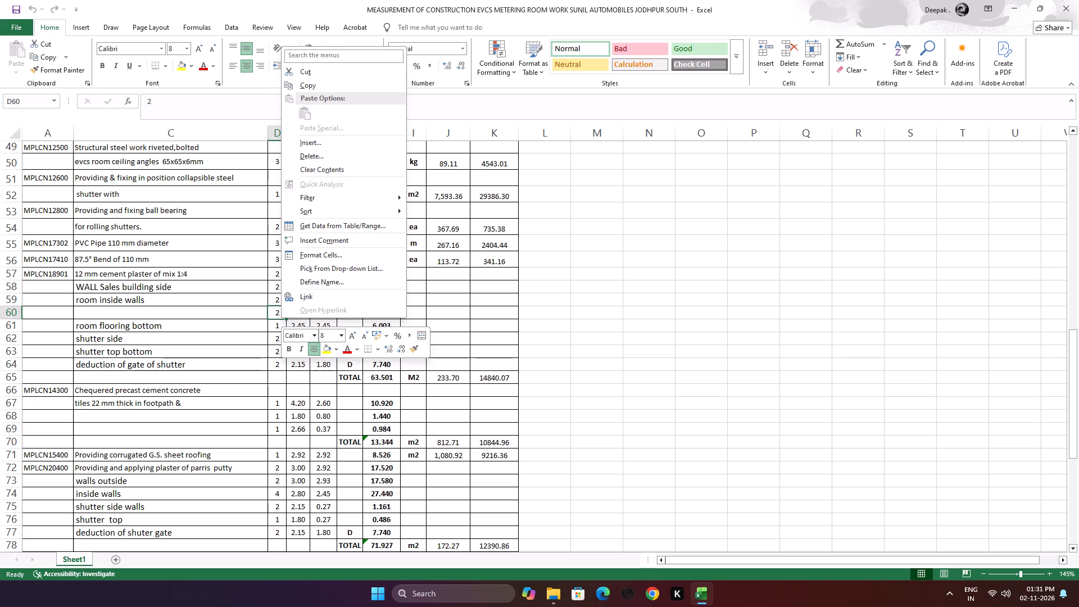
# Check both pages of the measurement sheet in the print preview, and close the workbook.
pyautogui.click(16, 27)
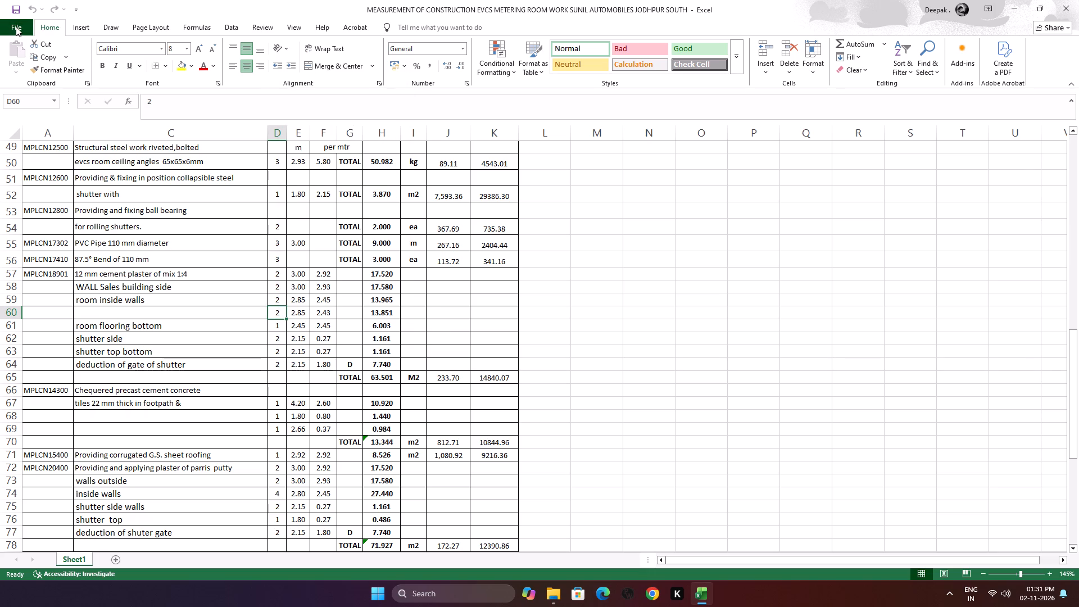
pyautogui.click(52, 256)
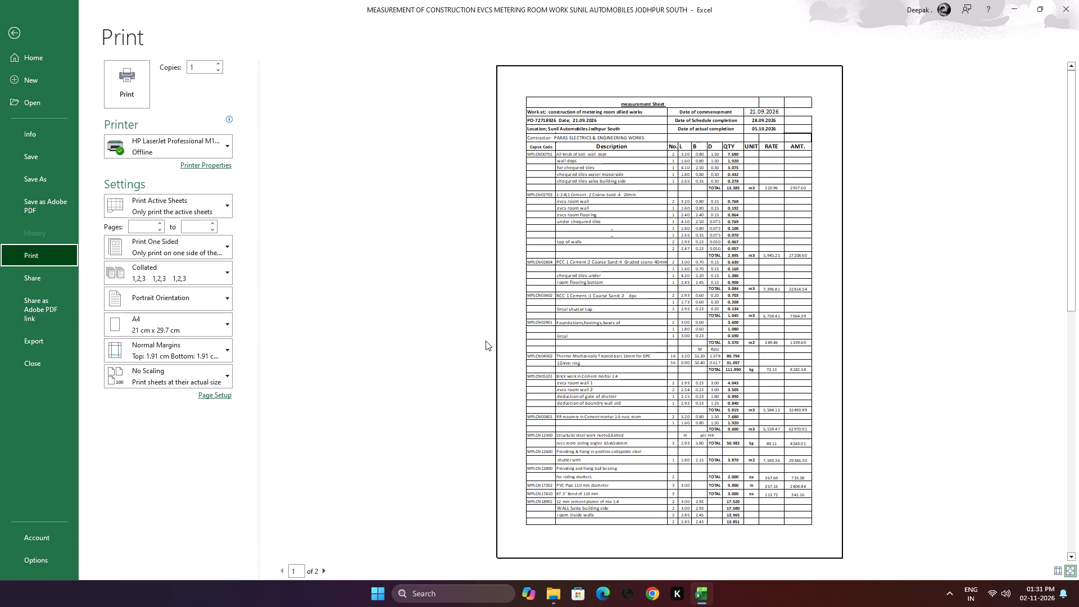
pyautogui.scroll(-1, 486, 341)
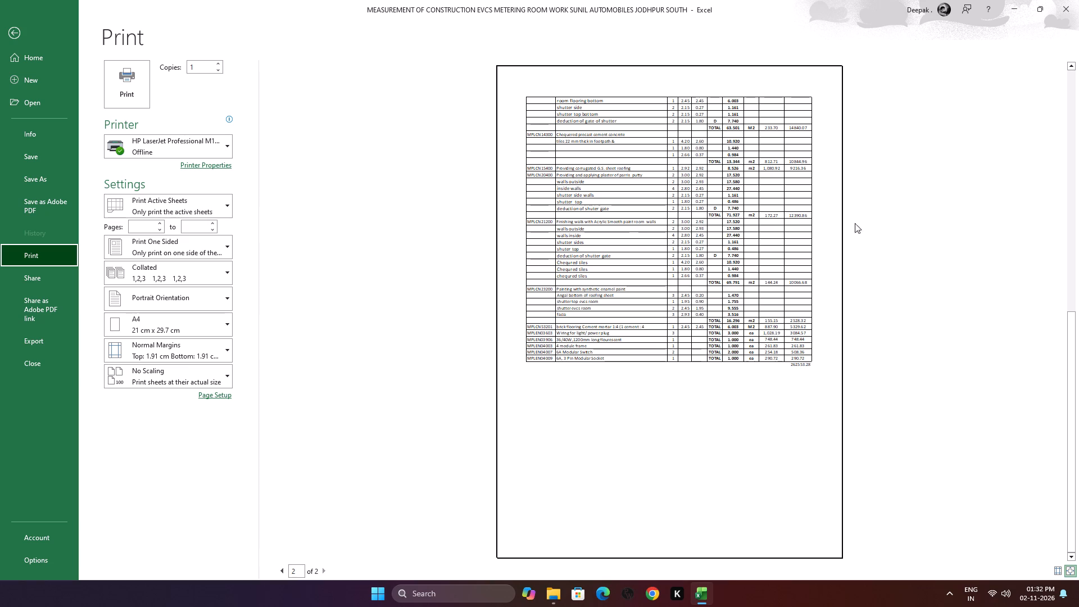
pyautogui.click(1069, 4)
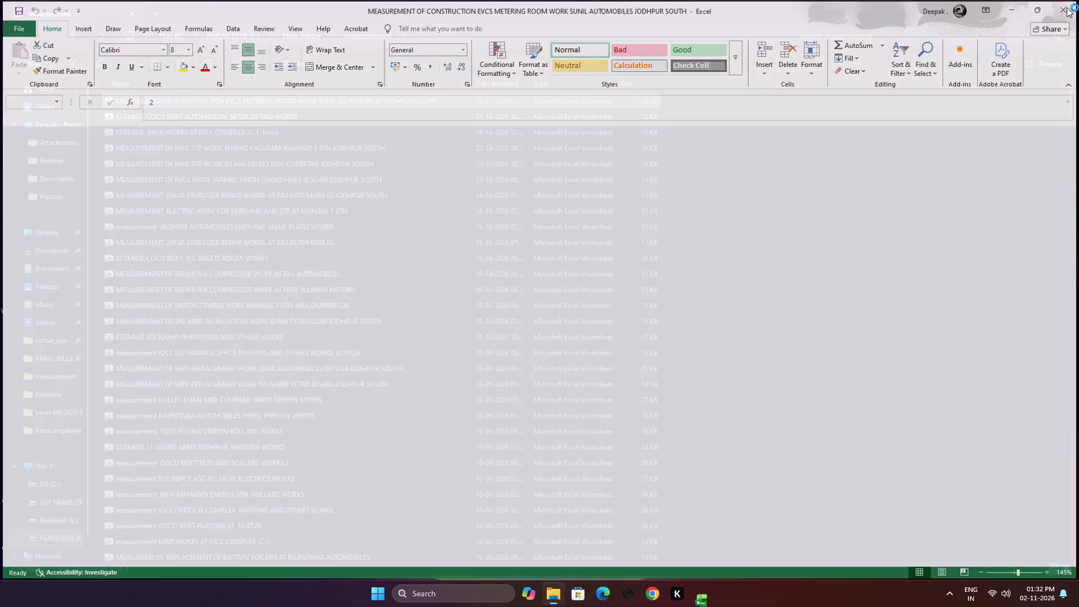
# Reopen the Sunil Automobiles EVCS metering room workbook and check its print preview through to page 2.
pyautogui.doubleClick(355, 97)
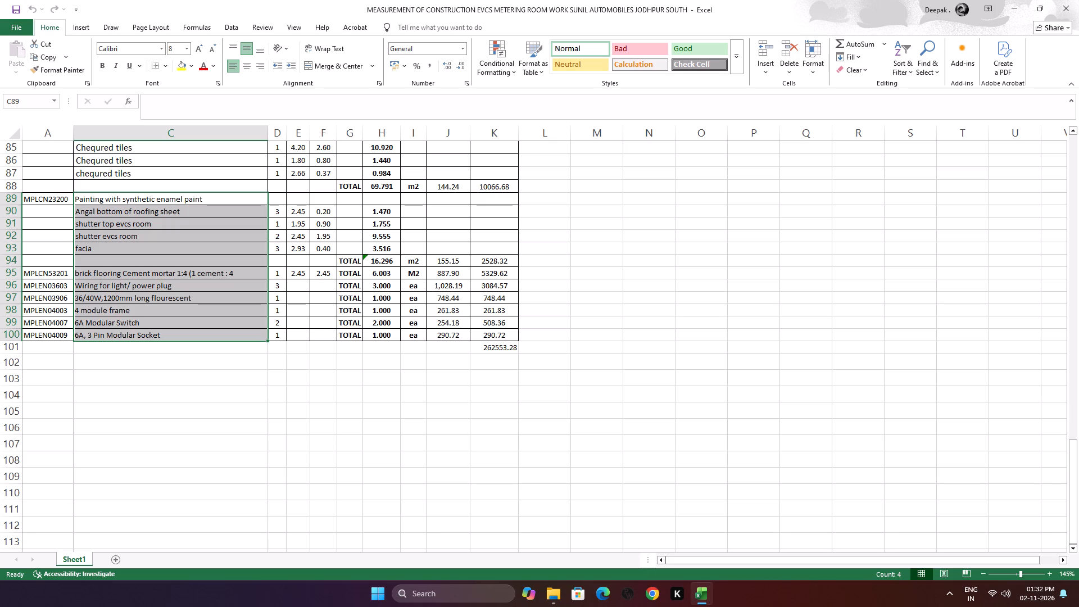
pyautogui.click(266, 383)
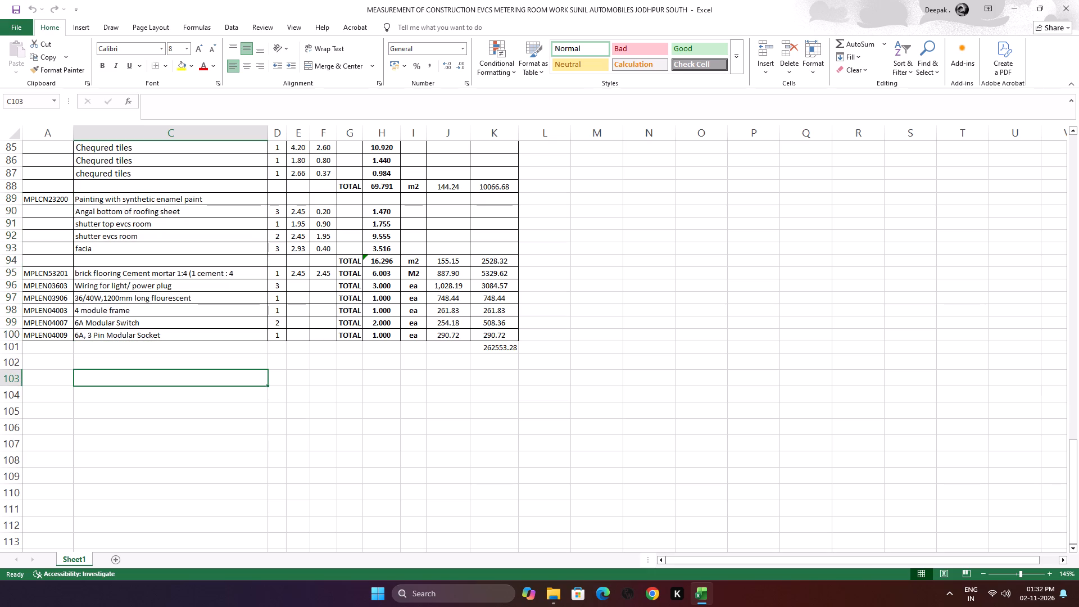
pyautogui.click(15, 26)
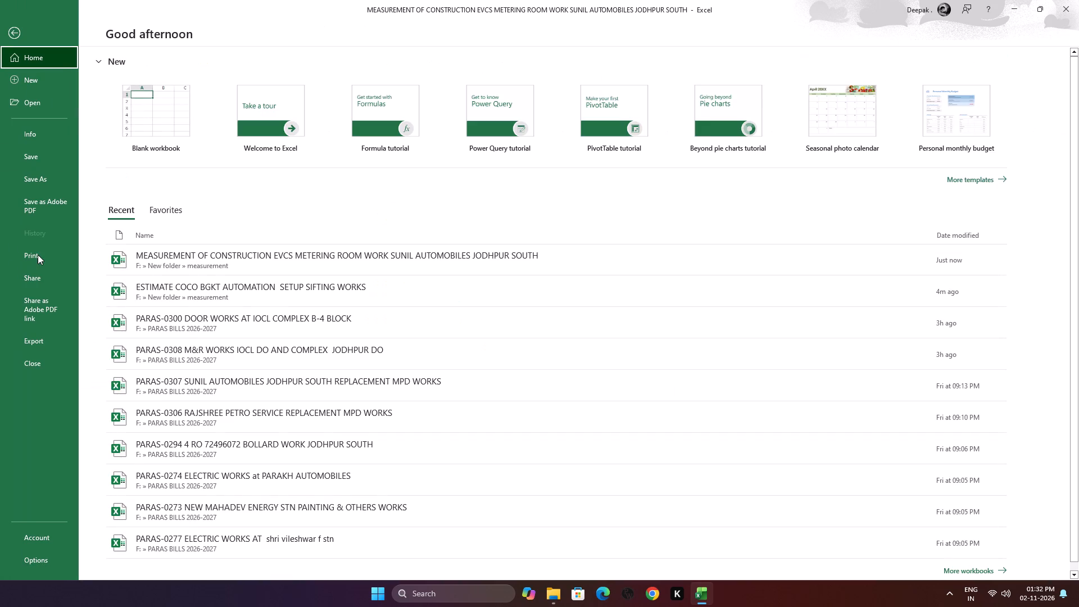
pyautogui.click(38, 254)
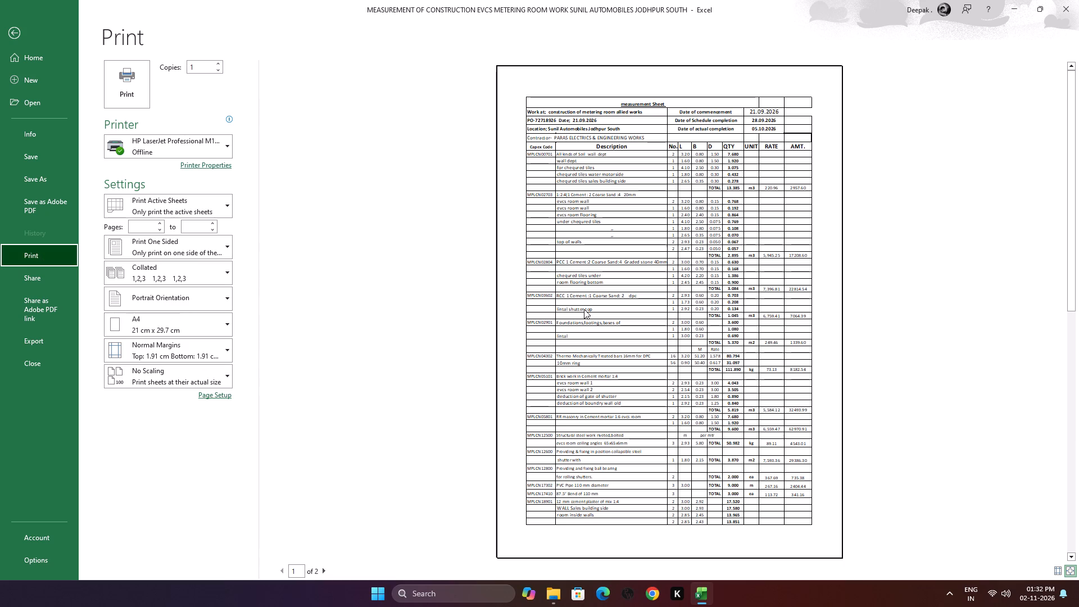
pyautogui.scroll(-1, 727, 334)
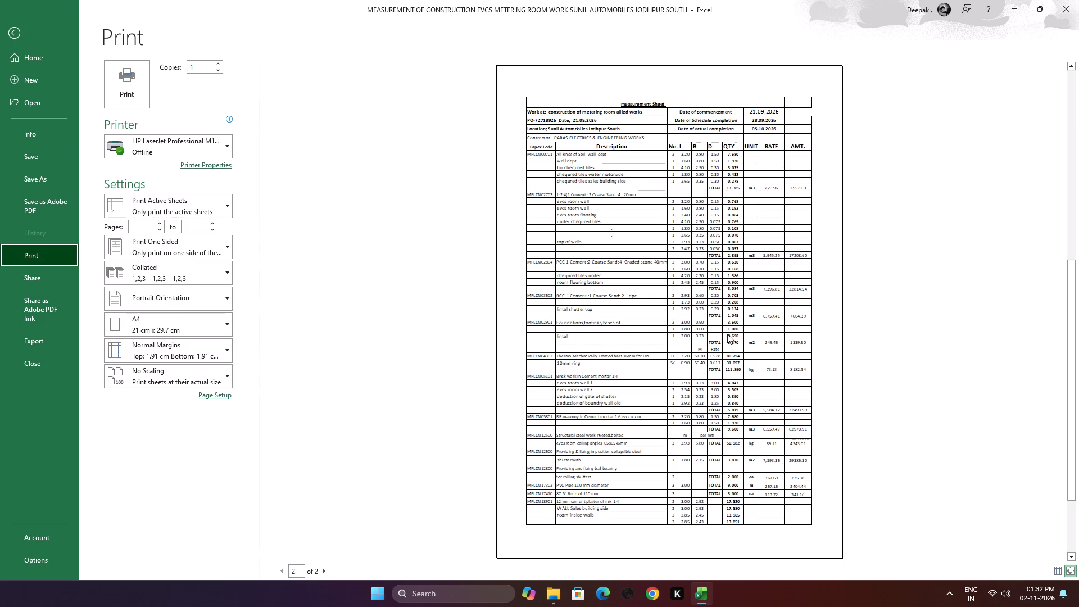
pyautogui.scroll(-1, 727, 334)
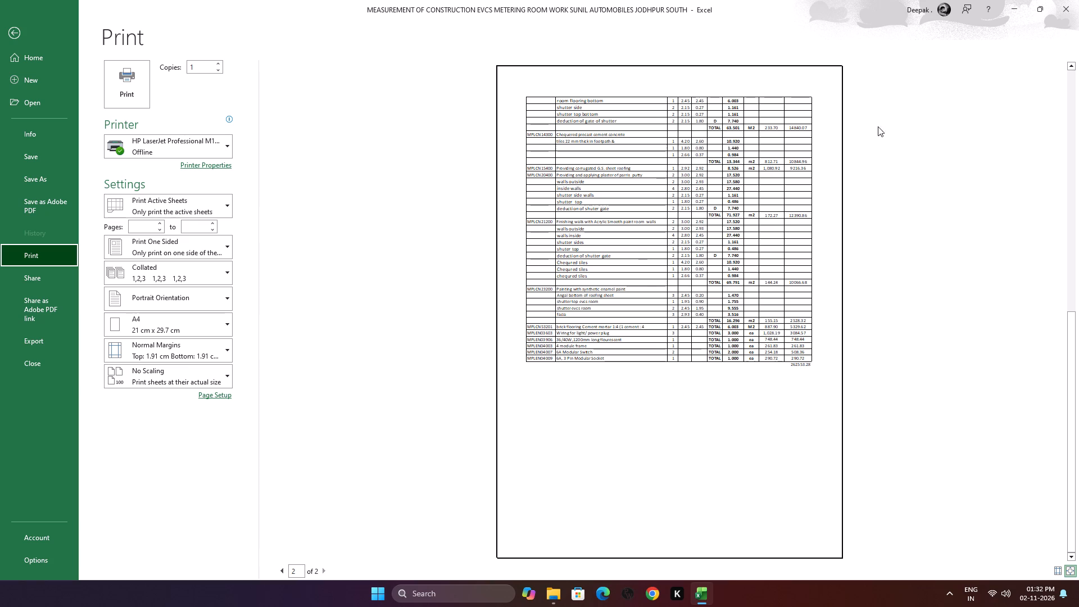
# Close the Sunil Automobiles EVCS metering room workbook, reopen it and switch its sheet to Page Break Preview.
pyautogui.click(1071, 8)
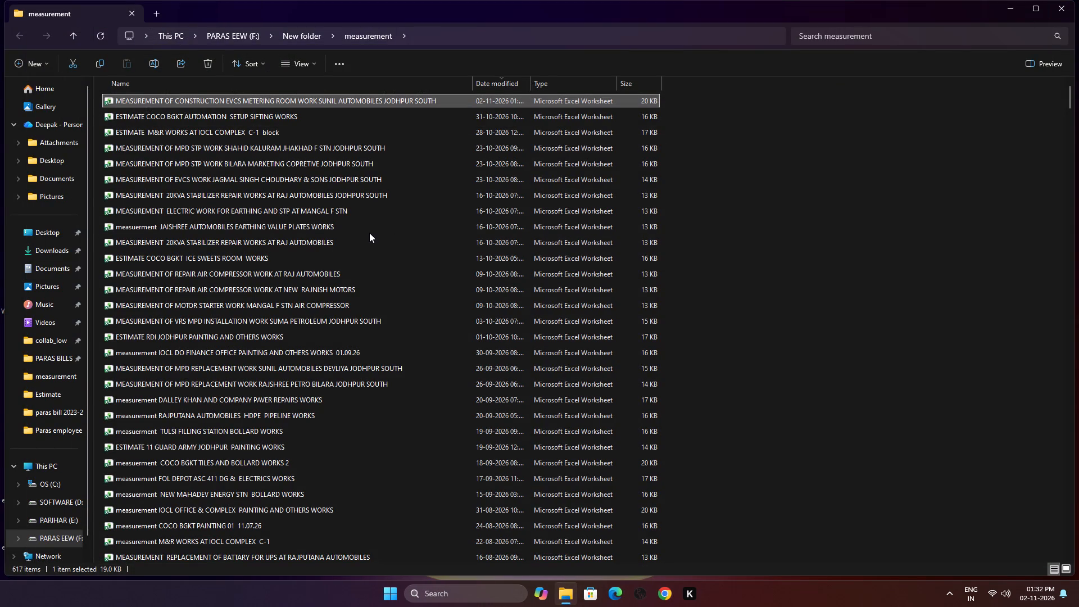
pyautogui.doubleClick(371, 98)
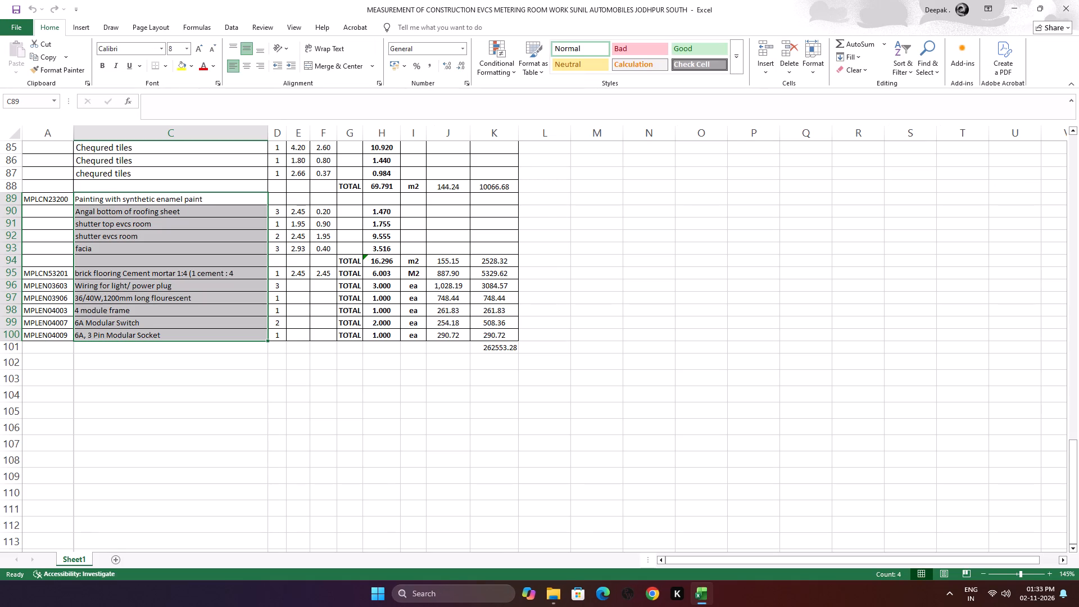
pyautogui.click(964, 571)
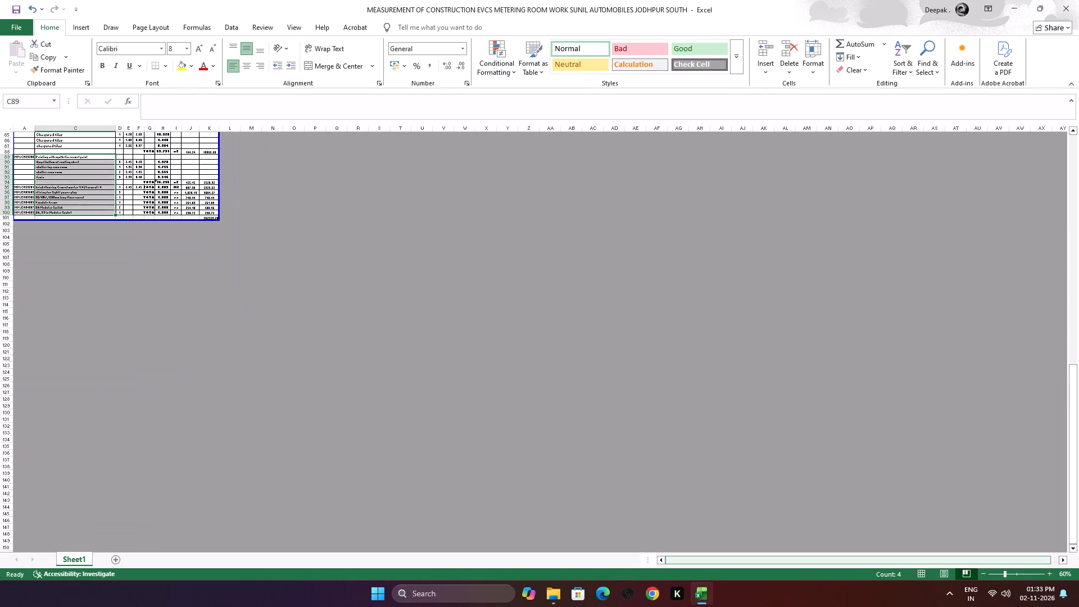
# Widen the AMT., RATE, UNIT and QTY columns (K, J, I and H) of the measurement table.
pyautogui.scroll(4, 169, 212)
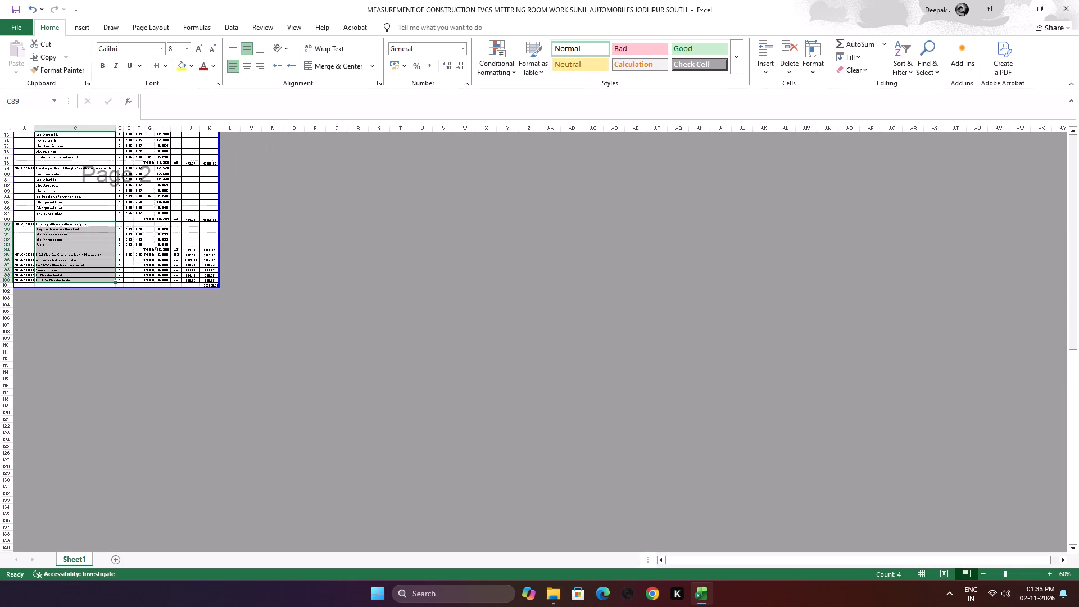
pyautogui.scroll(14, 169, 212)
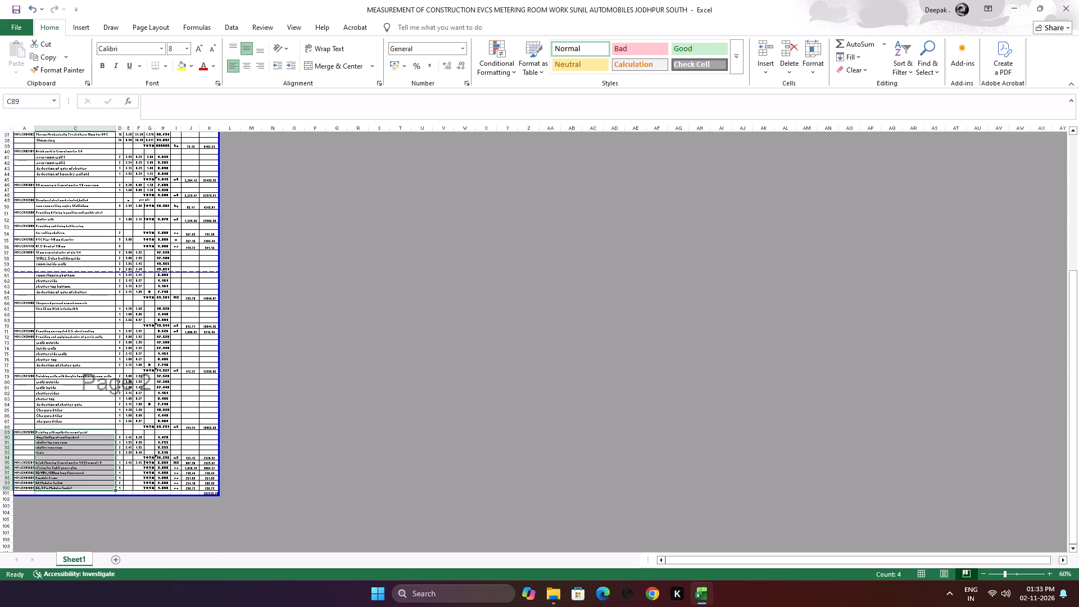
pyautogui.scroll(15, 169, 211)
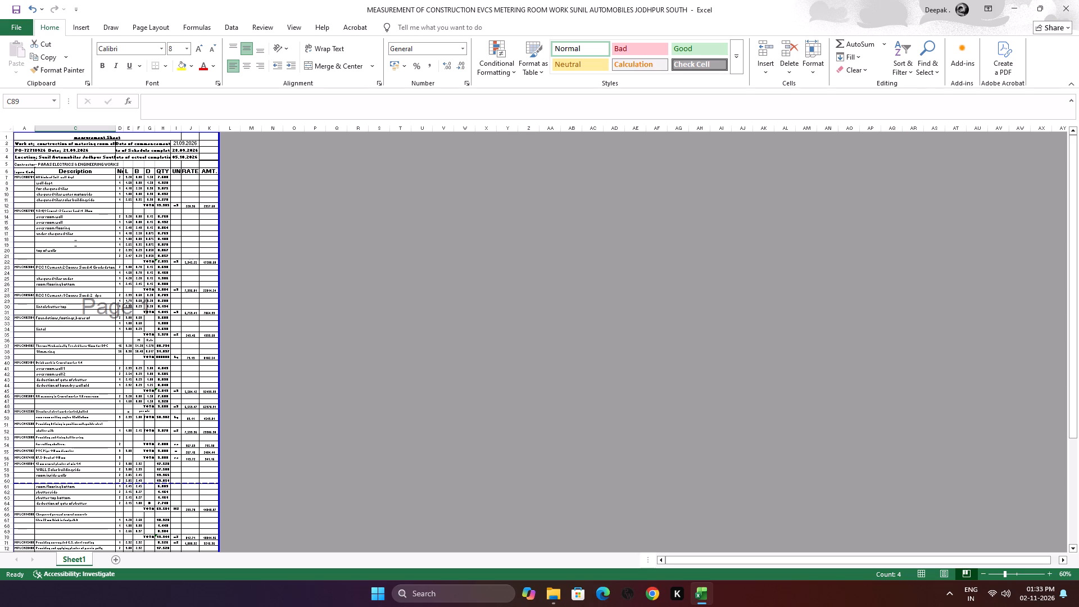
pyautogui.moveTo(219, 127); pyautogui.dragTo(250, 128)
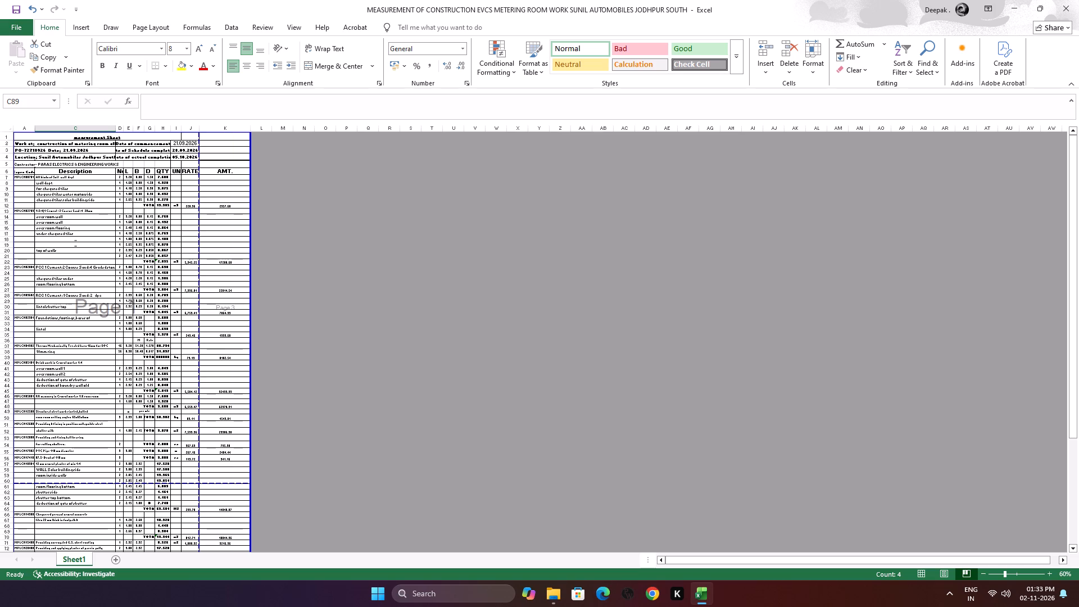
pyautogui.moveTo(199, 126); pyautogui.dragTo(214, 123)
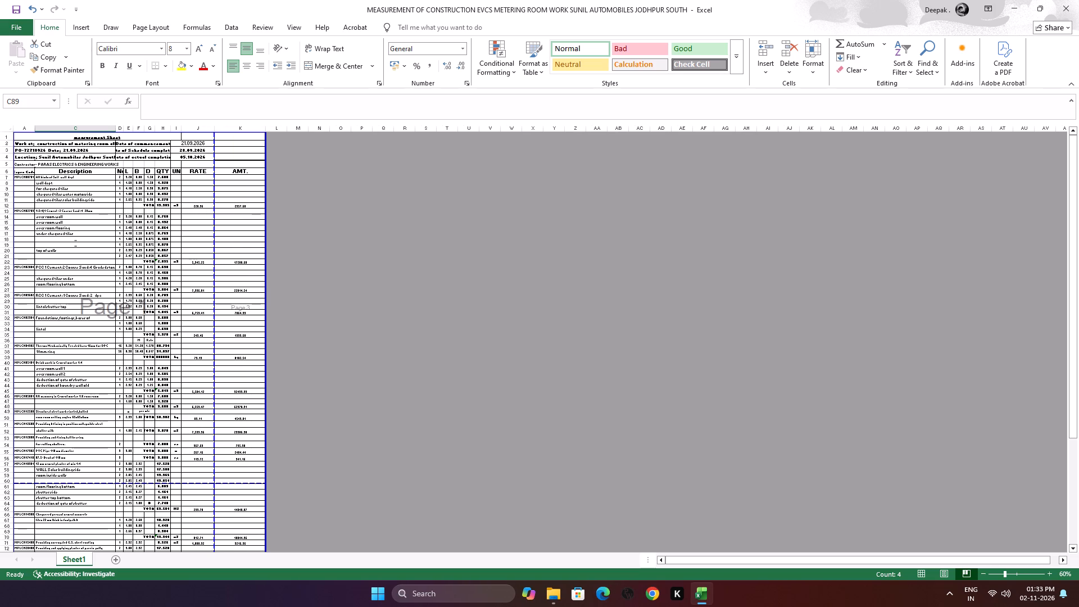
pyautogui.moveTo(182, 129); pyautogui.dragTo(193, 126)
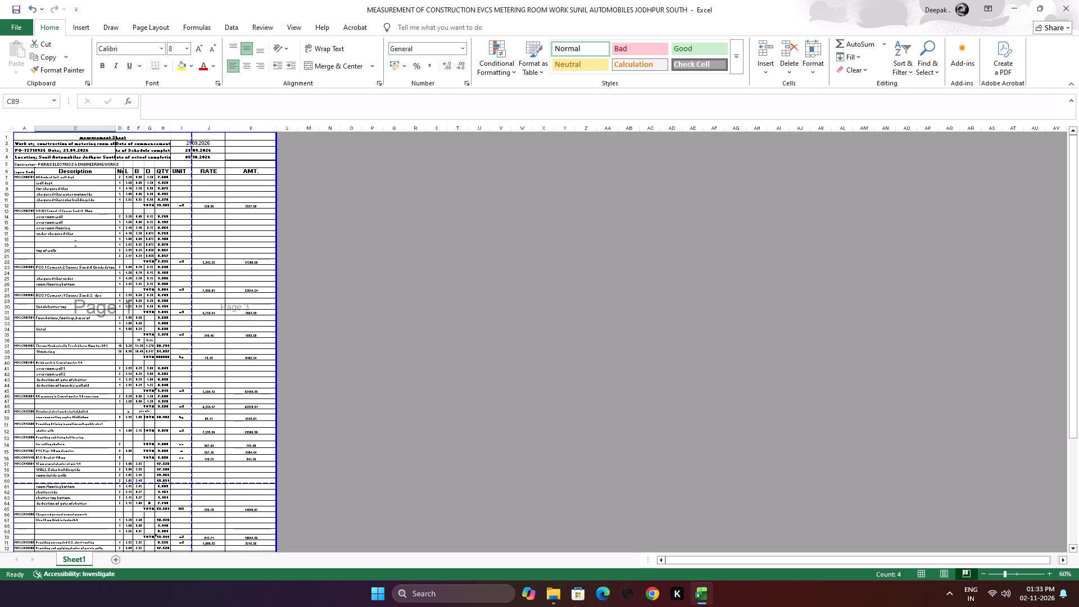
pyautogui.moveTo(173, 127); pyautogui.dragTo(178, 126)
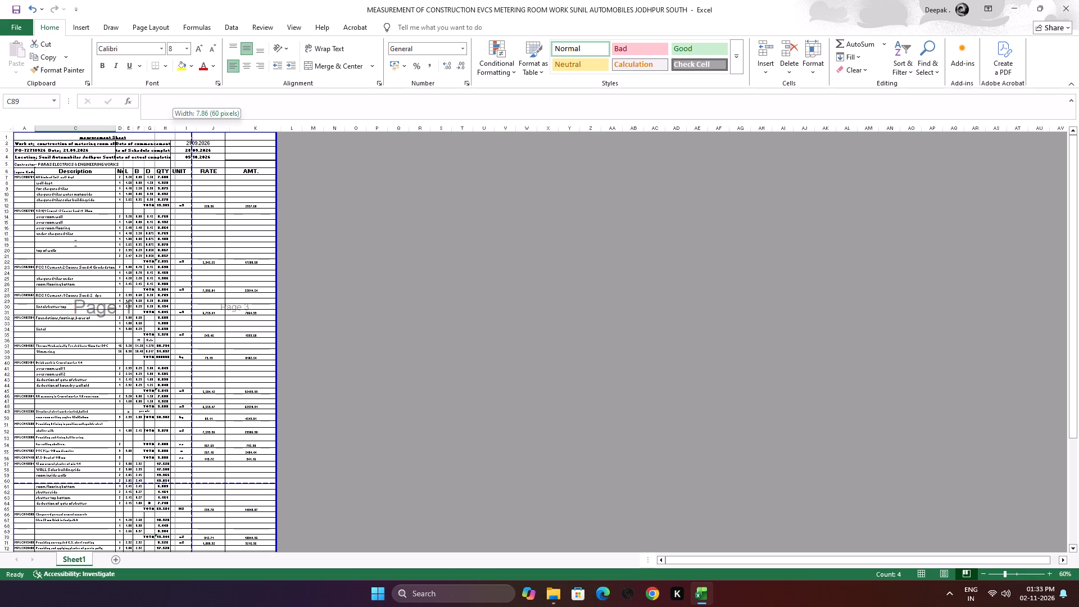
pyautogui.moveTo(178, 126); pyautogui.dragTo(181, 126)
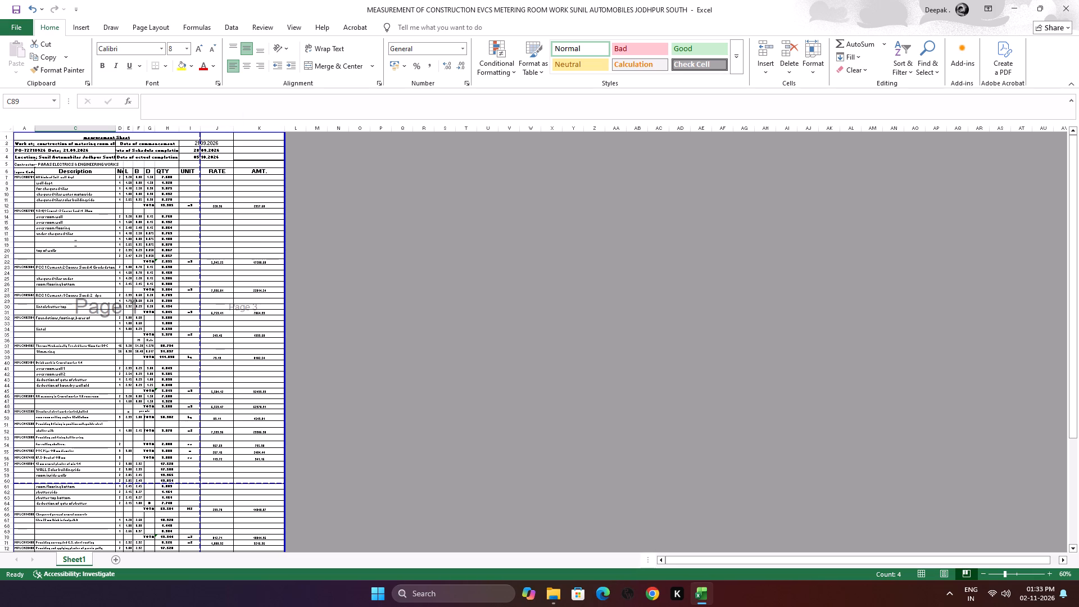
# Widen the dimension columns G, F and E, the No. column D, the Description column C and the code column A.
pyautogui.moveTo(154, 130); pyautogui.dragTo(162, 129)
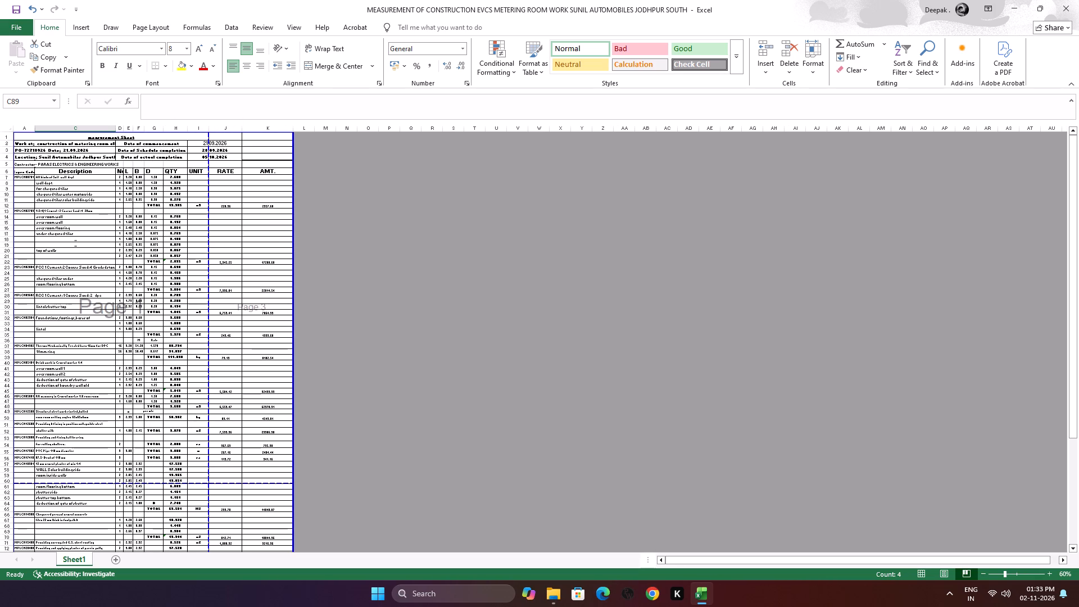
pyautogui.moveTo(144, 129); pyautogui.dragTo(154, 130)
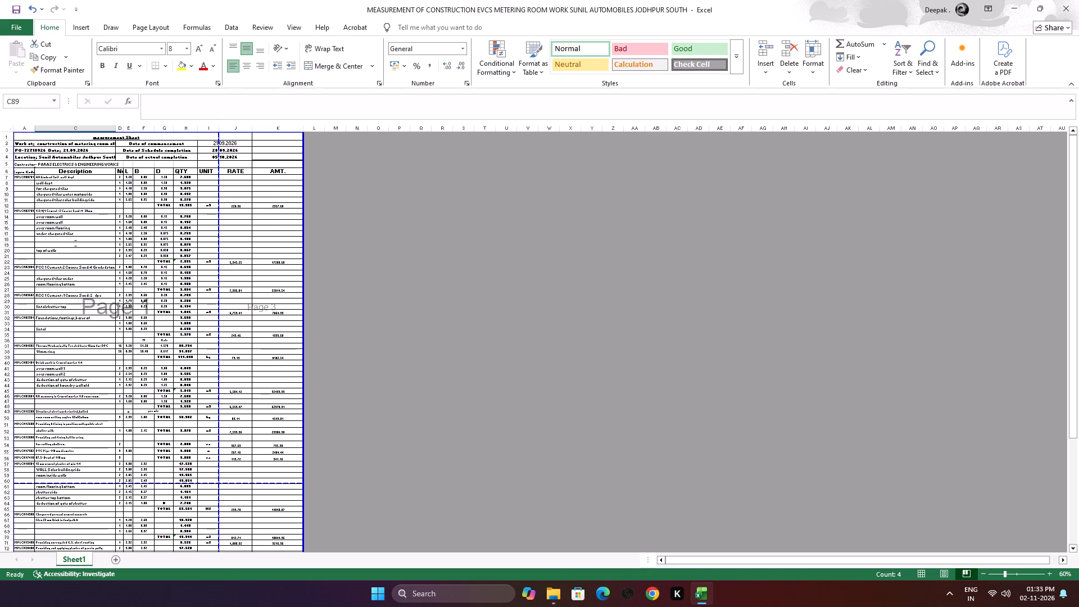
pyautogui.moveTo(132, 130); pyautogui.dragTo(139, 130)
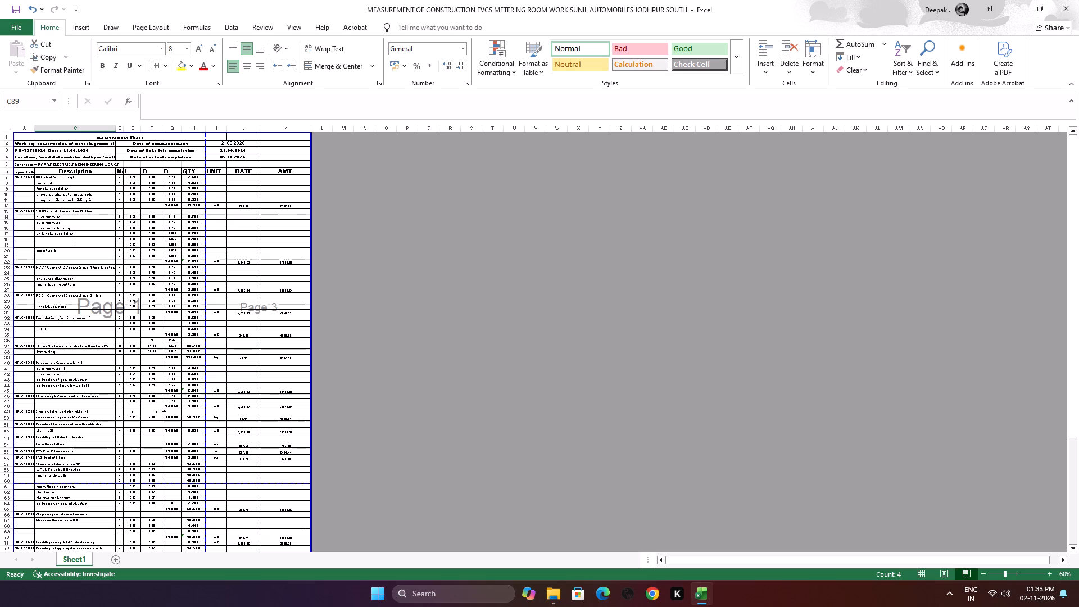
pyautogui.moveTo(123, 129); pyautogui.dragTo(131, 128)
pyautogui.click(131, 128)
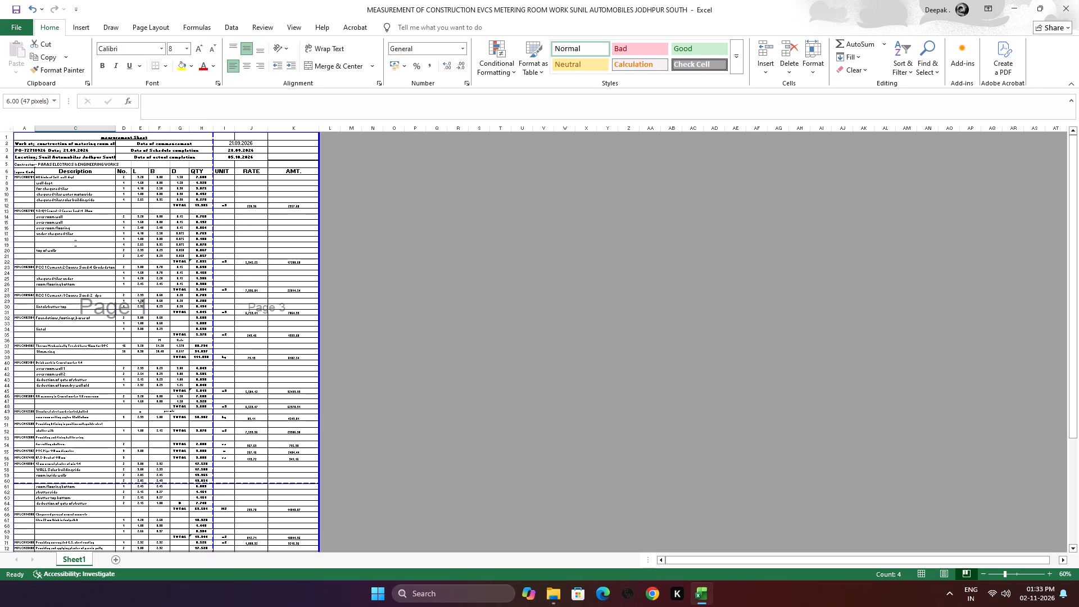
pyautogui.moveTo(117, 128); pyautogui.dragTo(124, 128)
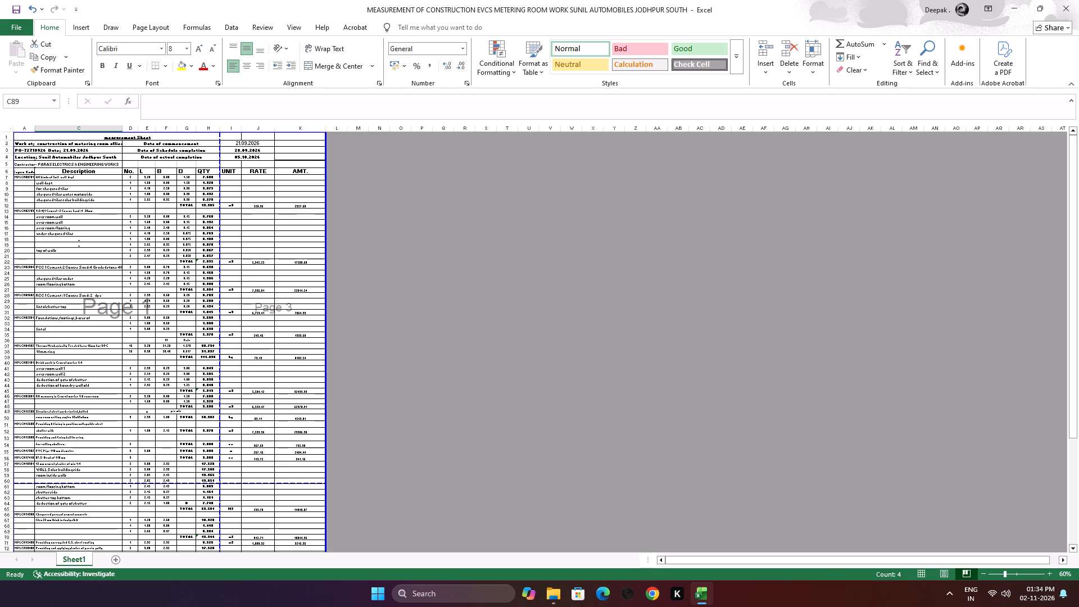
pyautogui.moveTo(35, 128); pyautogui.dragTo(42, 129)
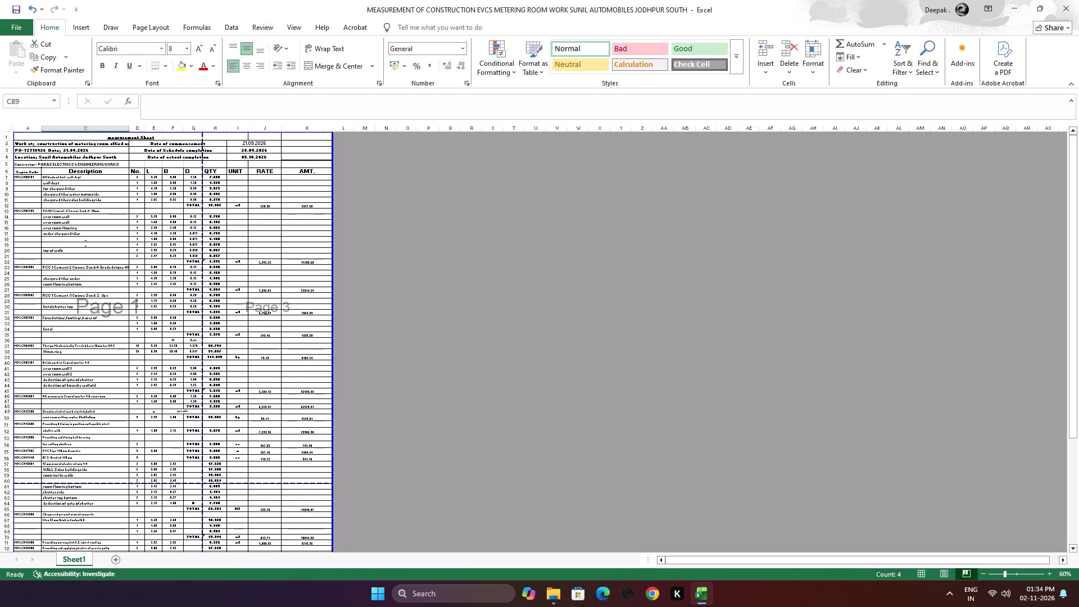
# Check the widened table down to its last row, and close the workbook with its changes saved.
pyautogui.scroll(-4, 181, 207)
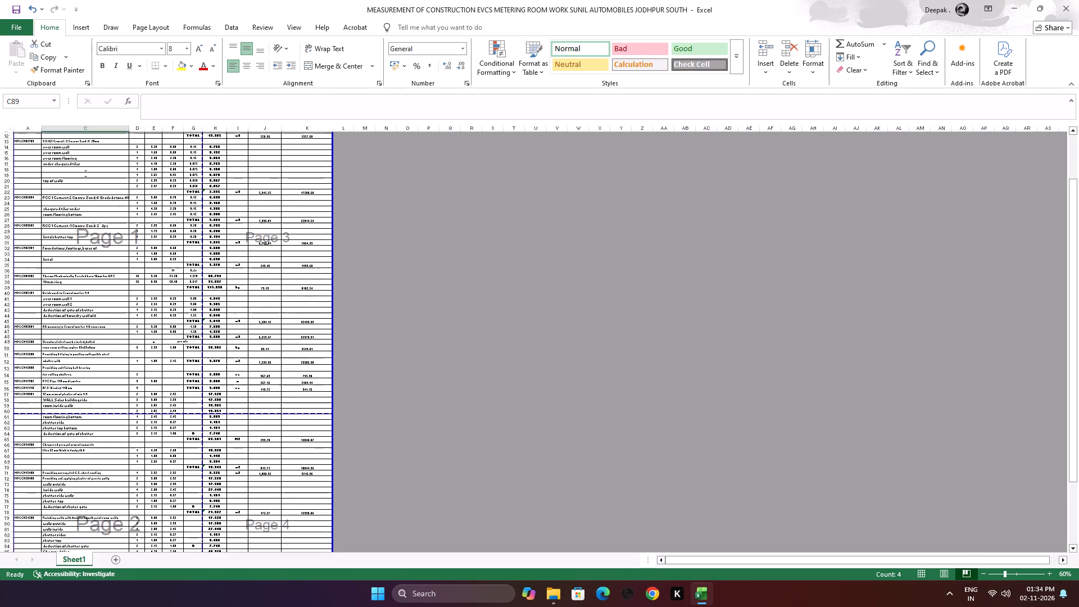
pyautogui.scroll(-8, 183, 209)
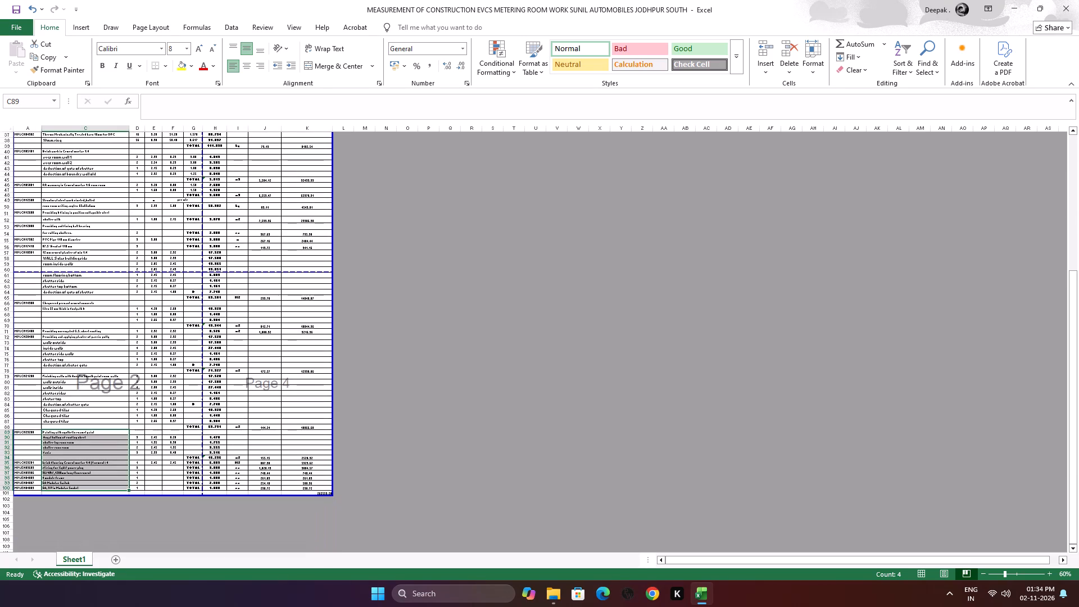
pyautogui.click(1064, 7)
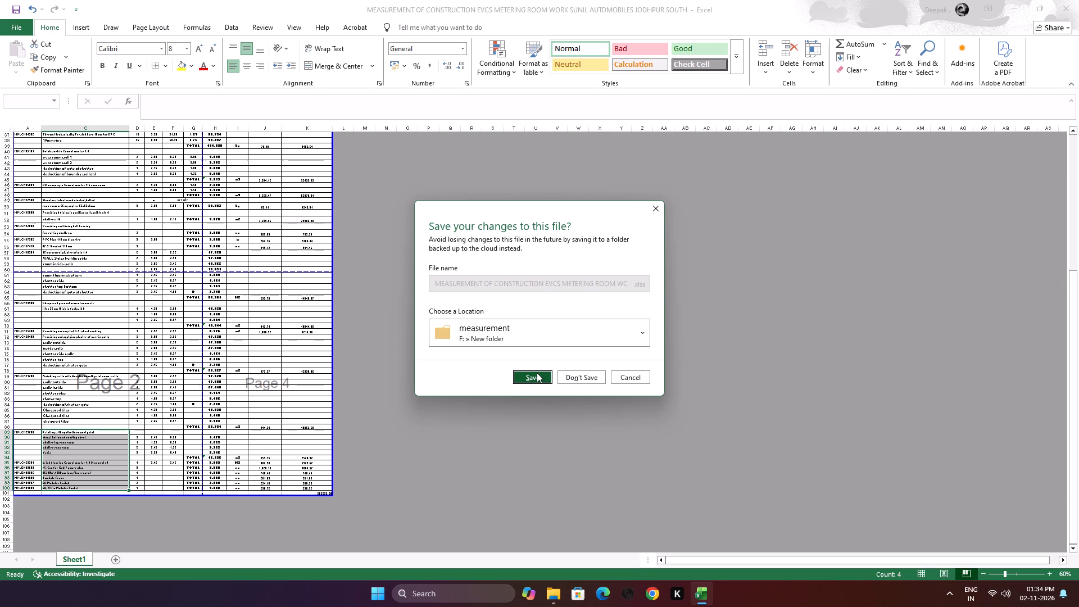
pyautogui.click(536, 375)
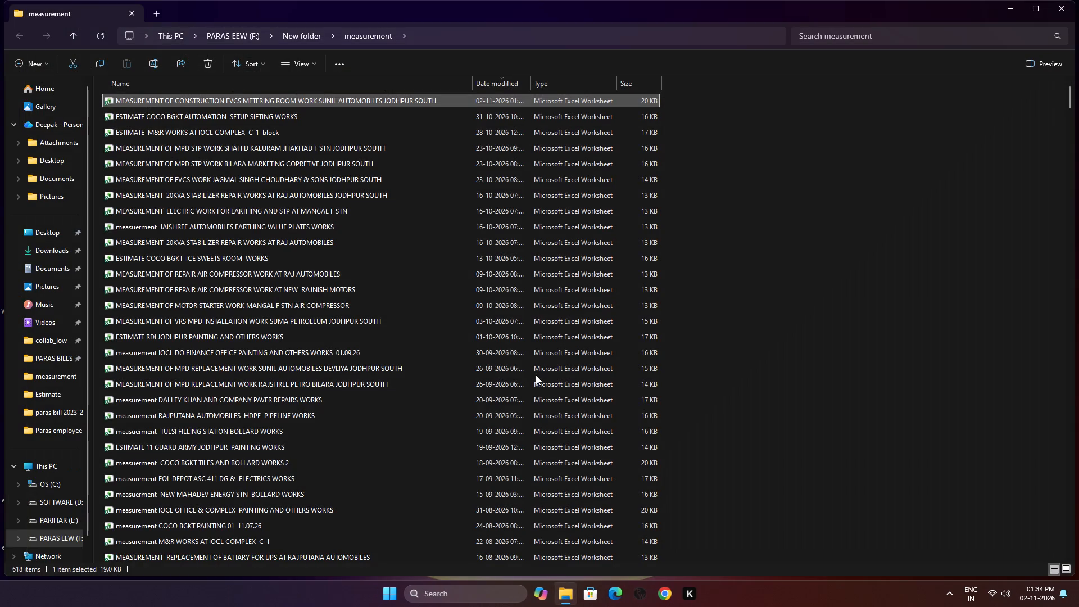
# Reopen the Sunil Automobiles EVCS metering room workbook and look over its page breaks up to the sheet heading.
pyautogui.doubleClick(359, 101)
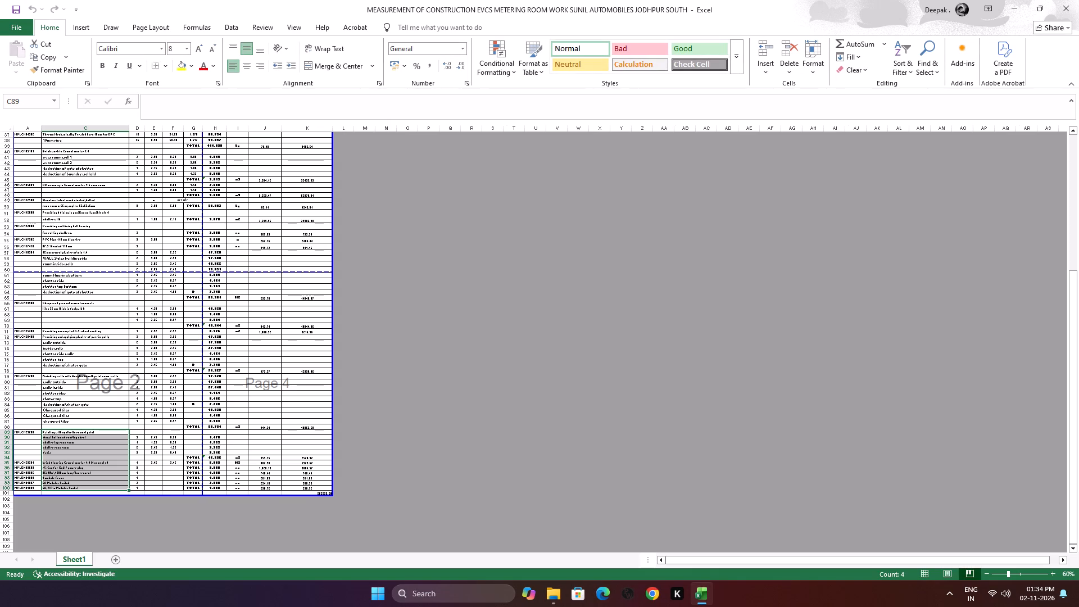
pyautogui.scroll(-1, 216, 296)
pyautogui.scroll(8, 216, 296)
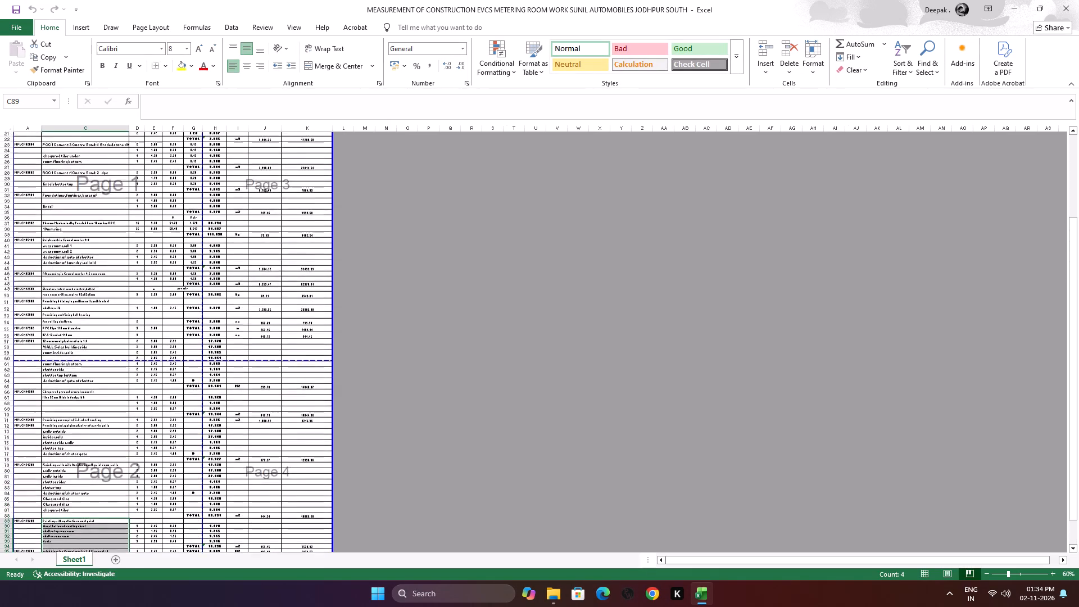
pyautogui.scroll(13, 216, 296)
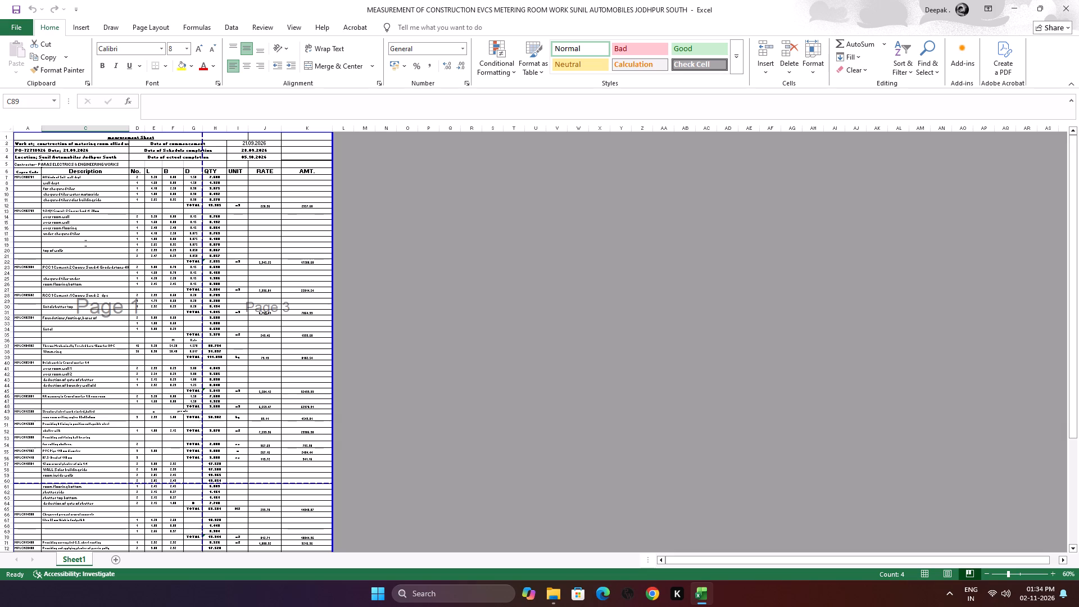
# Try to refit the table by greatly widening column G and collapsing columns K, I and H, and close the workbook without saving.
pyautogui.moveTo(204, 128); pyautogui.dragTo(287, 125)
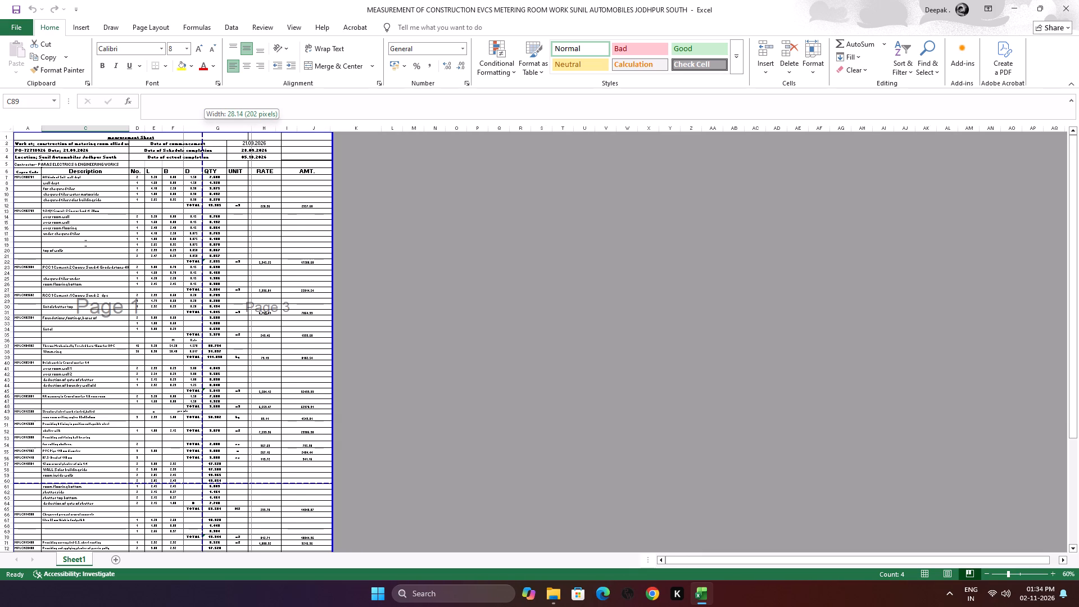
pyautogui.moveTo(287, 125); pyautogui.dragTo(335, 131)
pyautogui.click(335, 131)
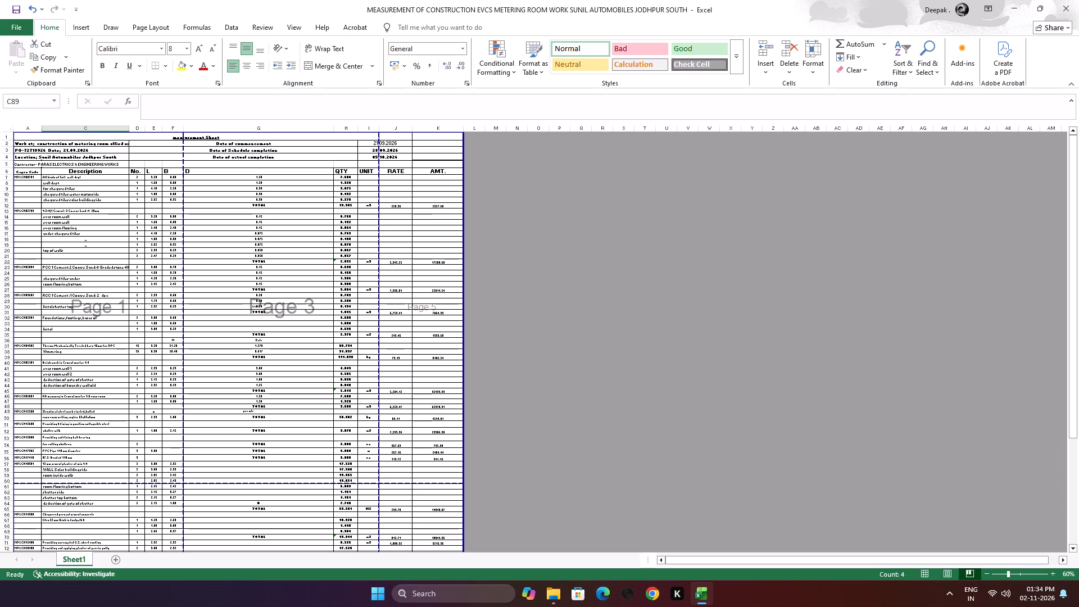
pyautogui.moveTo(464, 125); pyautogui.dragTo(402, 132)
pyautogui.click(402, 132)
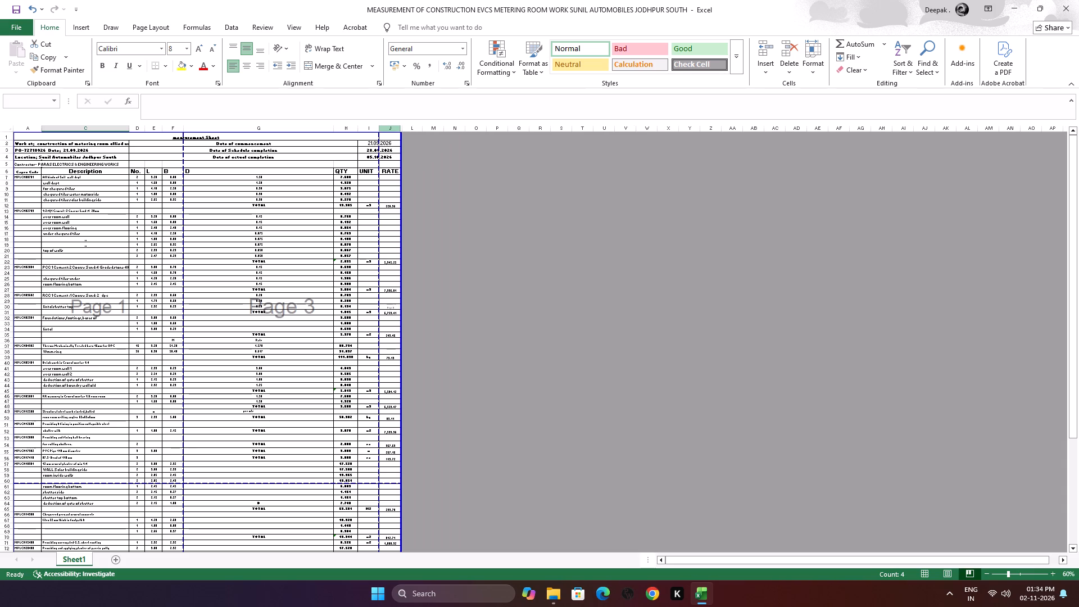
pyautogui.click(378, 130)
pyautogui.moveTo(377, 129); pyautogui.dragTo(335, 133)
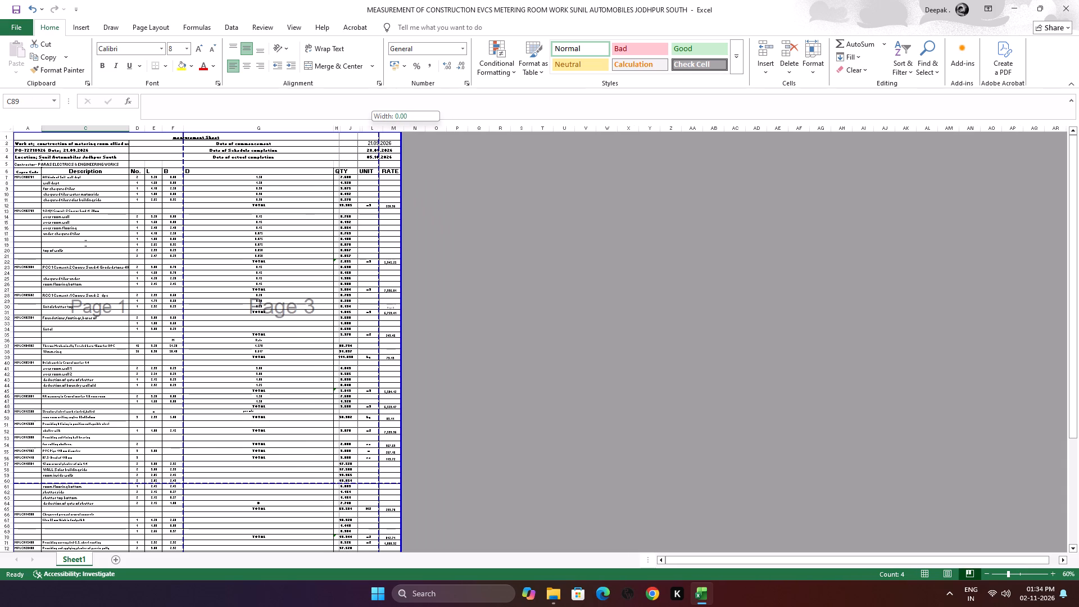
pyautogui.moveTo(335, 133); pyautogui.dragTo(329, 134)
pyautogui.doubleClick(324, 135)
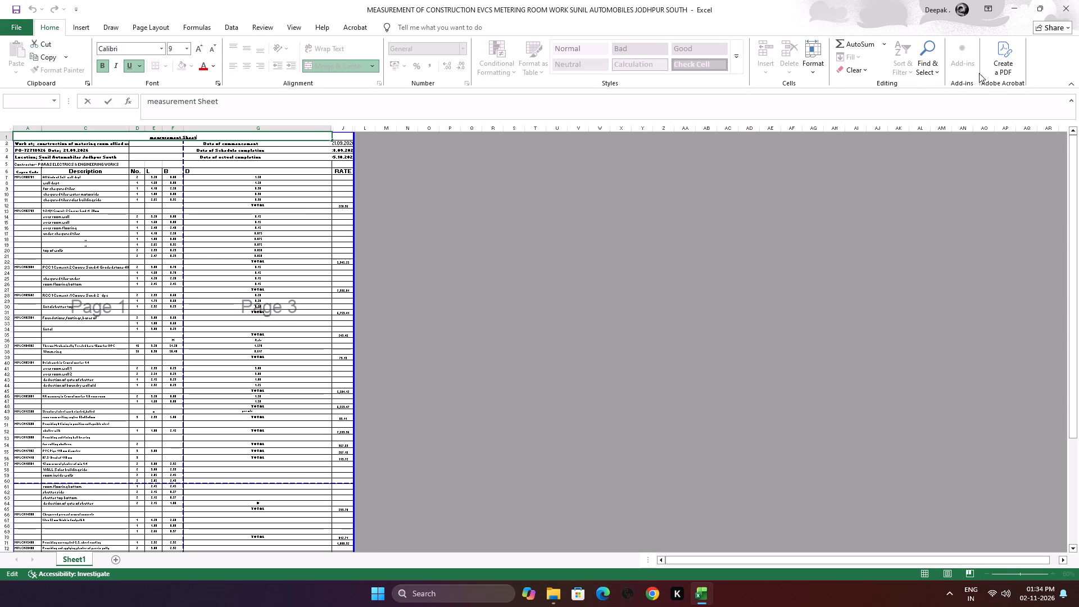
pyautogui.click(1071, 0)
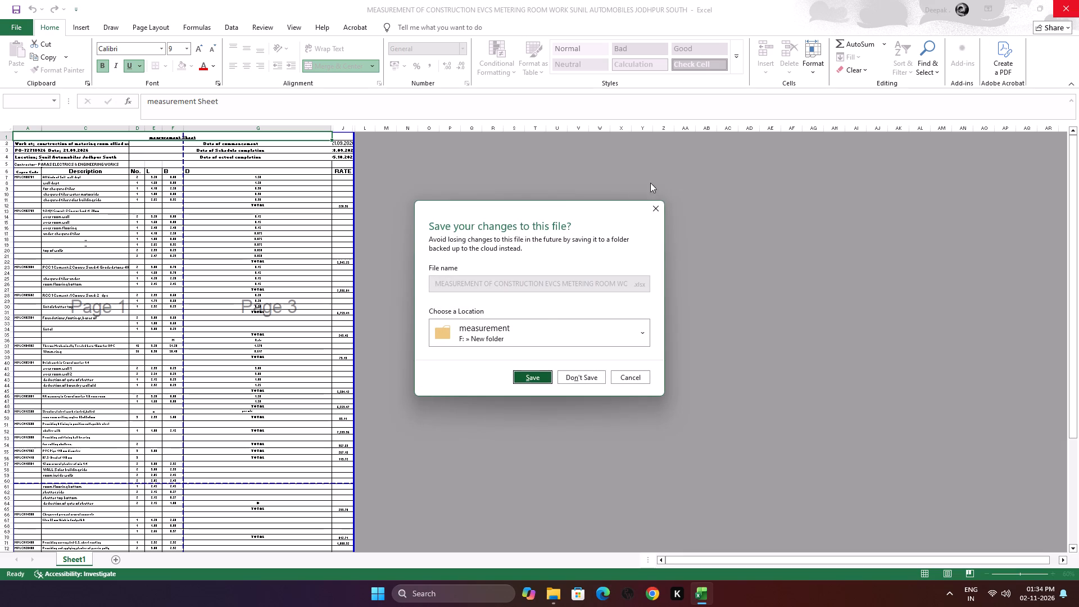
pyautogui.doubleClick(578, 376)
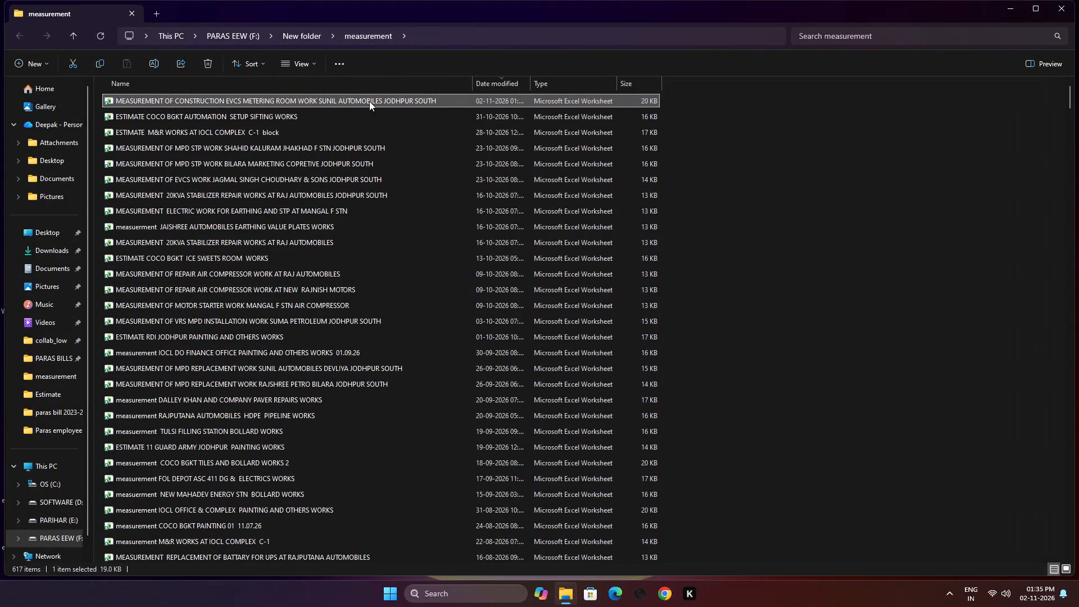
# Reopen the Sunil Automobiles EVCS metering room workbook and select cell E65.
pyautogui.doubleClick(362, 99)
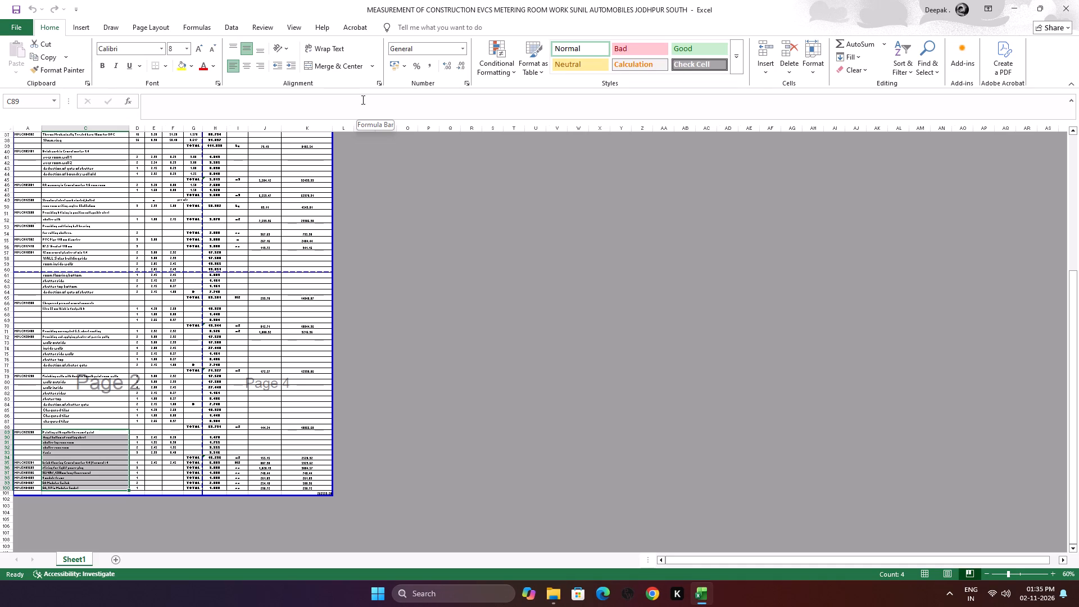
pyautogui.click(160, 296)
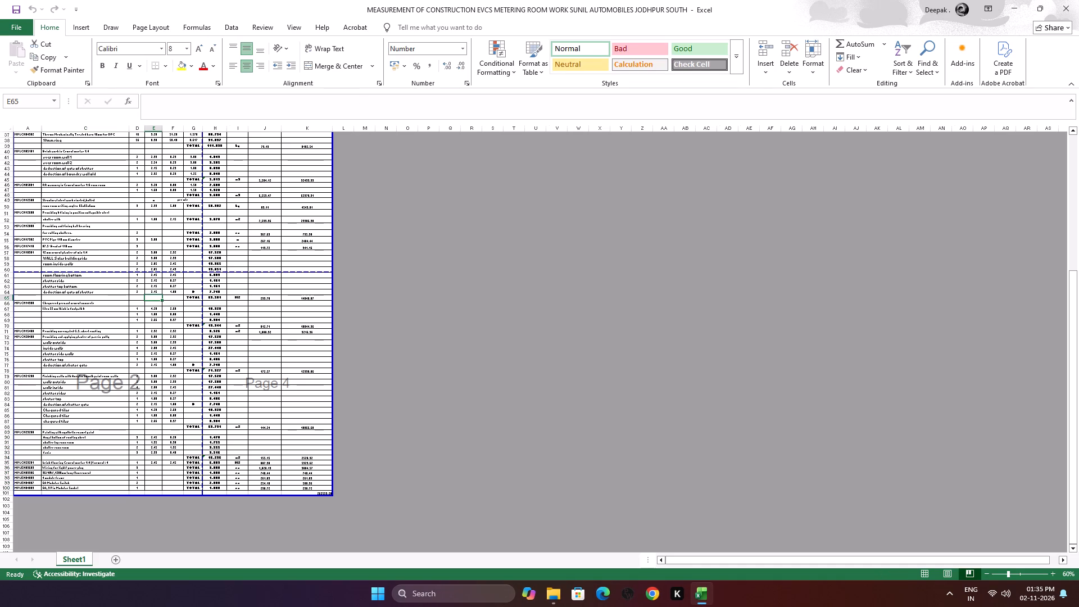
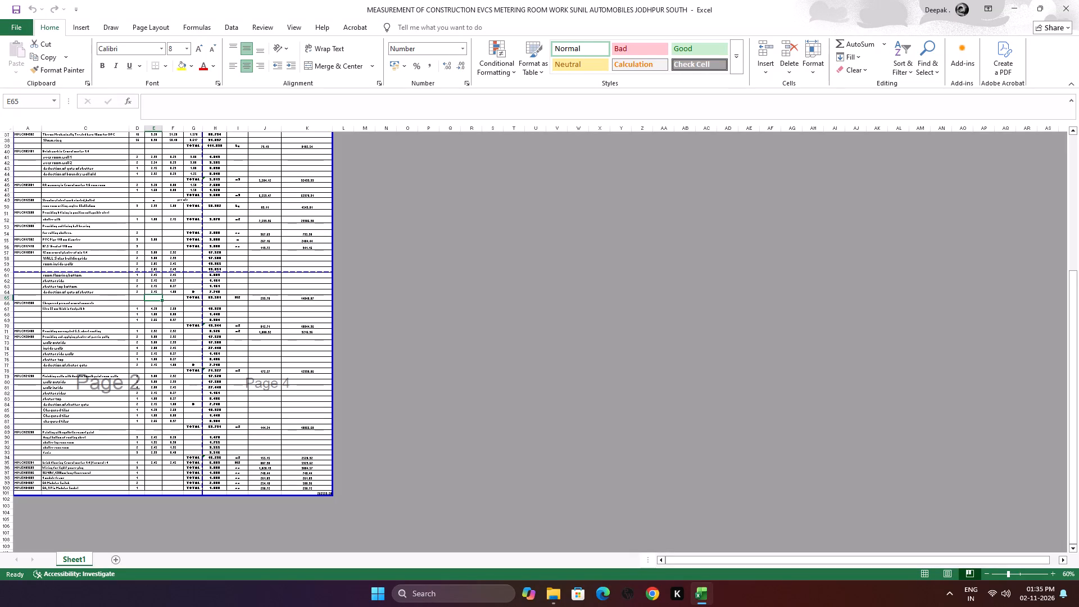
# Extend the print area boundary in the page break preview outward by one column to include empty column L.
pyautogui.moveTo(330, 272); pyautogui.dragTo(330, 297)
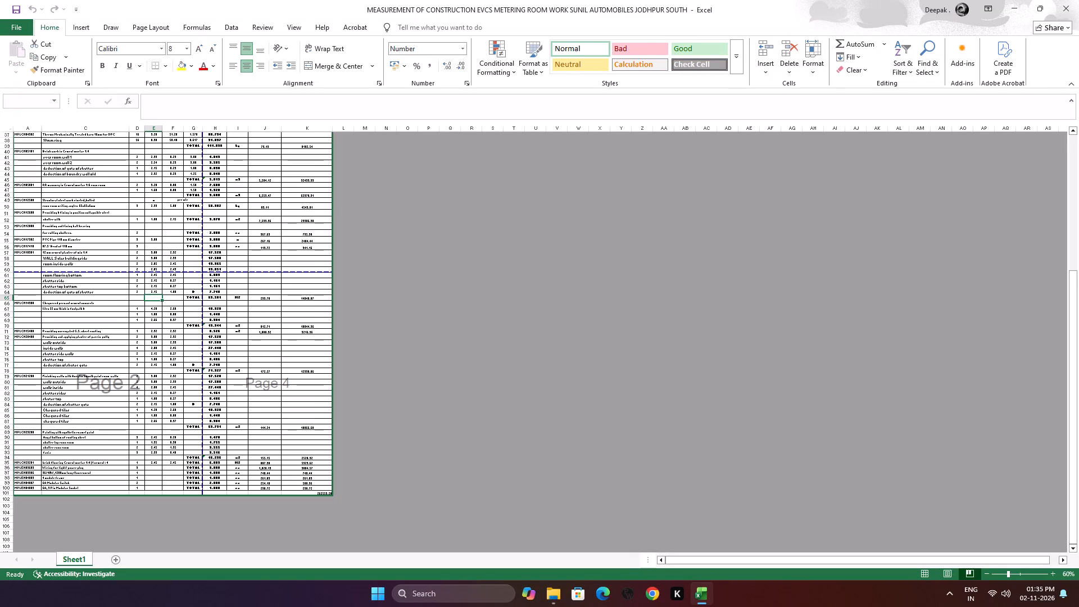
pyautogui.moveTo(330, 297); pyautogui.dragTo(330, 309)
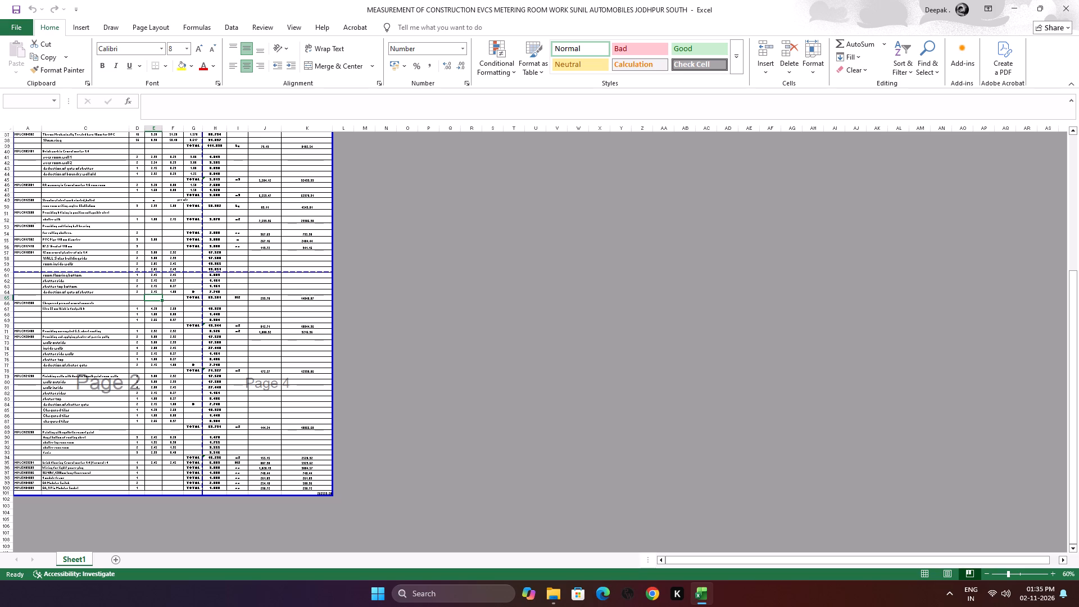
pyautogui.moveTo(333, 138); pyautogui.dragTo(311, 145)
pyautogui.moveTo(330, 141); pyautogui.dragTo(362, 146)
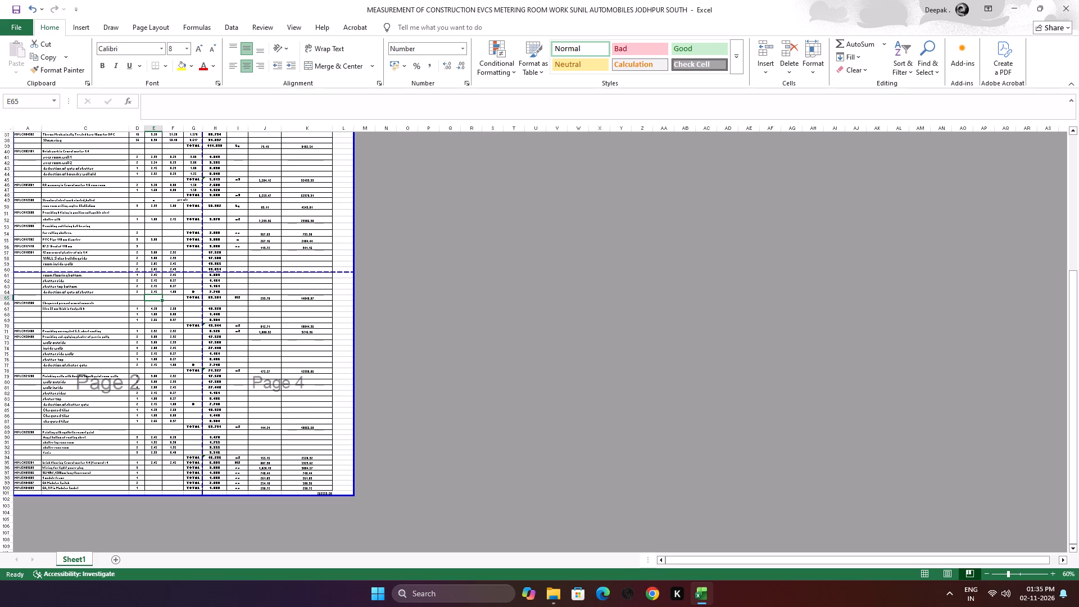
# Widen column K slightly and collapse the empty column L beside it to width 0.
pyautogui.moveTo(333, 129); pyautogui.dragTo(342, 128)
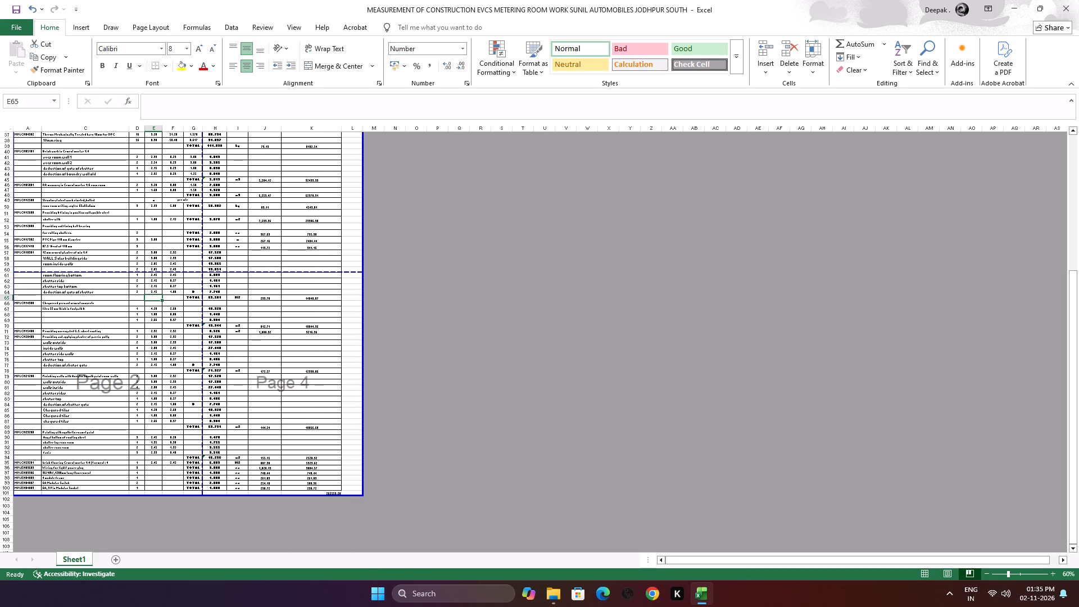
pyautogui.moveTo(364, 130); pyautogui.dragTo(339, 132)
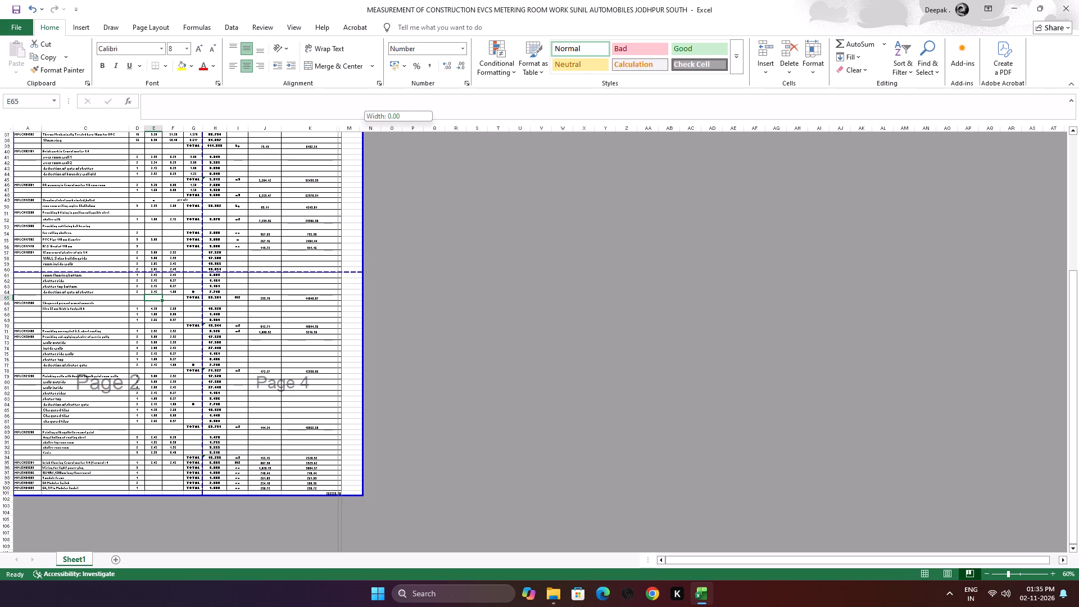
pyautogui.moveTo(339, 132); pyautogui.dragTo(340, 132)
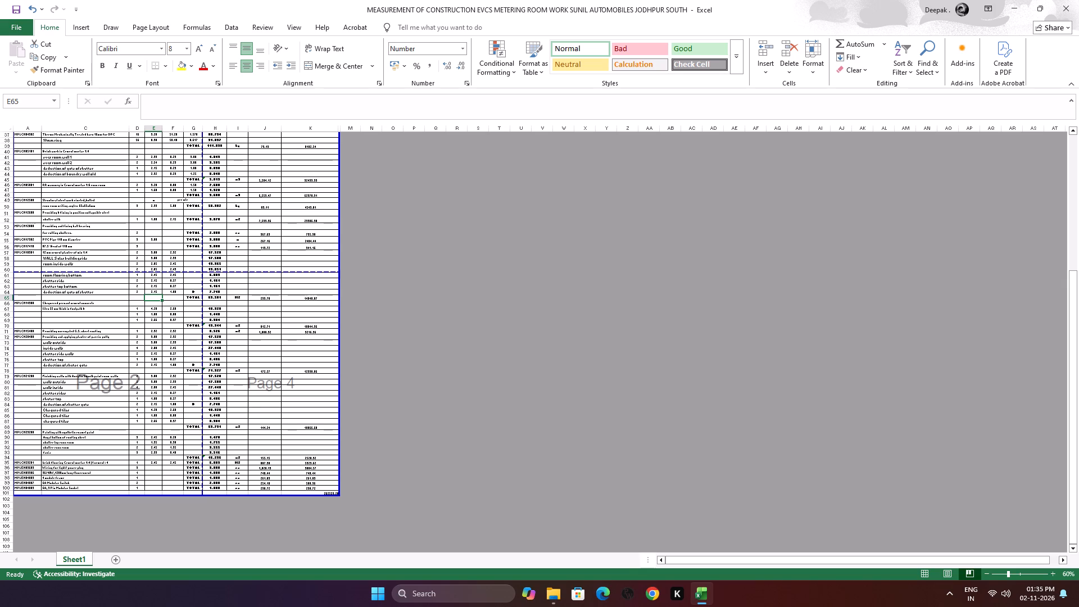
# Review the page breaks up to the sheet heading, and check the page layout view down to the last table row.
pyautogui.scroll(3, 164, 258)
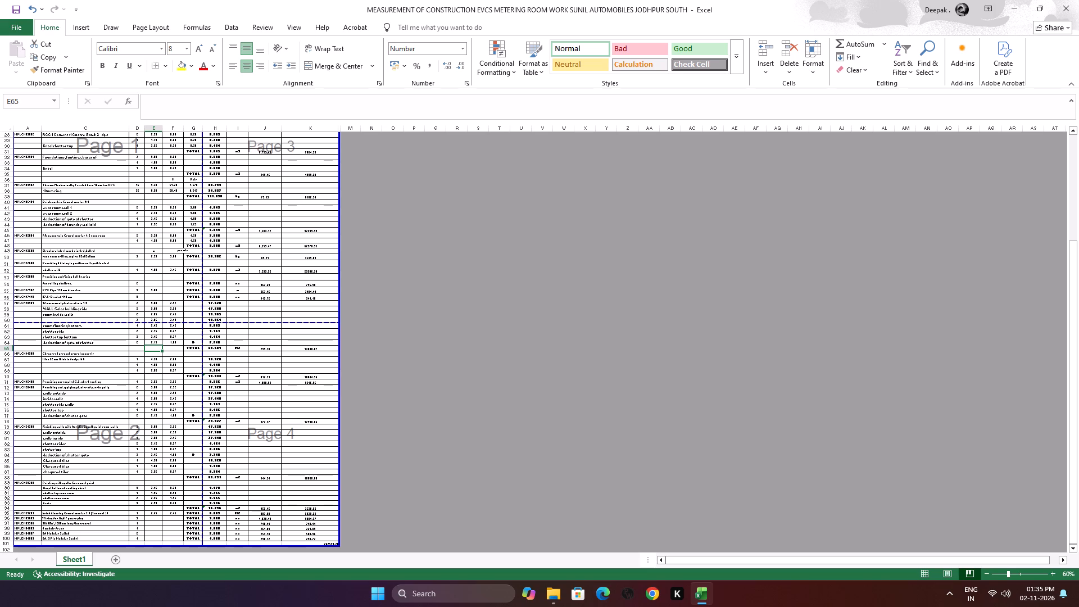
pyautogui.scroll(-1, 125, 283)
pyautogui.scroll(4, 125, 283)
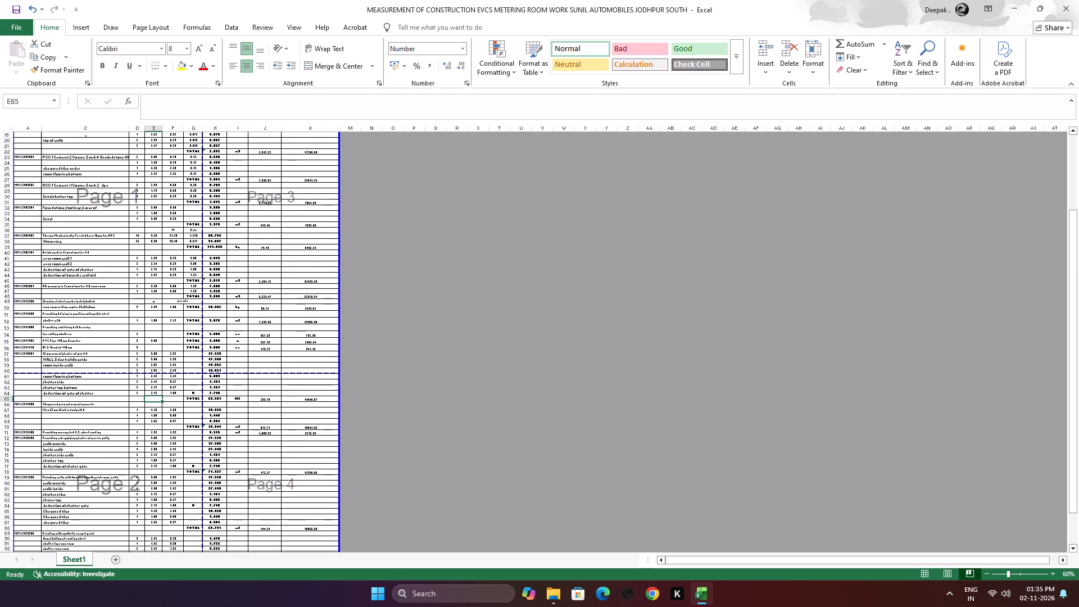
pyautogui.scroll(9, 125, 283)
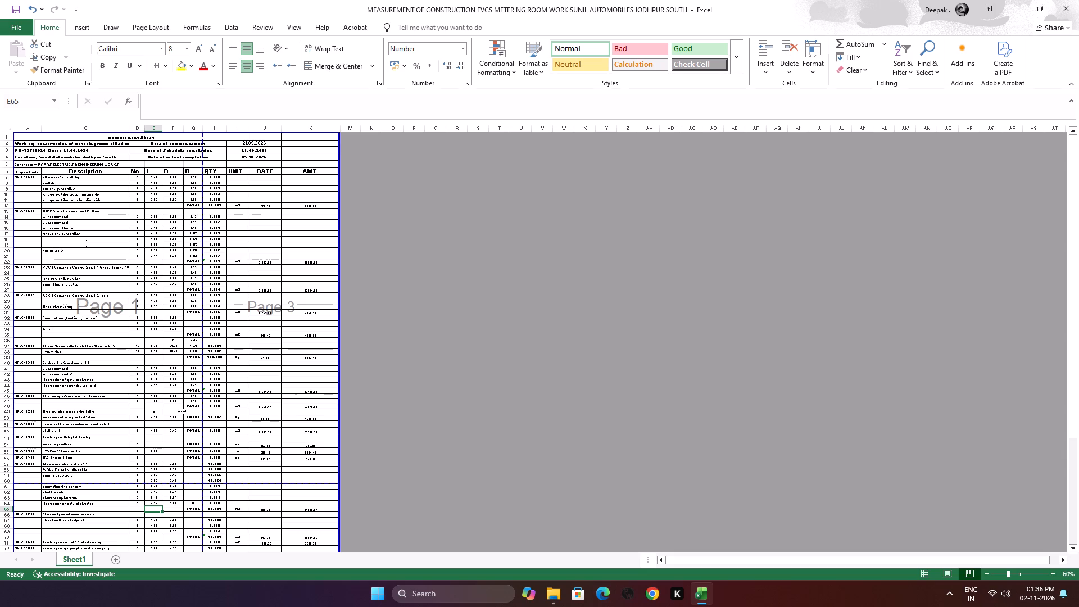
pyautogui.click(949, 572)
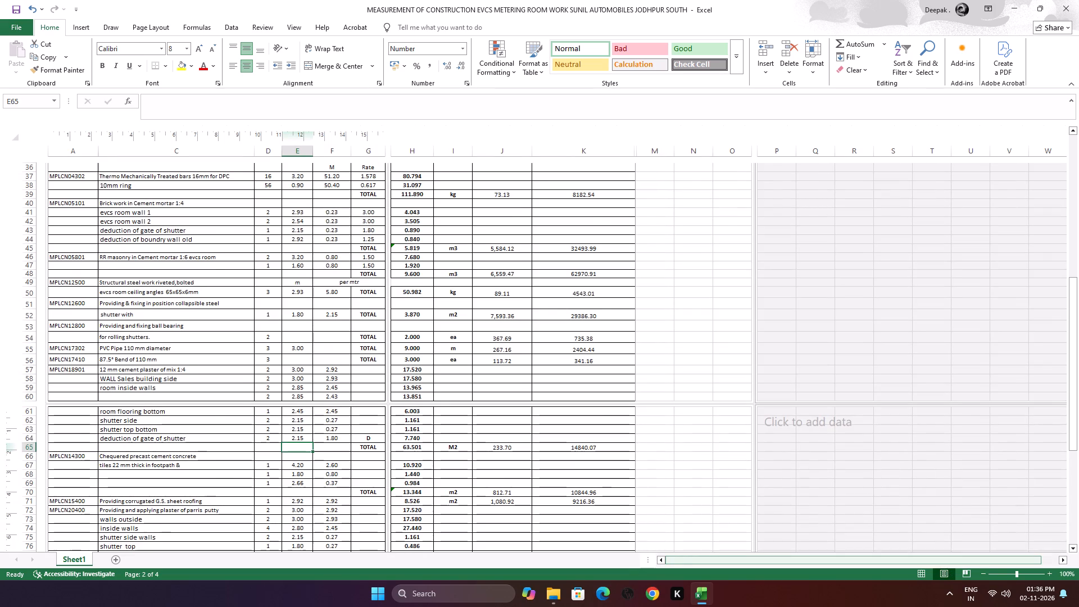
pyautogui.scroll(-10, 401, 380)
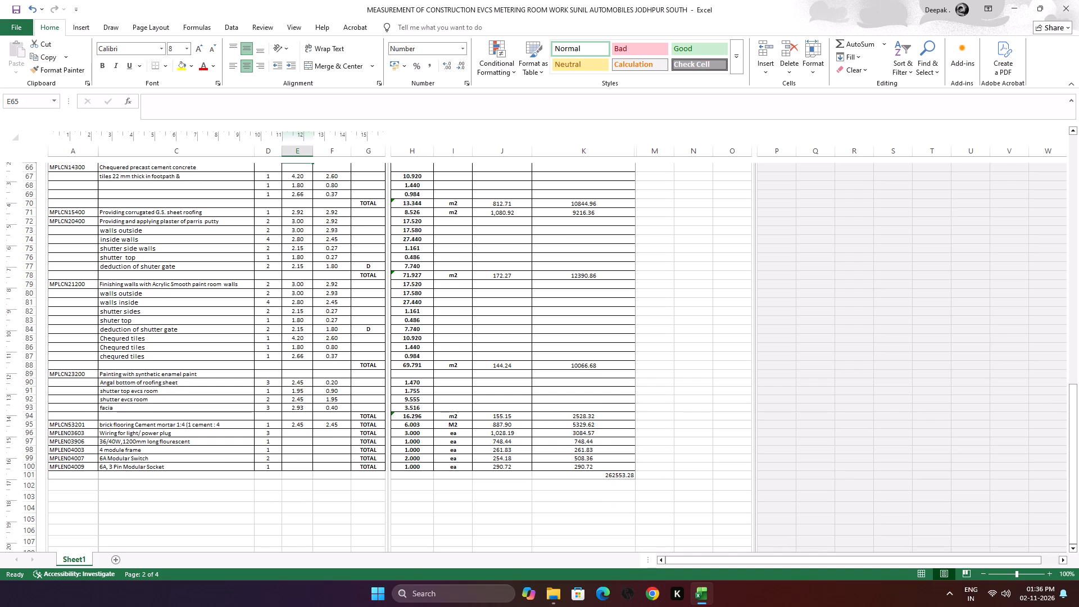
# Return to normal view at the sheet heading and narrow the Description column C to about three quarters of its width.
pyautogui.click(921, 574)
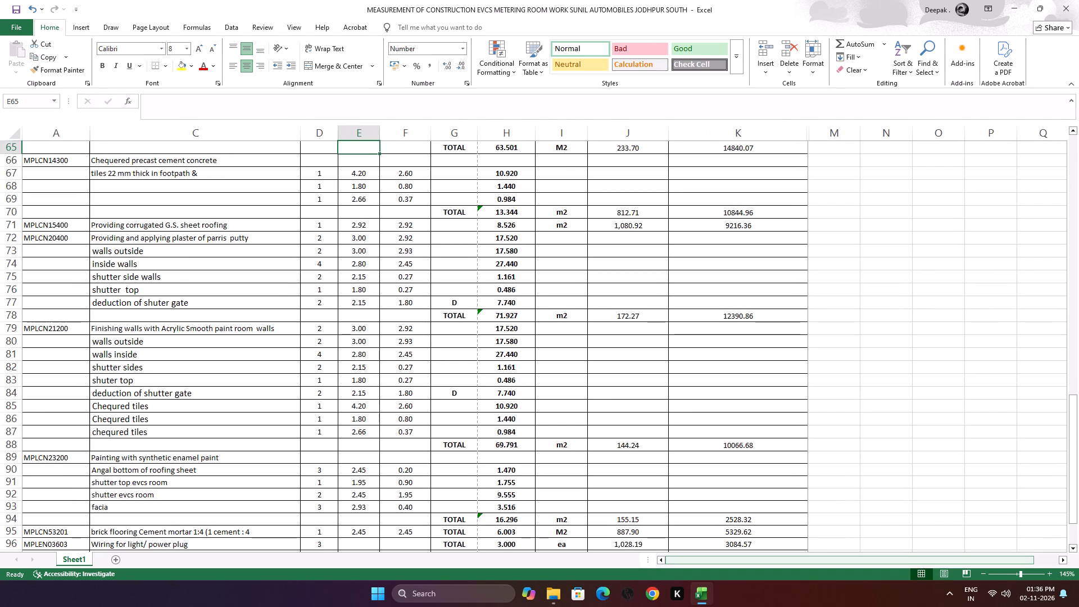
pyautogui.scroll(15, 543, 392)
pyautogui.scroll(8, 543, 392)
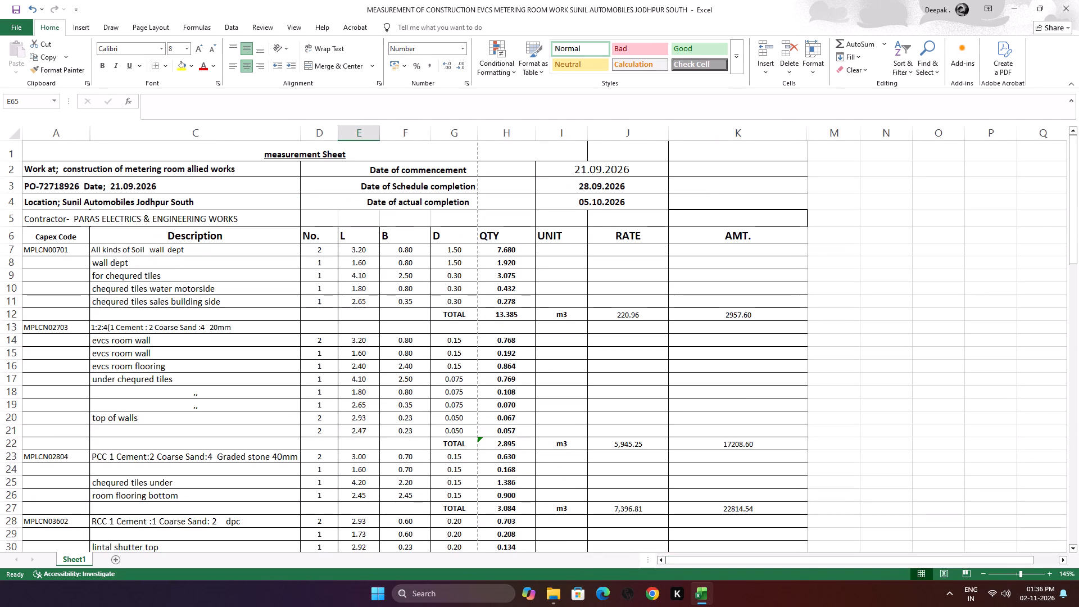
pyautogui.scroll(2, 543, 392)
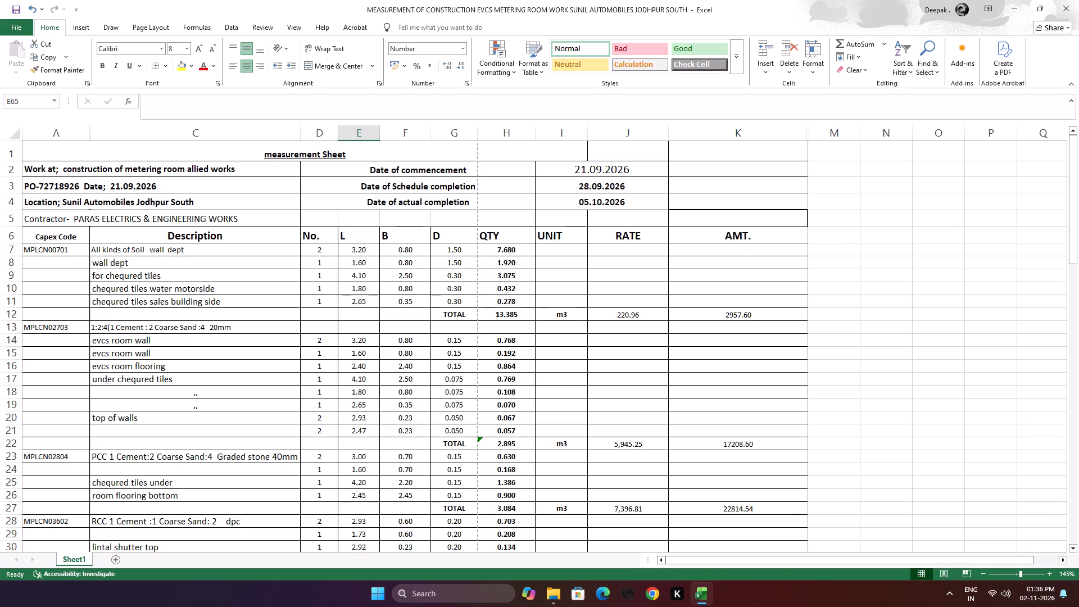
pyautogui.click(301, 134)
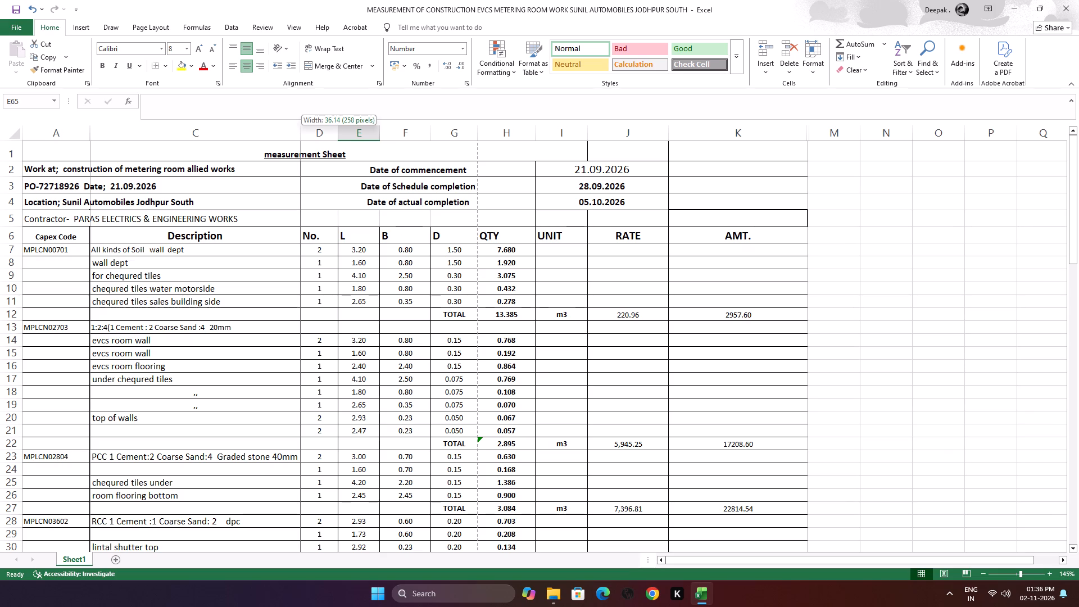
pyautogui.moveTo(300, 133); pyautogui.dragTo(282, 141)
pyautogui.doubleClick(282, 141)
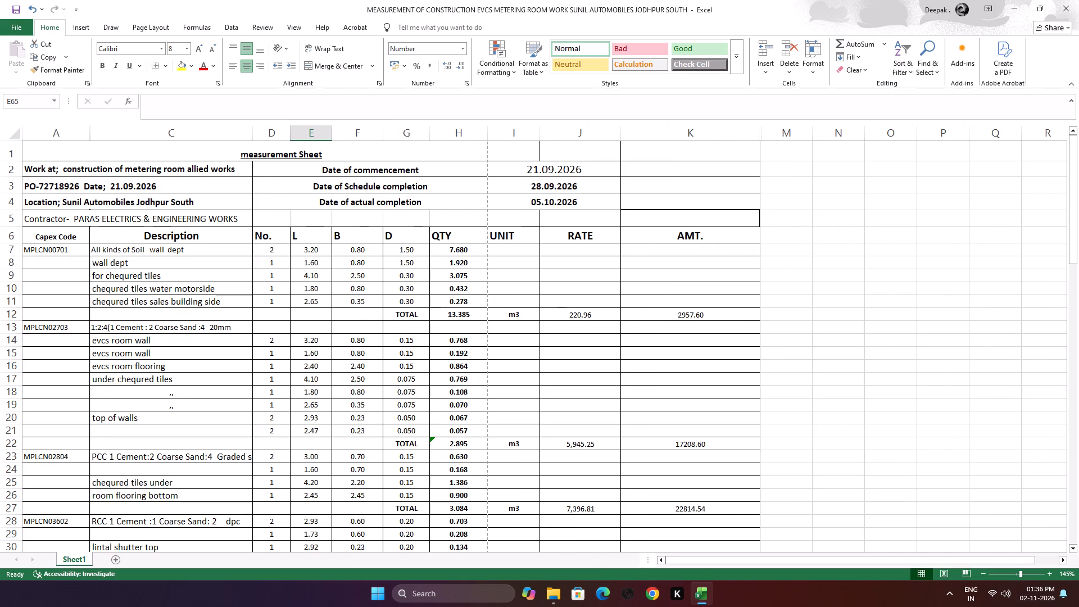
# Narrow the Capex Code column A until it just fits the MPLCN codes.
pyautogui.moveTo(89, 135); pyautogui.dragTo(84, 141)
pyautogui.doubleClick(84, 141)
pyautogui.moveTo(83, 142); pyautogui.dragTo(81, 144)
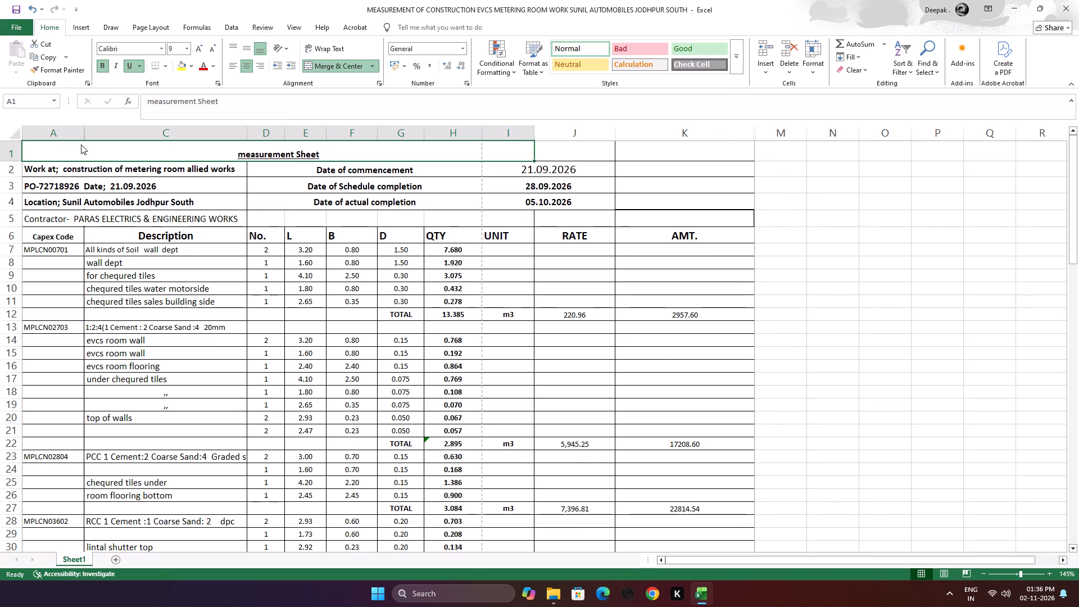
pyautogui.moveTo(81, 144); pyautogui.dragTo(77, 153)
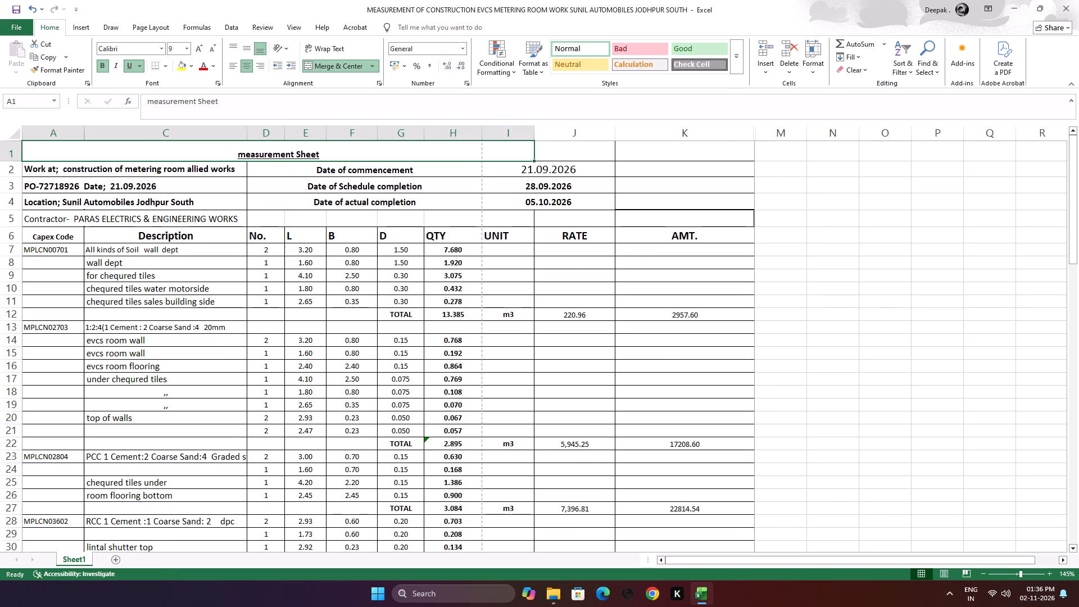
pyautogui.moveTo(82, 137); pyautogui.dragTo(72, 152)
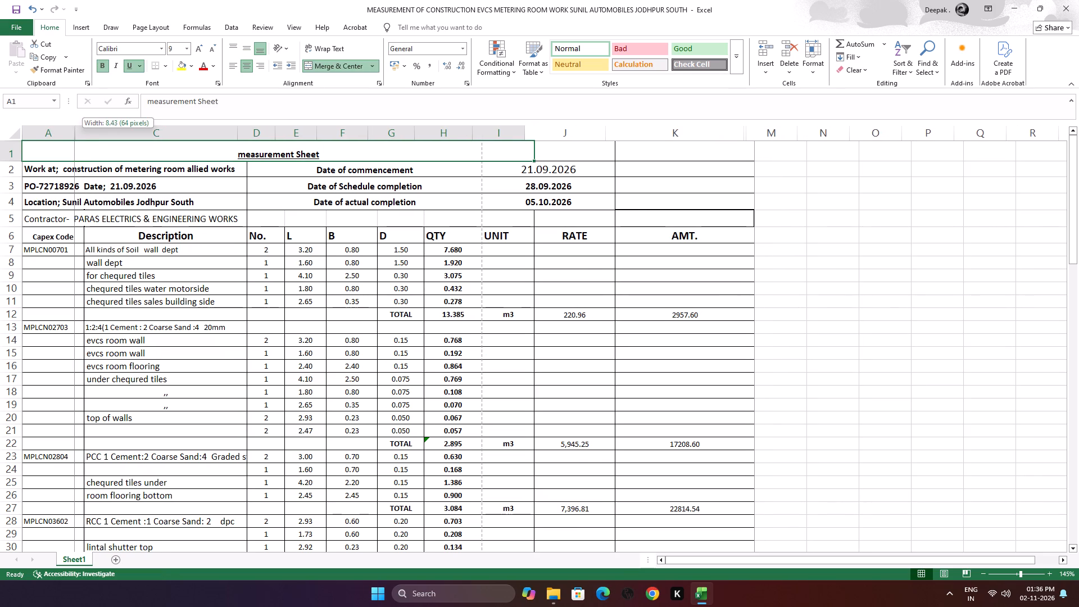
pyautogui.moveTo(72, 152); pyautogui.dragTo(70, 157)
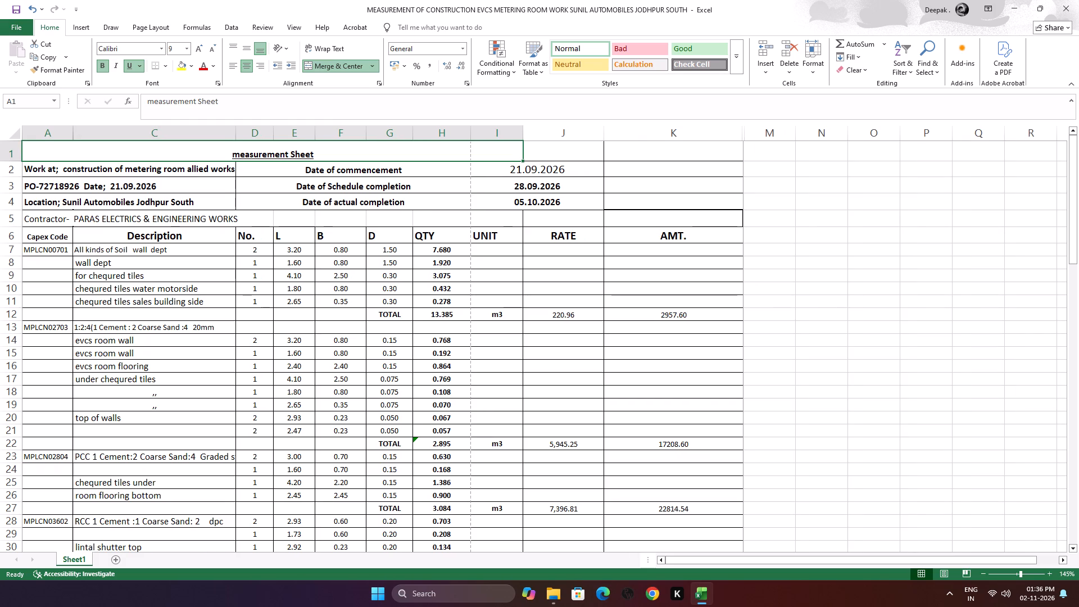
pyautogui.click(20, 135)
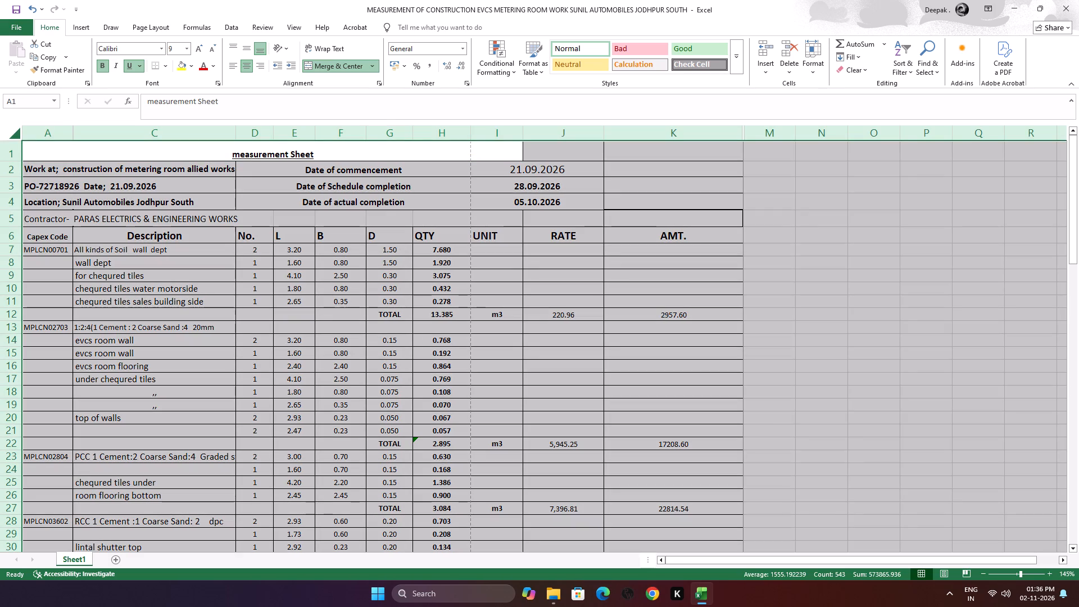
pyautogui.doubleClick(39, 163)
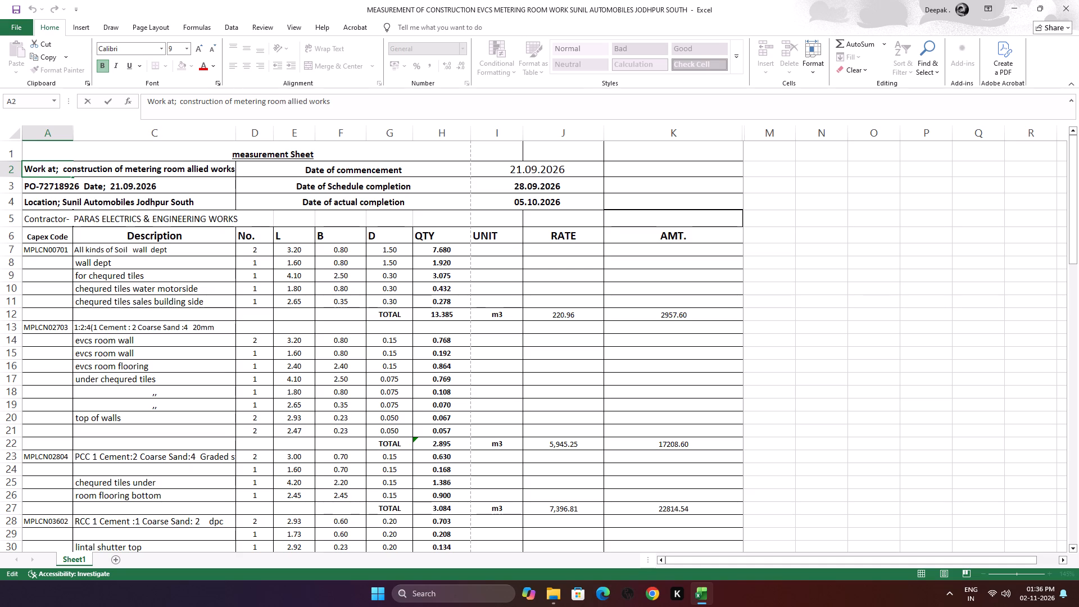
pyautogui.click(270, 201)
# Narrow the No. column D to fit its heading and trim the Description column C slightly.
pyautogui.click(275, 137)
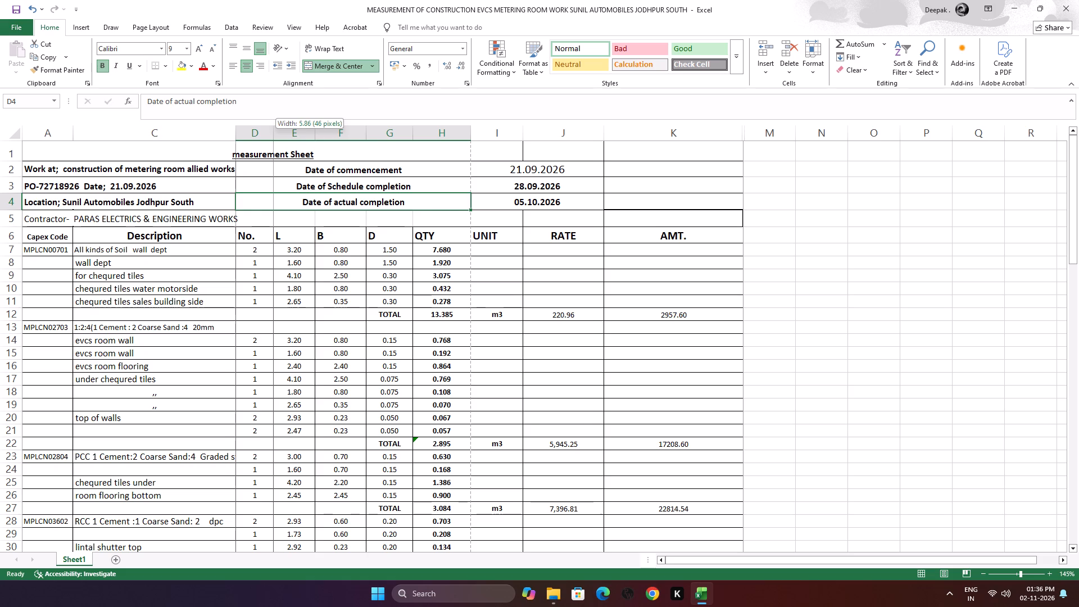
pyautogui.moveTo(273, 139); pyautogui.dragTo(260, 158)
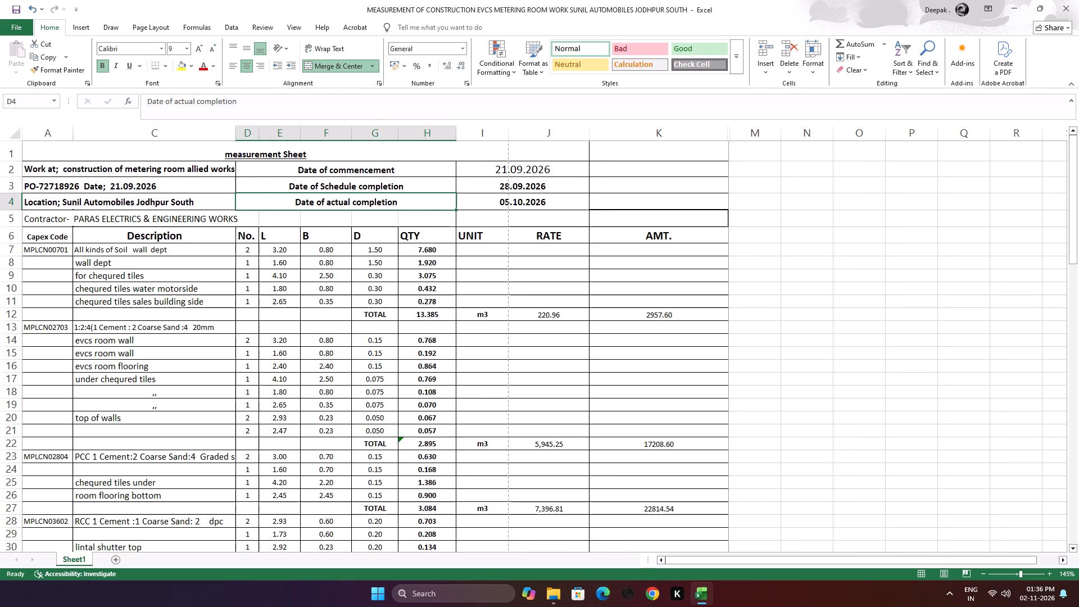
pyautogui.click(237, 132)
pyautogui.click(237, 132)
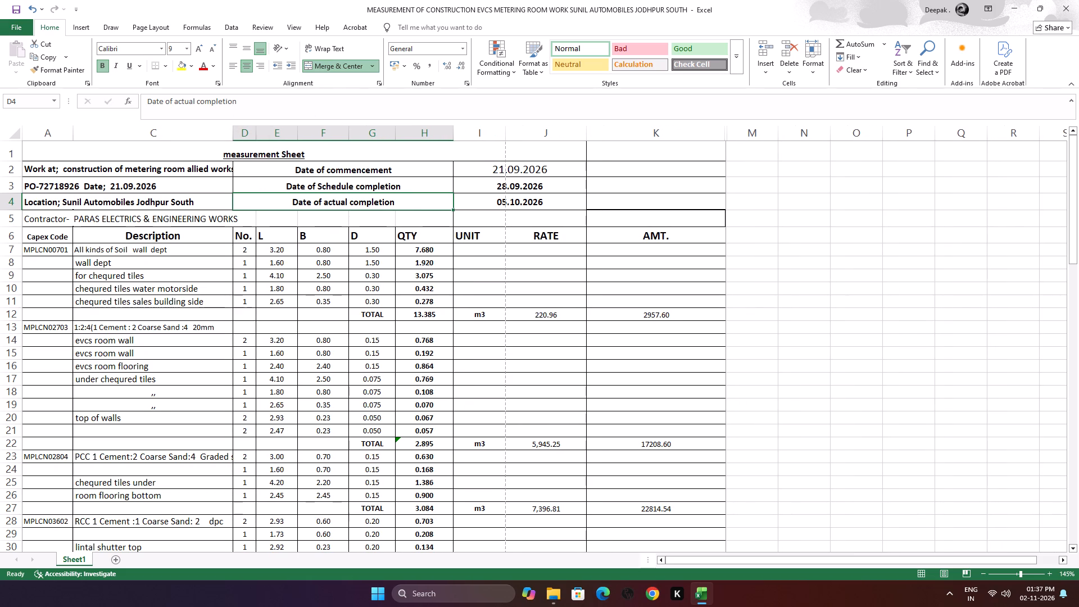
# Narrow the QTY column H slightly and reduce the UNIT column I to just fit its heading.
pyautogui.moveTo(456, 138); pyautogui.dragTo(445, 143)
pyautogui.tripleClick(445, 143)
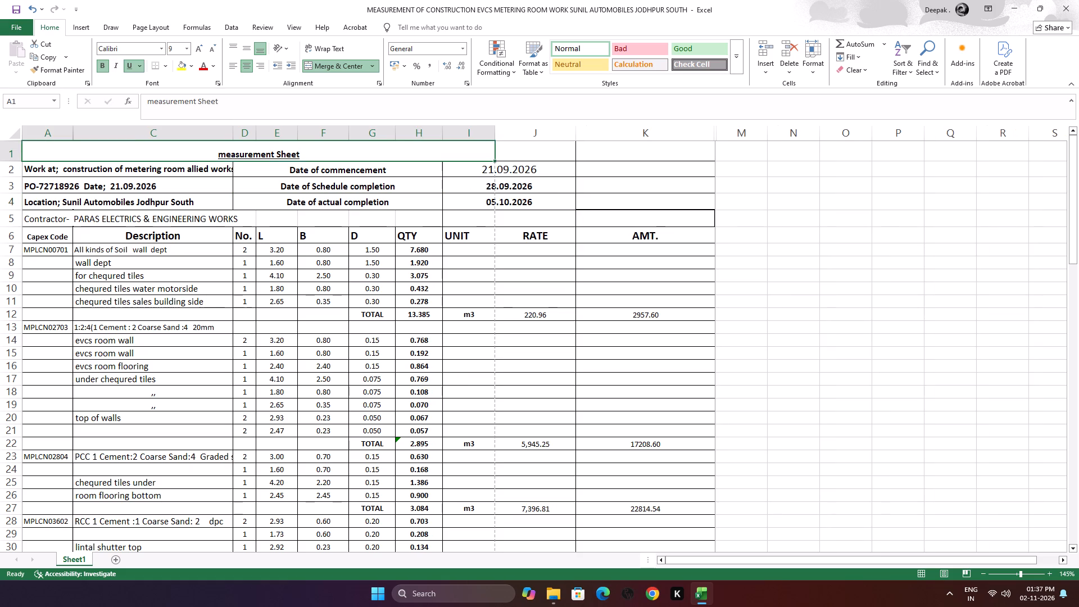
pyautogui.click(445, 144)
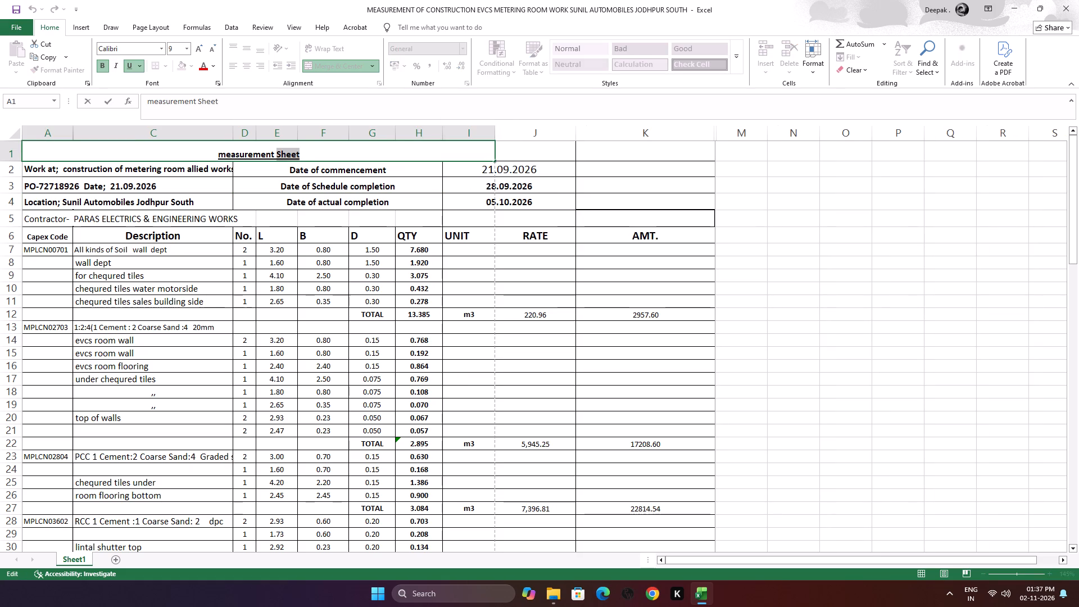
pyautogui.click(501, 223)
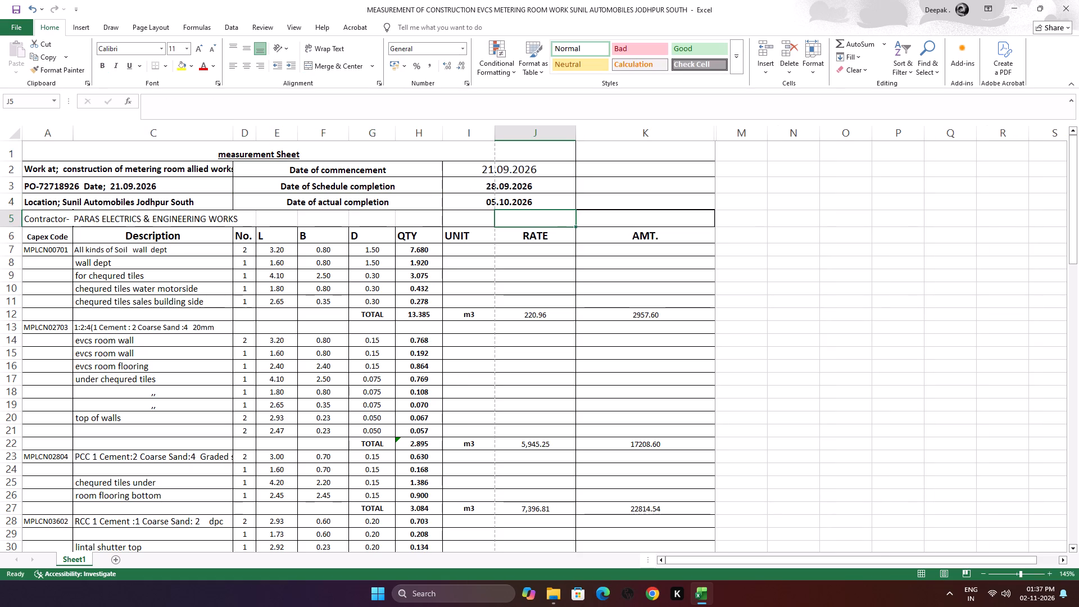
pyautogui.click(495, 133)
pyautogui.moveTo(495, 133); pyautogui.dragTo(488, 141)
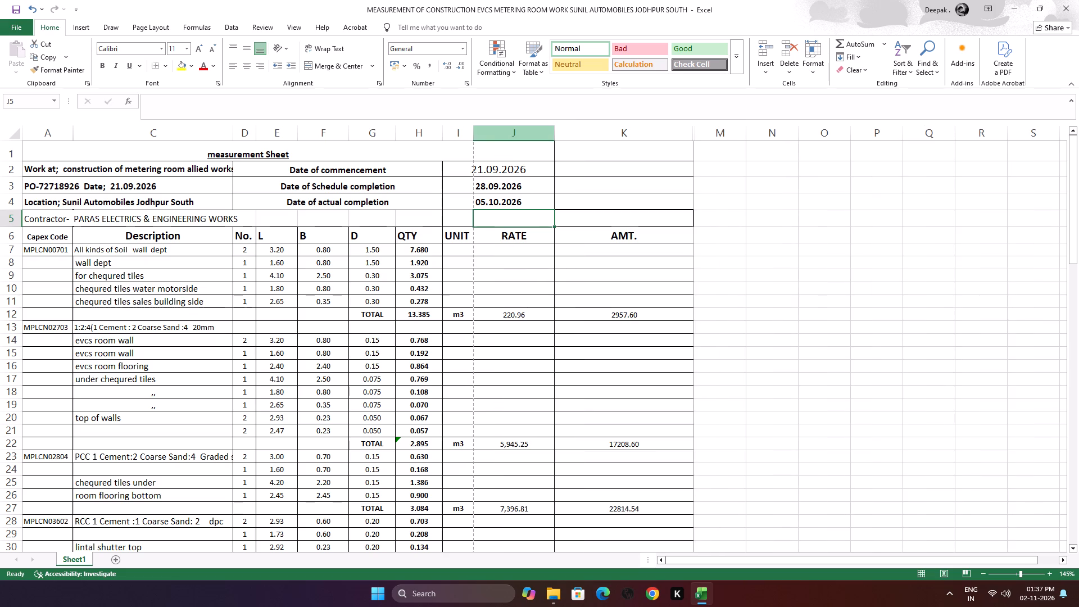
# Narrow the RATE column J to about two thirds and the AMT. column K to about half of their widths.
pyautogui.click(555, 137)
pyautogui.click(552, 138)
pyautogui.moveTo(549, 141); pyautogui.dragTo(534, 152)
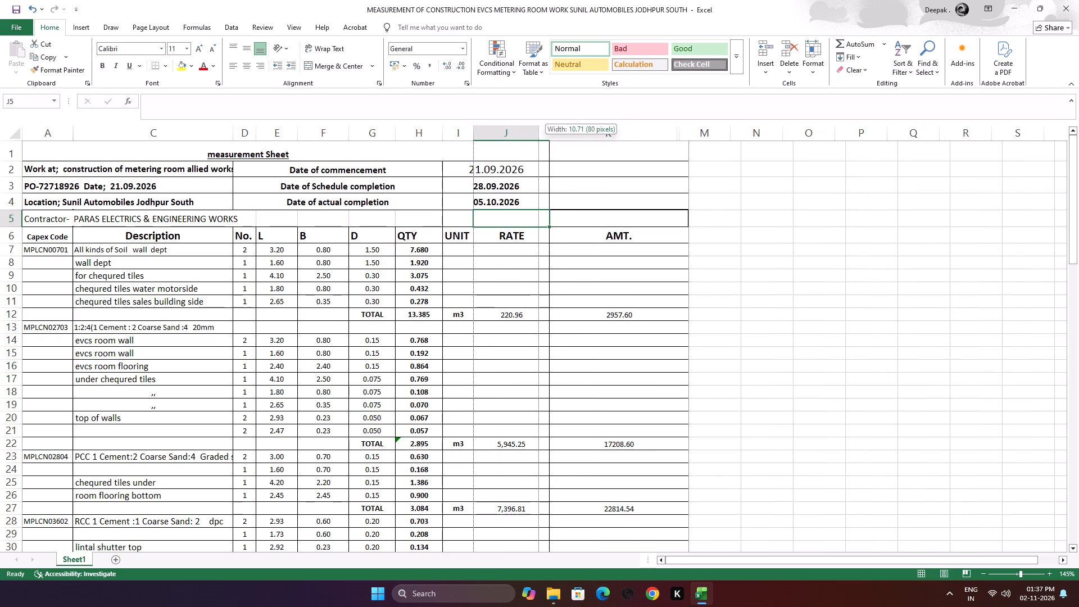
pyautogui.moveTo(534, 152); pyautogui.dragTo(528, 156)
pyautogui.tripleClick(528, 156)
pyautogui.doubleClick(527, 158)
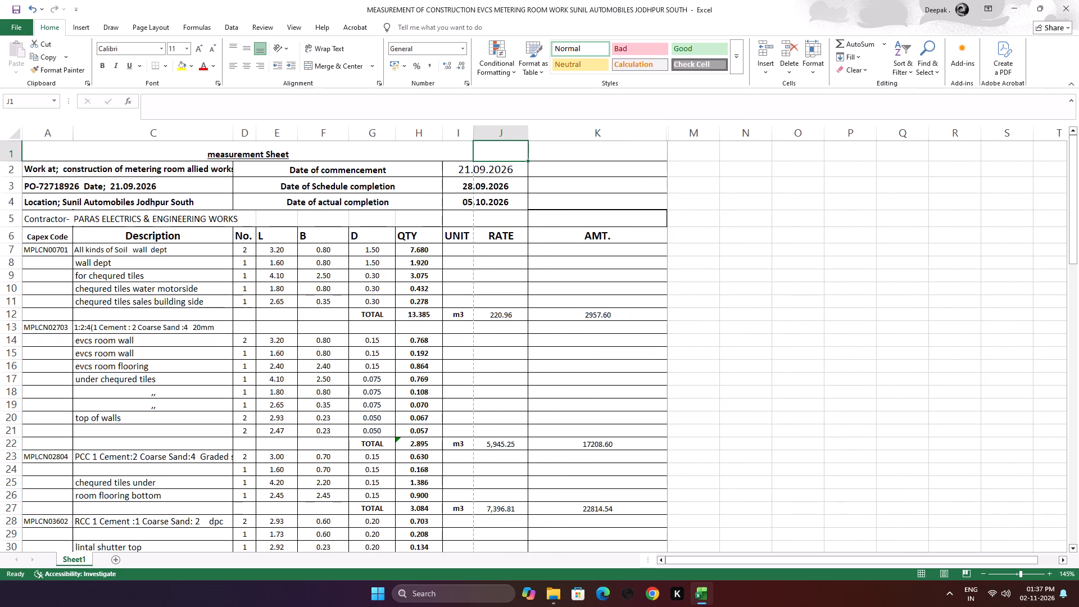
pyautogui.moveTo(666, 137); pyautogui.dragTo(652, 142)
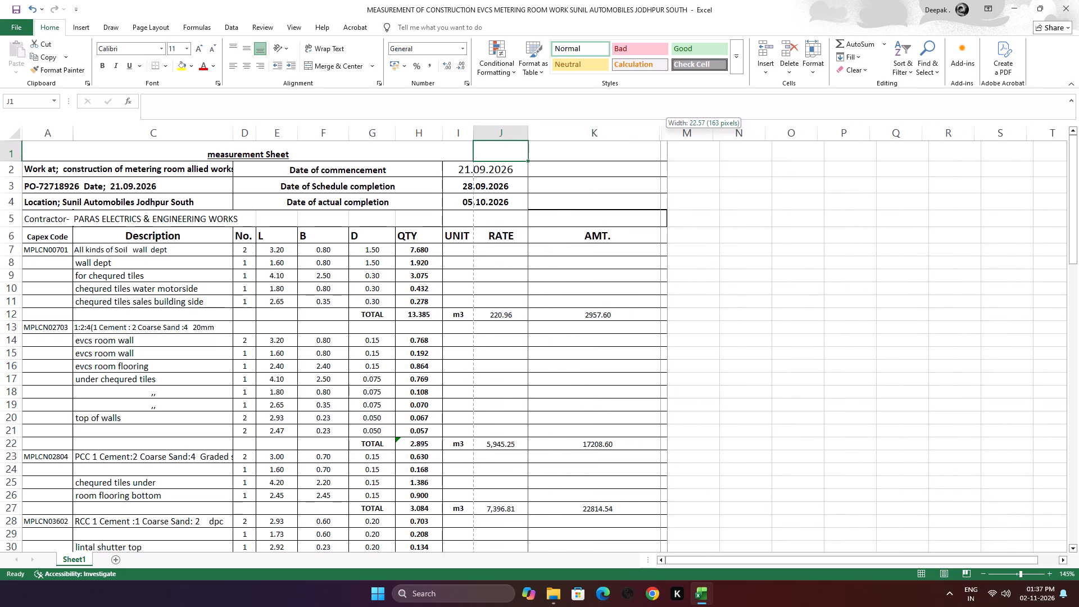
pyautogui.moveTo(652, 142); pyautogui.dragTo(595, 156)
pyautogui.click(595, 156)
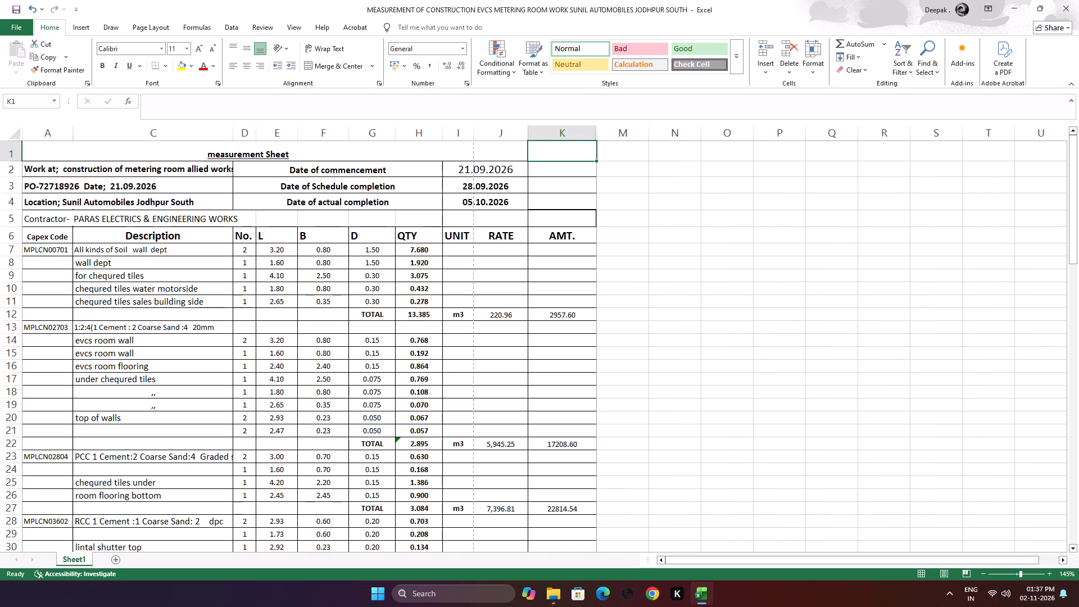
# Narrow the QTY column H further so it closely fits its bold quantities.
pyautogui.moveTo(445, 137); pyautogui.dragTo(432, 148)
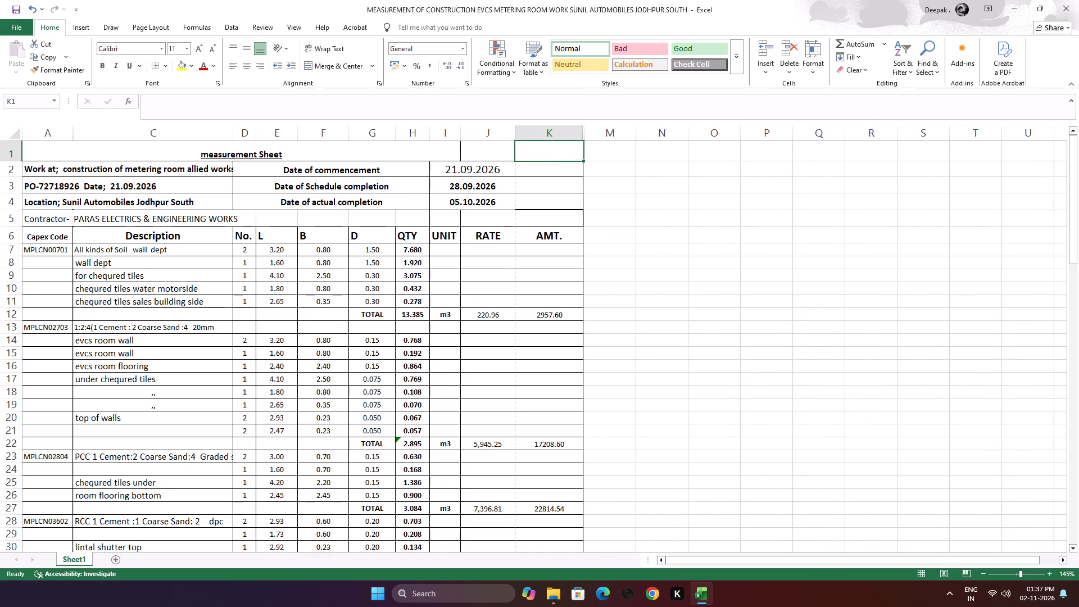
# Centre the QTY, D, B, L and No. headings in row 6 of the measurement table.
pyautogui.click(419, 234)
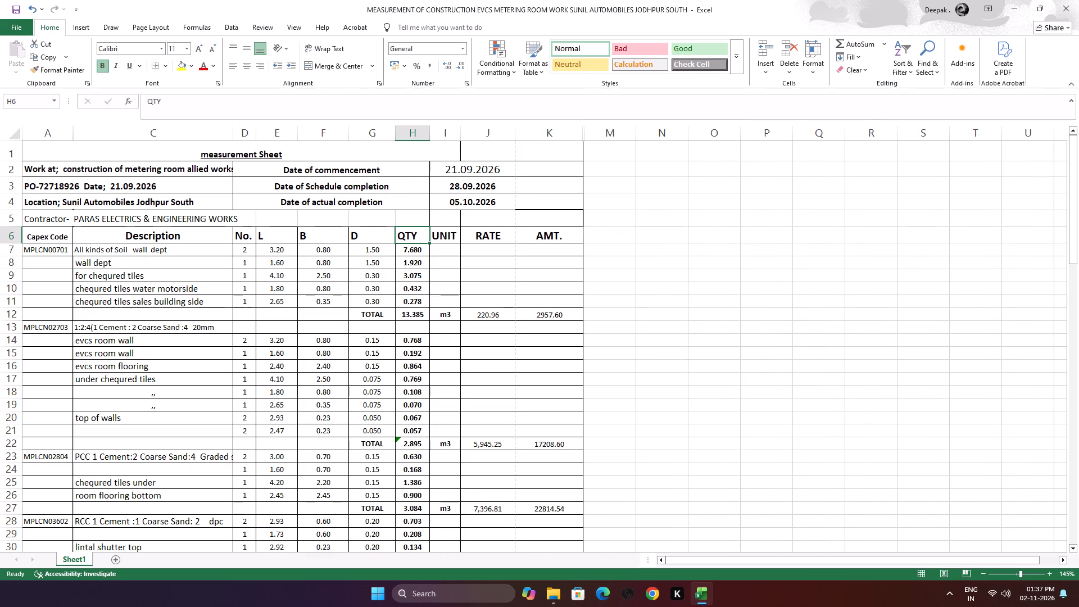
pyautogui.click(247, 69)
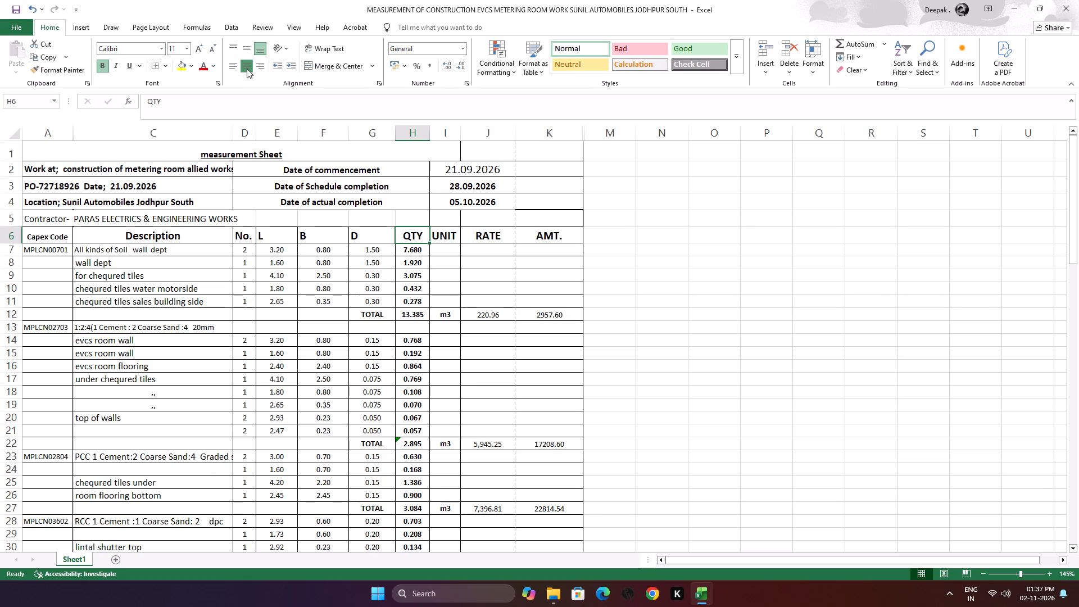
pyautogui.press('Left')
pyautogui.click(247, 69)
pyautogui.press('Left')
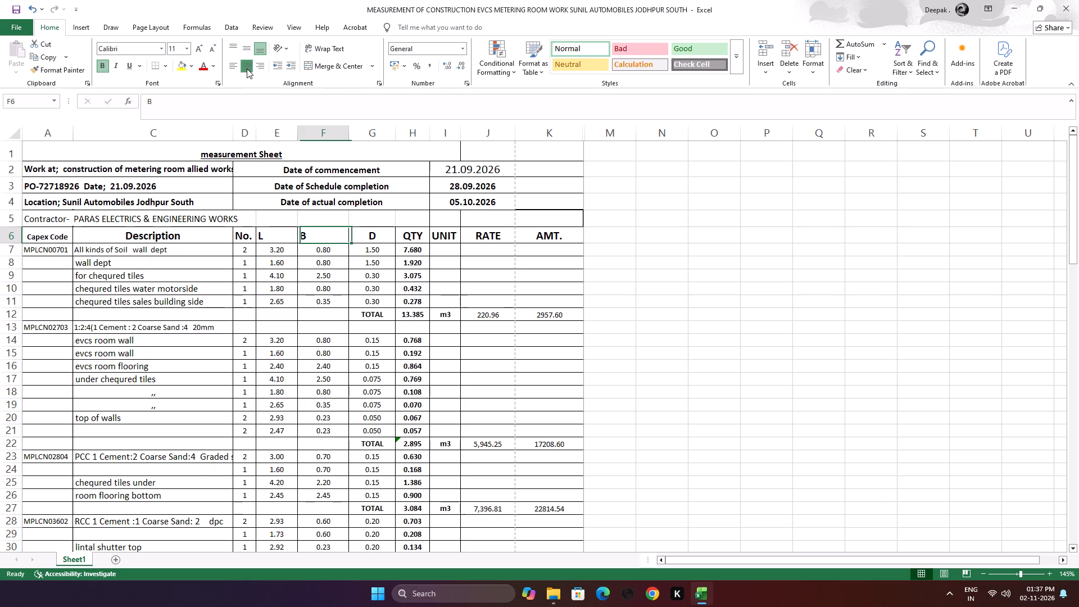
pyautogui.click(247, 69)
pyautogui.press('Left')
pyautogui.click(247, 69)
pyautogui.press('Left')
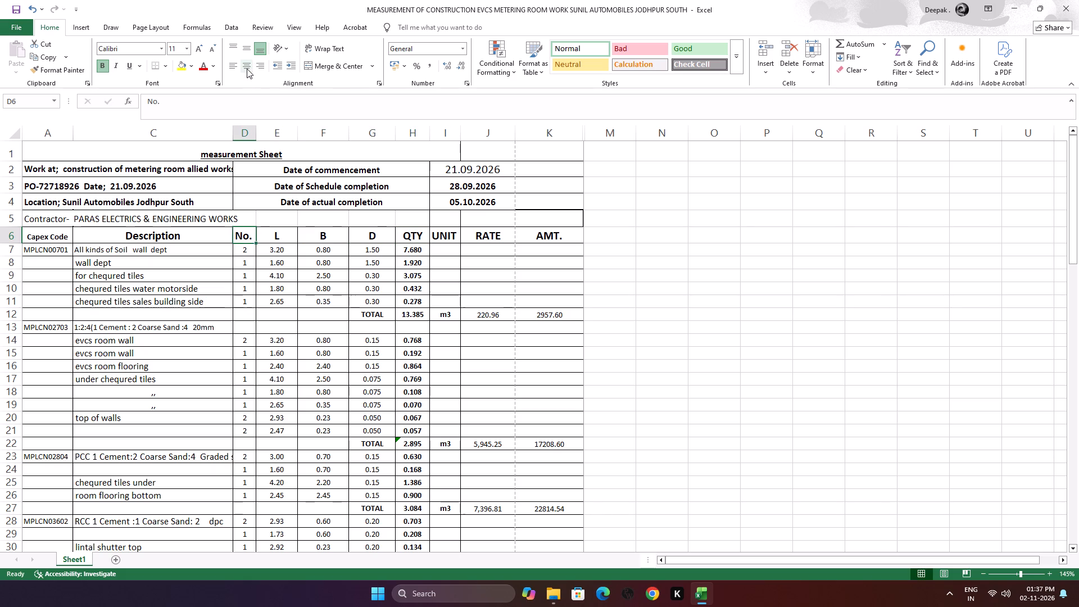
pyautogui.click(247, 69)
# Narrow the L, B and D columns (E, F and G) so each closely fits its dimension values.
pyautogui.click(300, 138)
pyautogui.moveTo(300, 137); pyautogui.dragTo(297, 142)
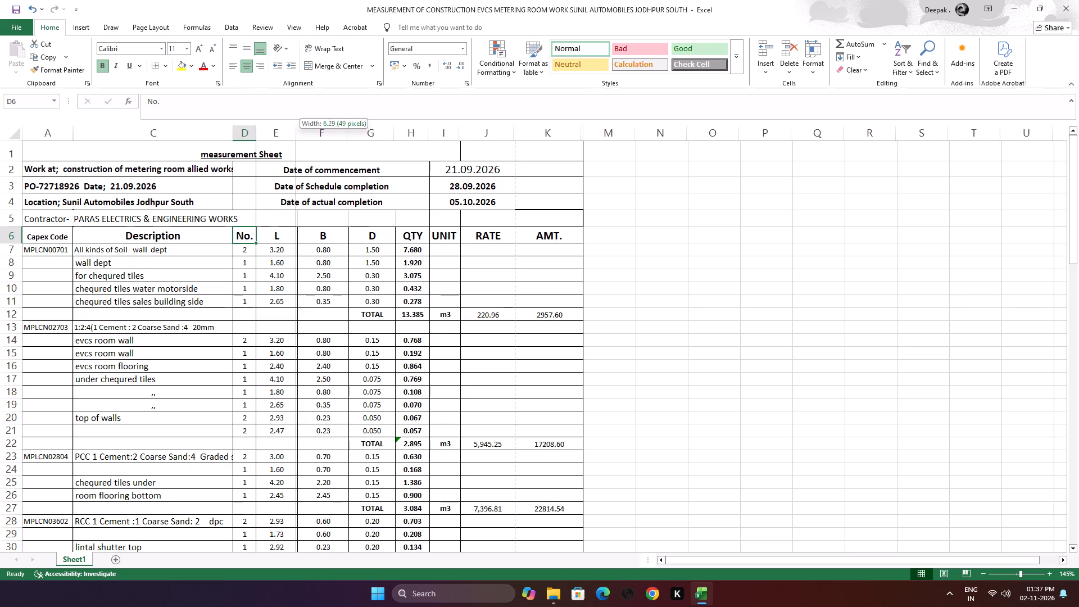
pyautogui.moveTo(297, 142); pyautogui.dragTo(290, 153)
pyautogui.click(290, 153)
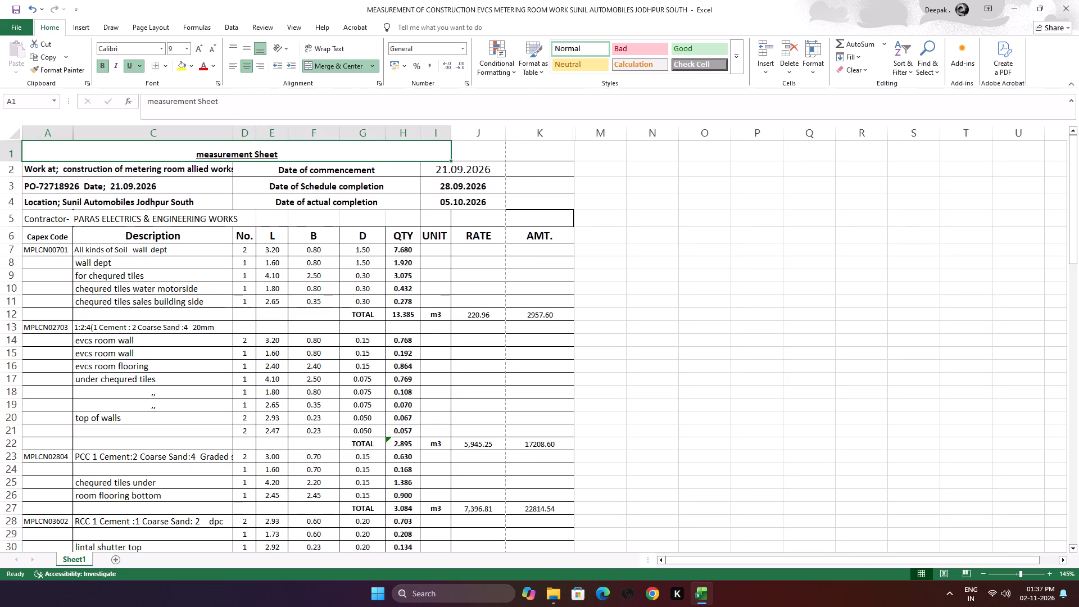
pyautogui.moveTo(340, 135); pyautogui.dragTo(335, 143)
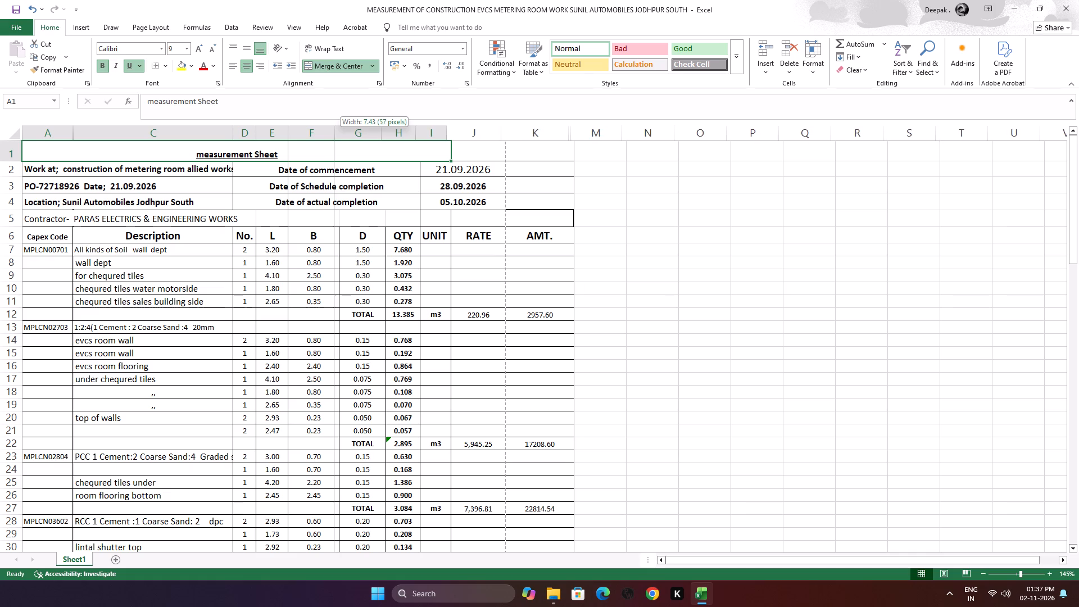
pyautogui.moveTo(335, 143); pyautogui.dragTo(321, 160)
pyautogui.tripleClick(321, 160)
pyautogui.click(321, 160)
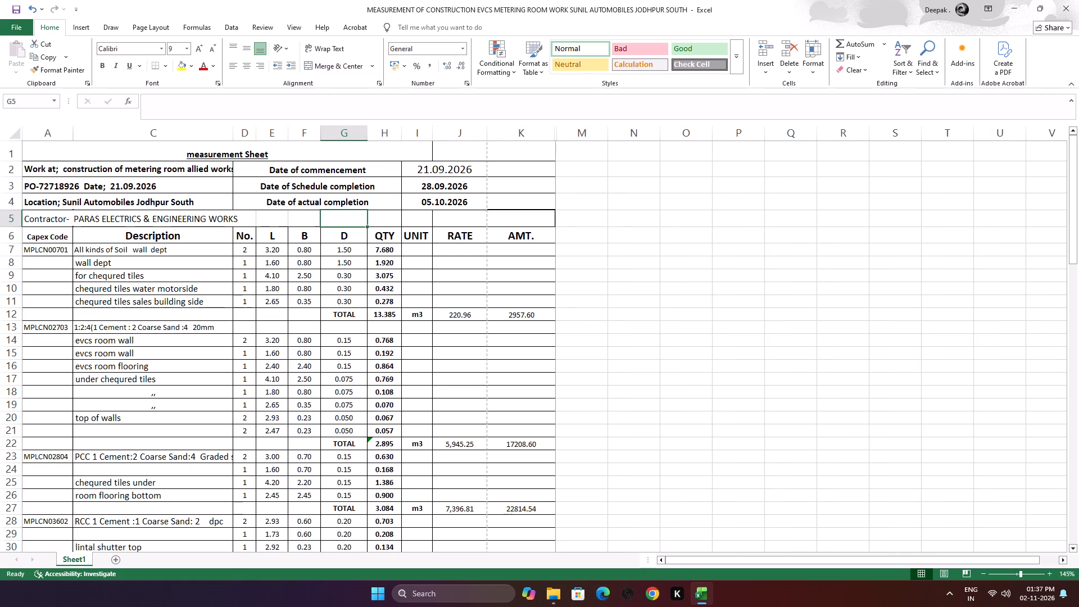
pyautogui.moveTo(367, 133); pyautogui.dragTo(355, 153)
pyautogui.click(355, 153)
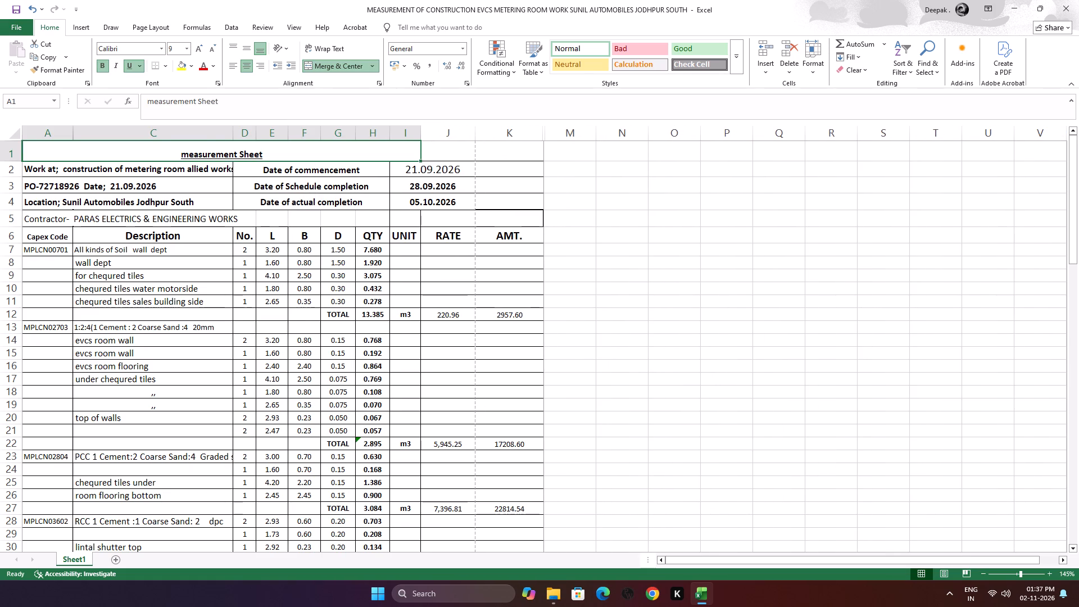
# Narrow the UNIT column I slightly, and reduce the RATE column J and AMT. column K to closely fit their figures.
pyautogui.moveTo(423, 135); pyautogui.dragTo(419, 142)
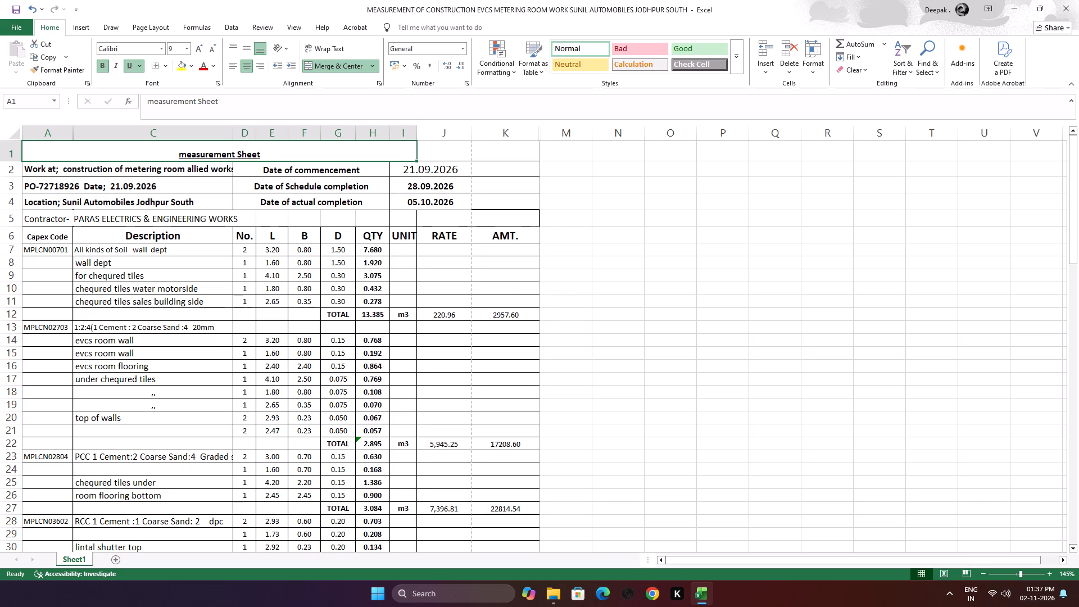
pyautogui.click(472, 137)
pyautogui.moveTo(468, 139); pyautogui.dragTo(453, 151)
pyautogui.click(453, 151)
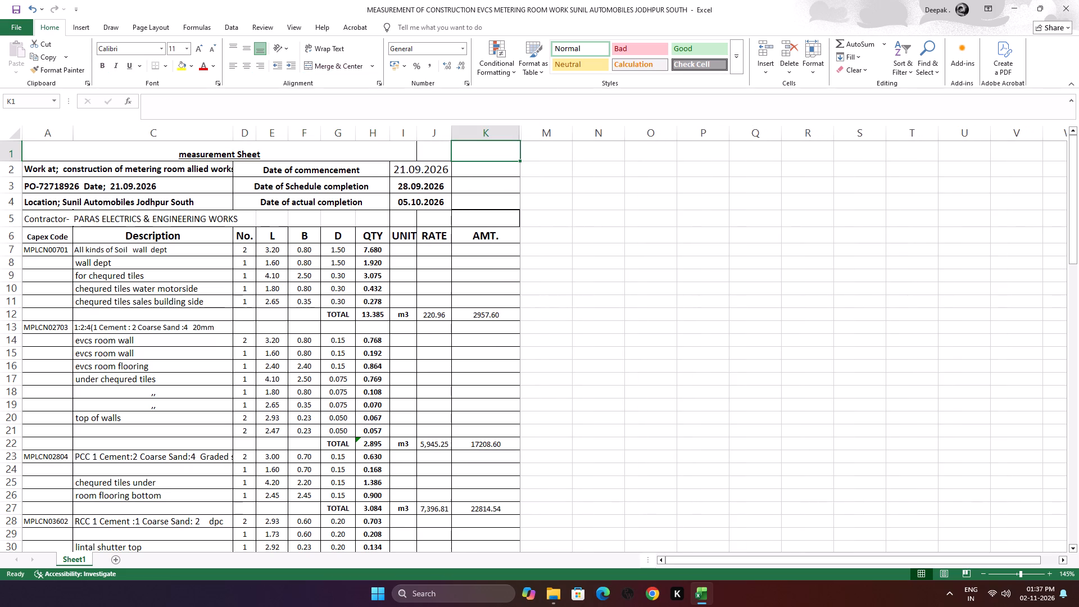
pyautogui.moveTo(523, 135); pyautogui.dragTo(517, 138)
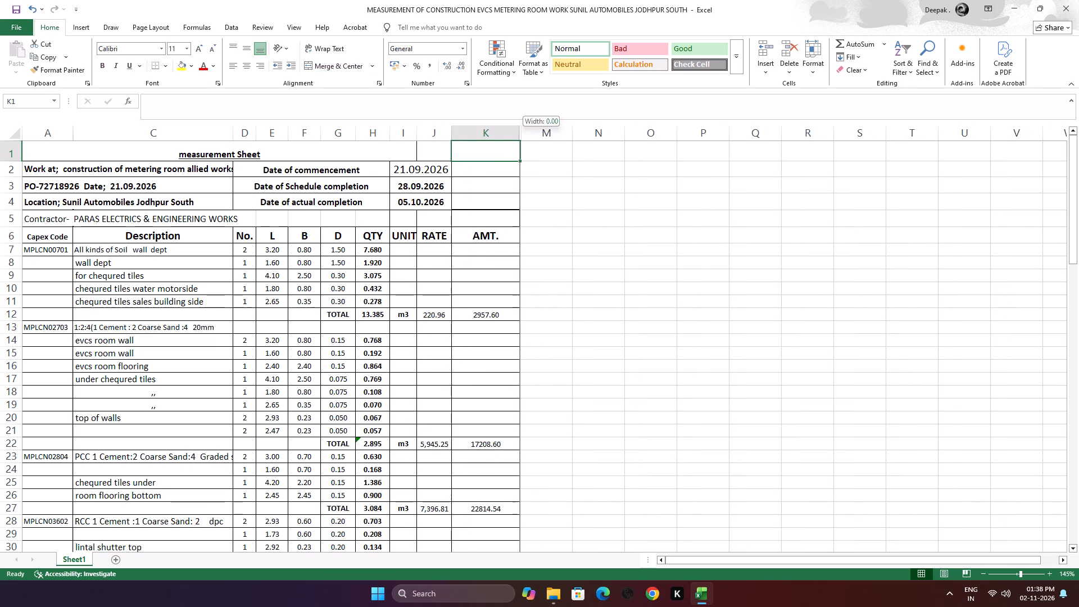
pyautogui.moveTo(517, 138); pyautogui.dragTo(502, 148)
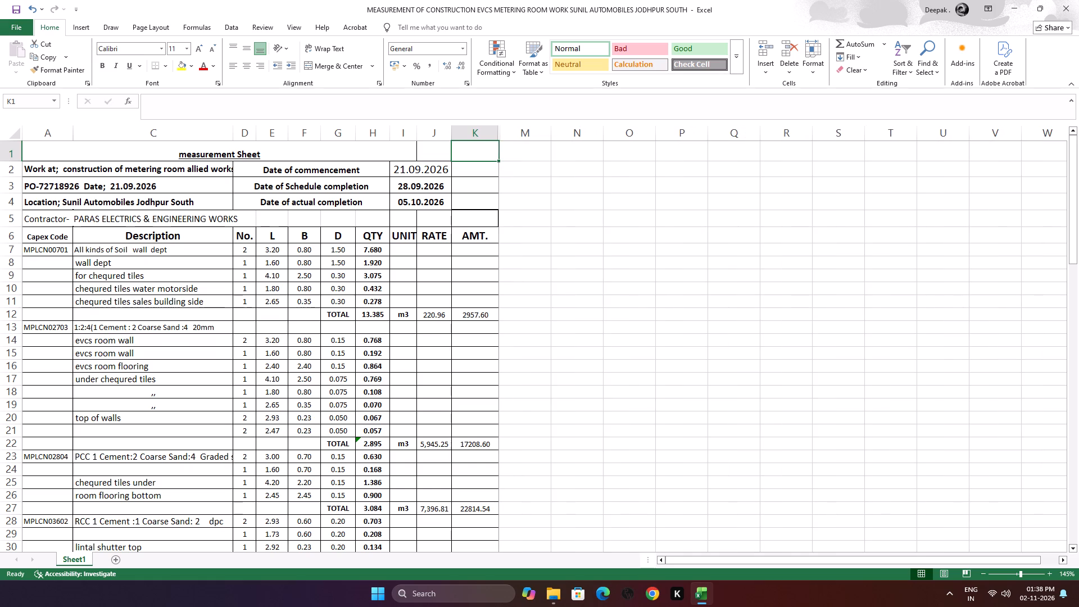
# Centre the grand total in cell K101 at the bottom of the AMT. column and make it bold.
pyautogui.scroll(-9, 354, 239)
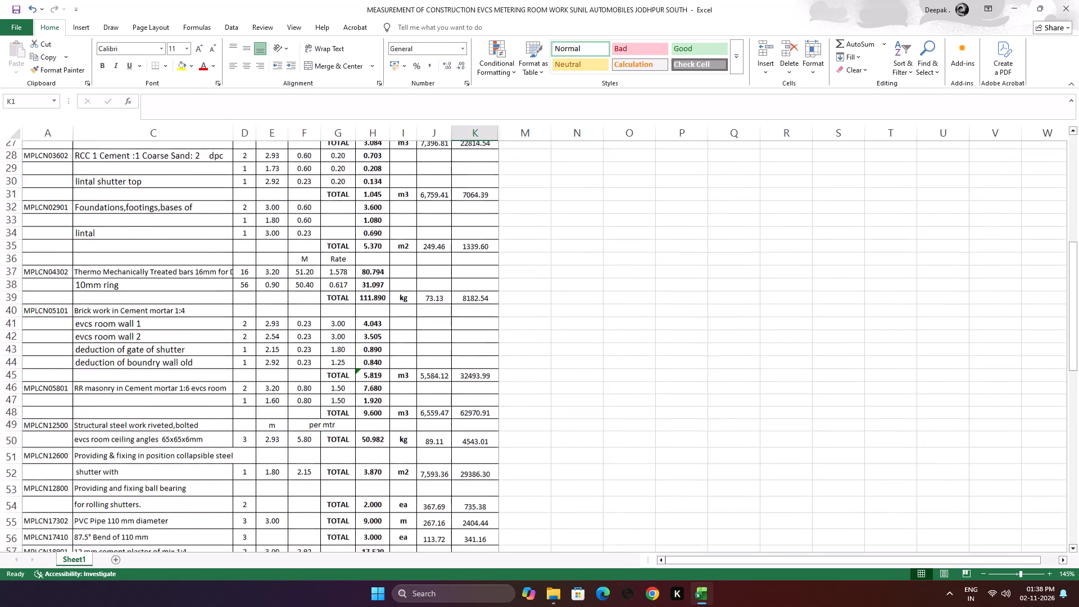
pyautogui.scroll(-12, 354, 239)
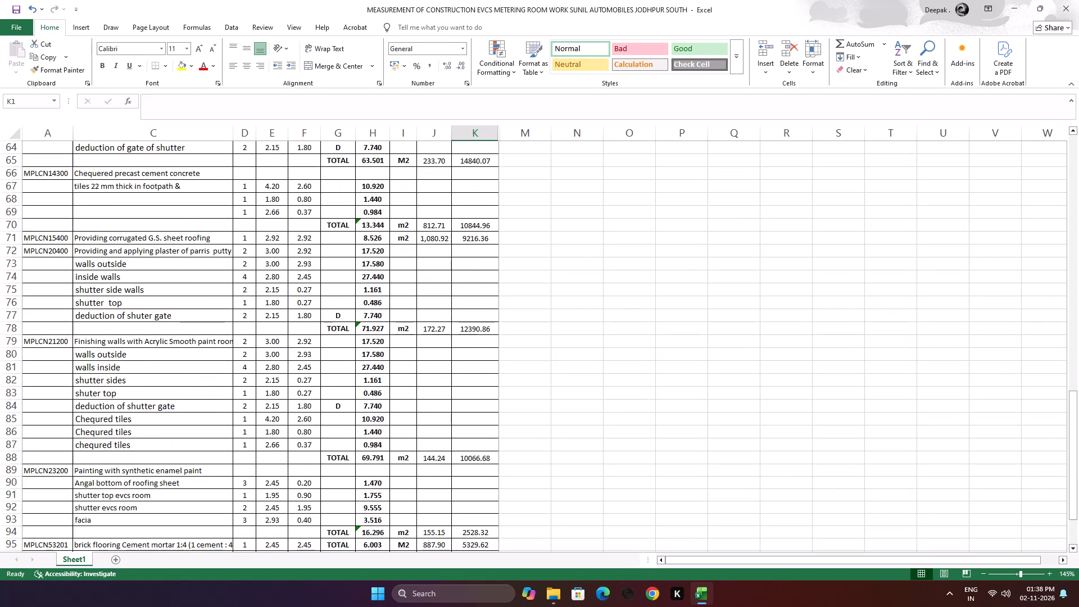
pyautogui.scroll(-5, 354, 239)
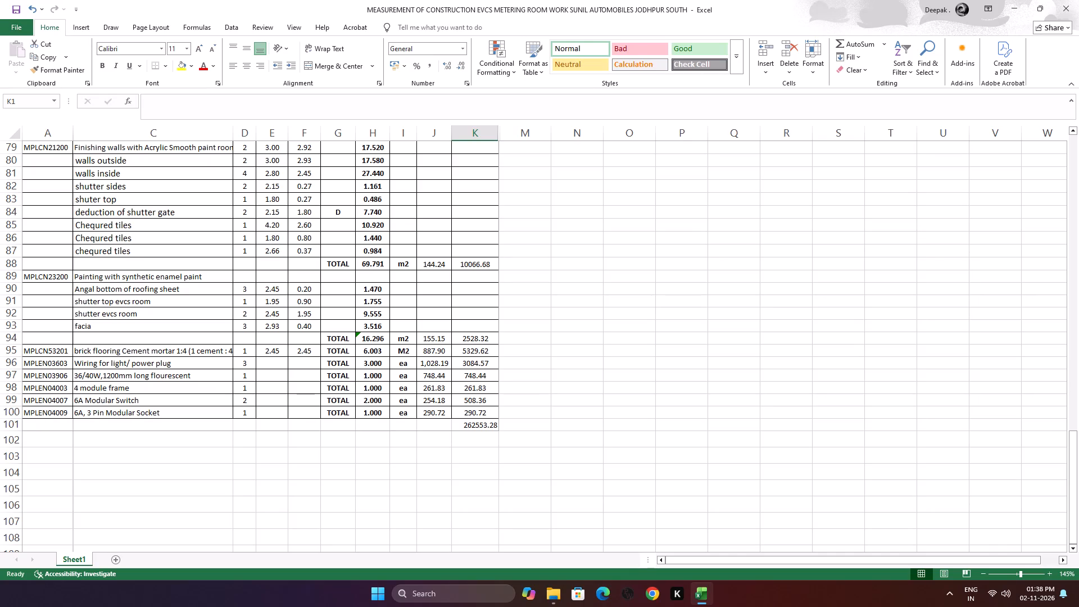
pyautogui.click(480, 427)
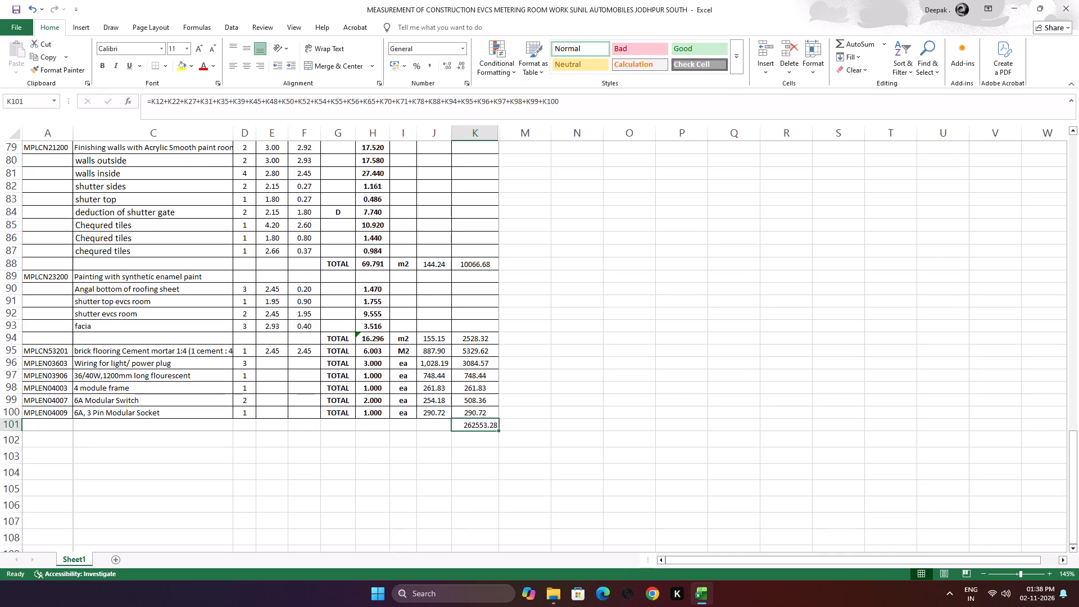
pyautogui.click(247, 67)
pyautogui.doubleClick(100, 67)
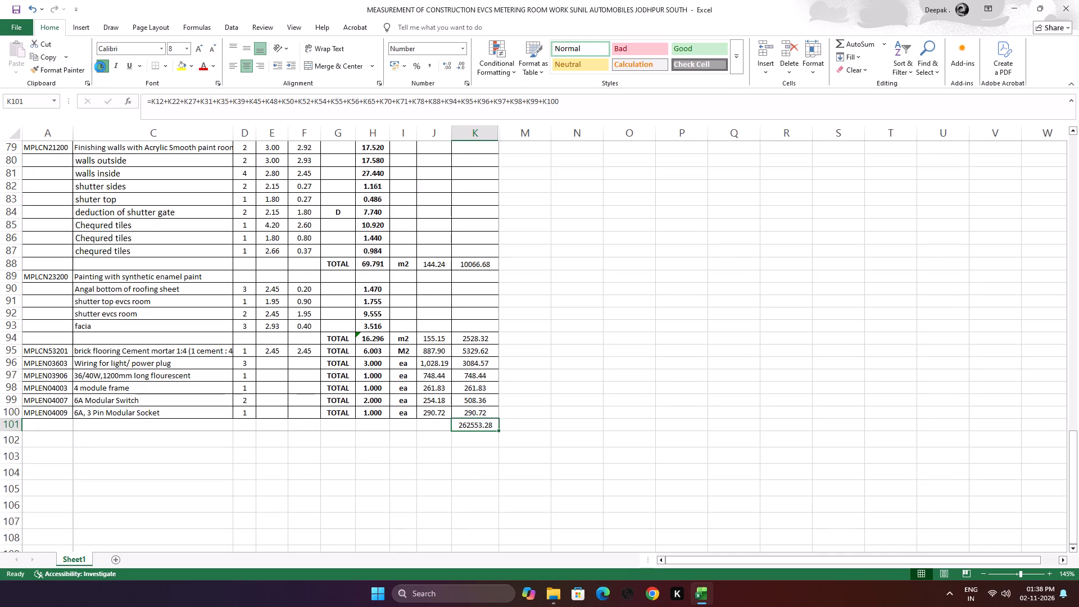
pyautogui.click(100, 67)
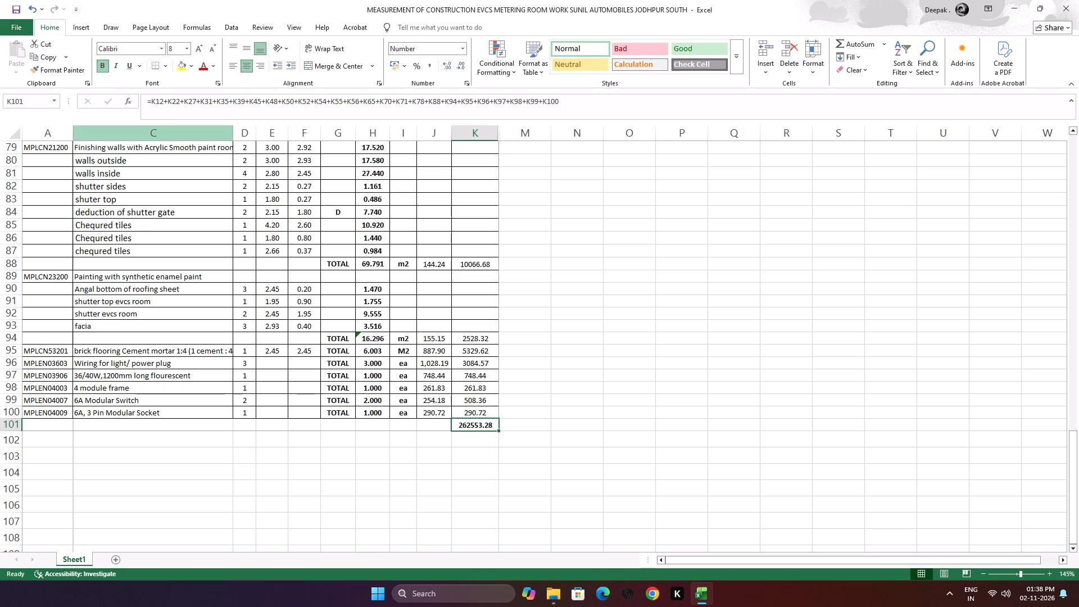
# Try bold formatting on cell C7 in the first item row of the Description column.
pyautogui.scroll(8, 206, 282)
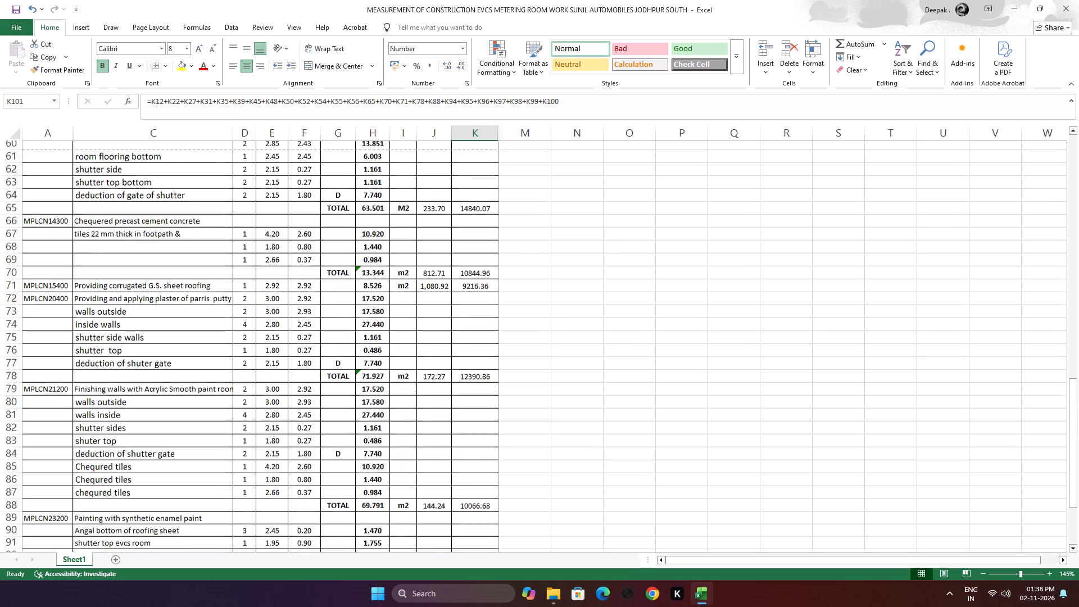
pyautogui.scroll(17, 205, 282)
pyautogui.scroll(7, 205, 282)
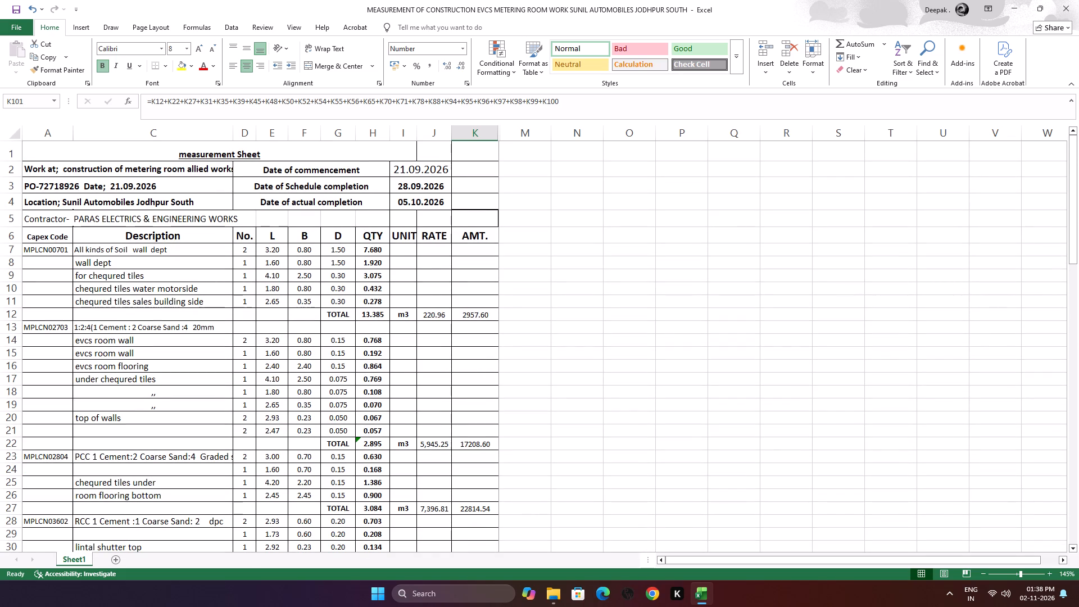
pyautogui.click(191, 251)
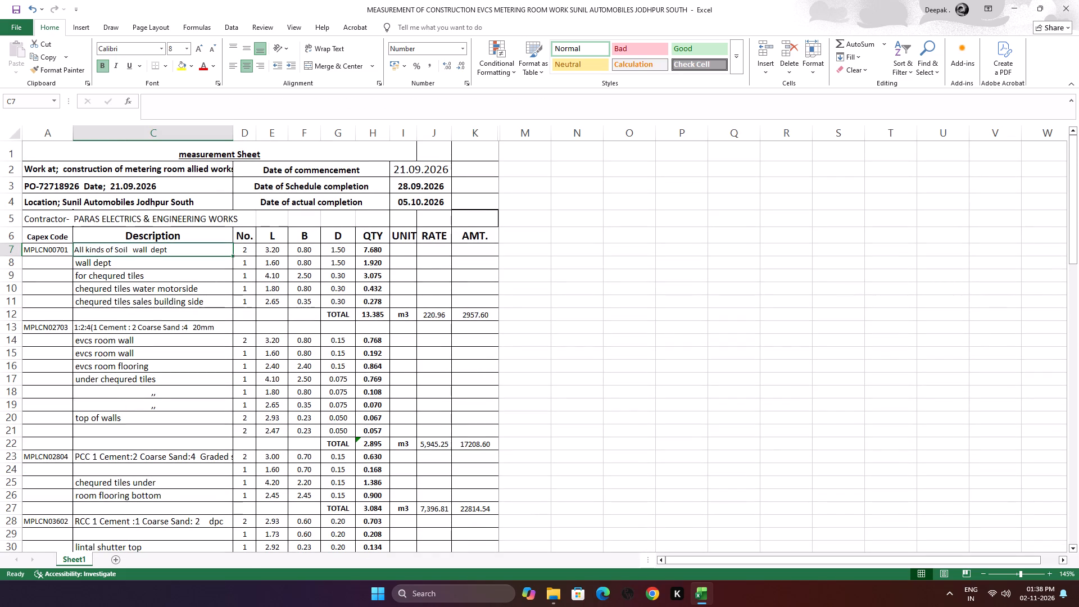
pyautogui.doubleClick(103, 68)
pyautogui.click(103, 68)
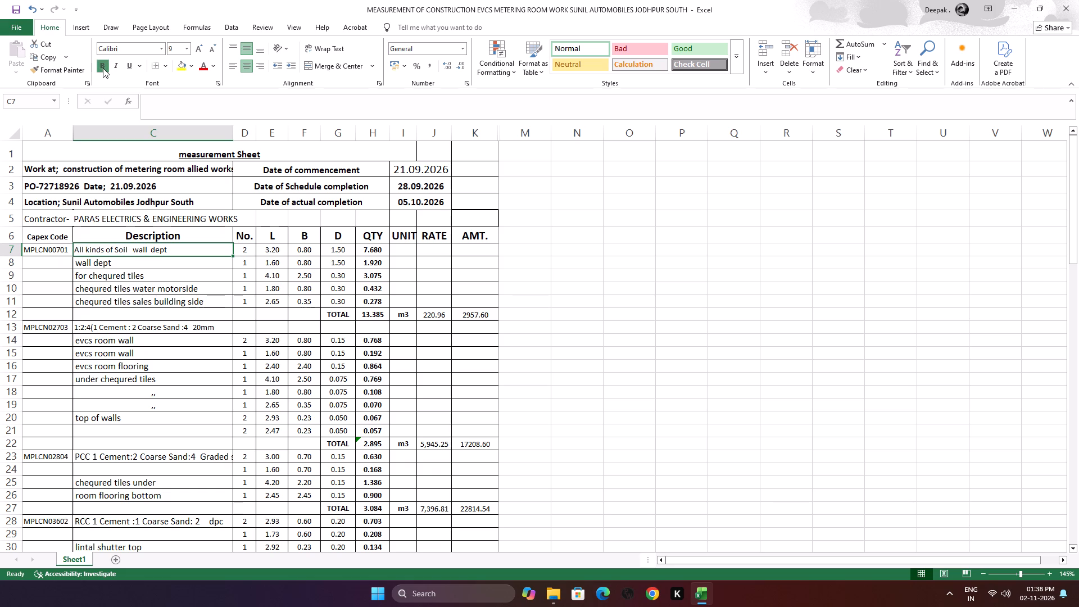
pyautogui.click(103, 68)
# Make the first item's description cells C7 to C11 bold, from the soil row through chequred tiles sales building side.
pyautogui.moveTo(173, 250); pyautogui.dragTo(171, 268)
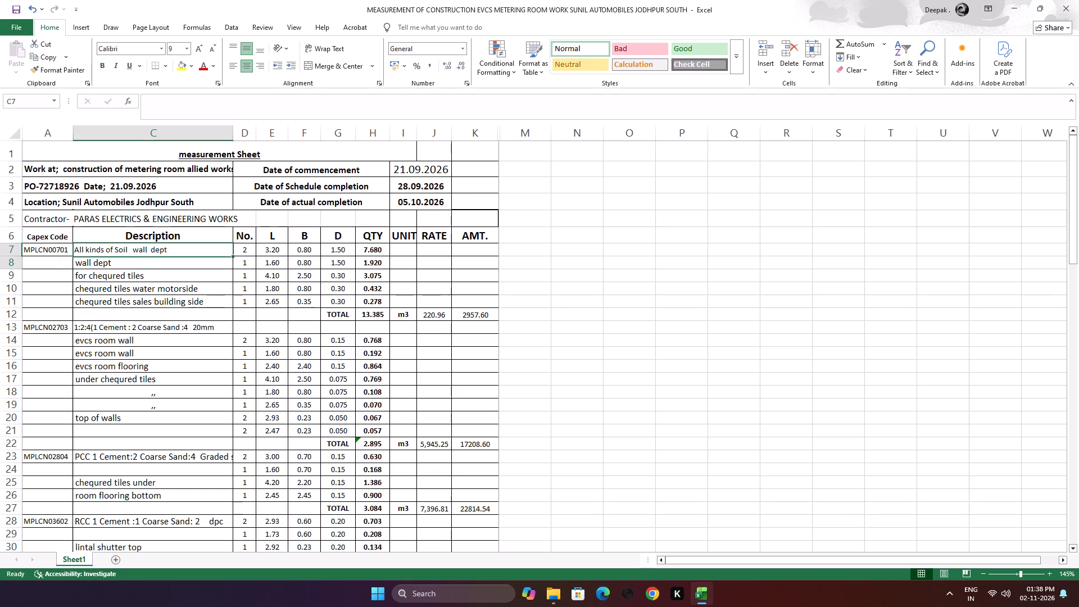
pyautogui.moveTo(171, 268); pyautogui.dragTo(169, 283)
pyautogui.click(167, 288)
pyautogui.moveTo(167, 288); pyautogui.dragTo(166, 301)
pyautogui.moveTo(180, 251); pyautogui.dragTo(180, 251)
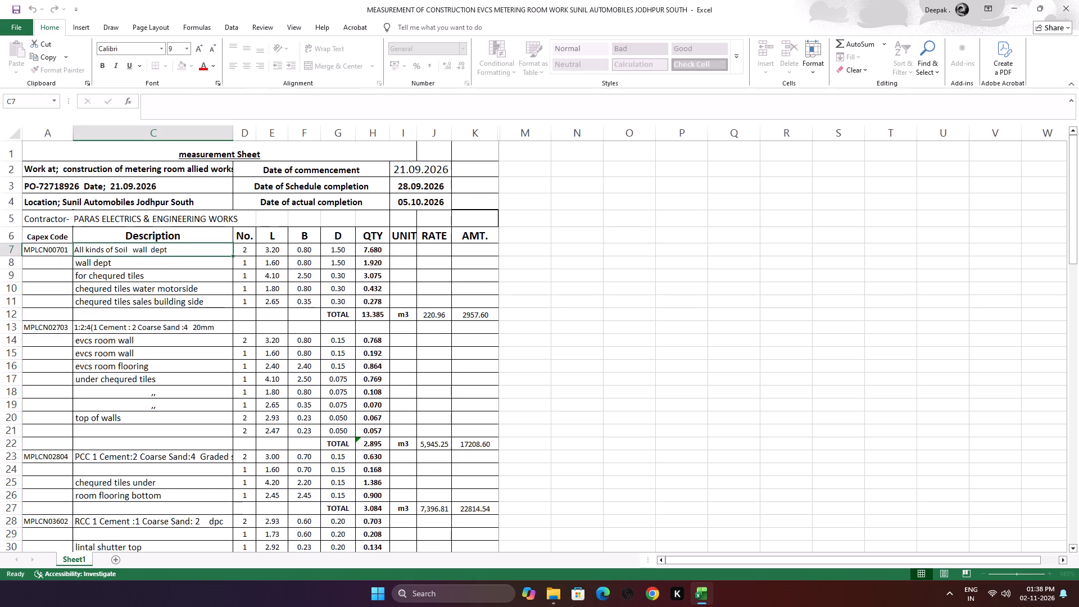
pyautogui.moveTo(180, 251); pyautogui.dragTo(180, 304)
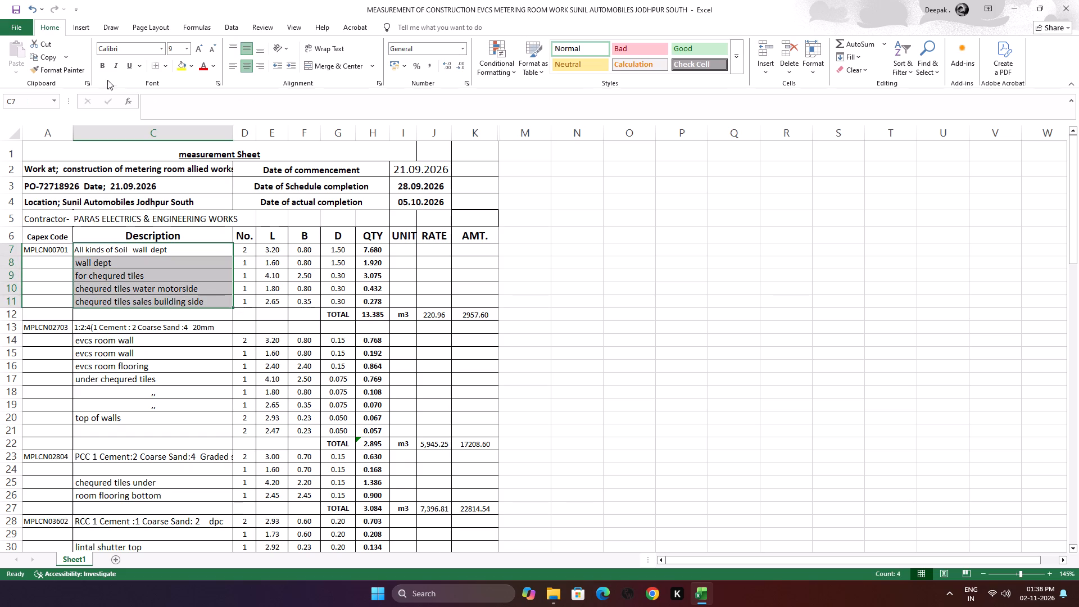
pyautogui.click(104, 69)
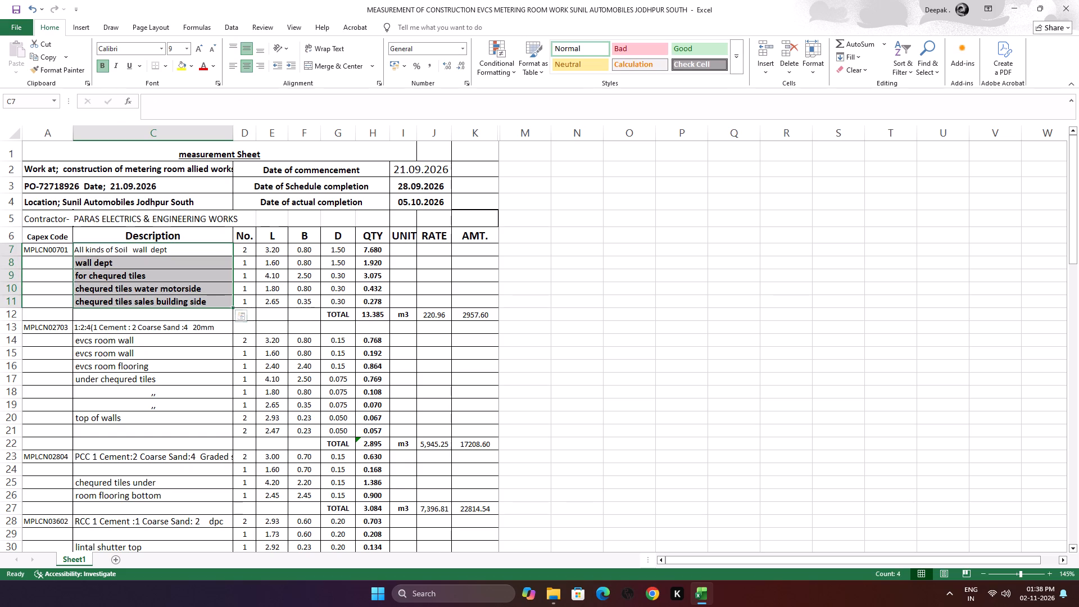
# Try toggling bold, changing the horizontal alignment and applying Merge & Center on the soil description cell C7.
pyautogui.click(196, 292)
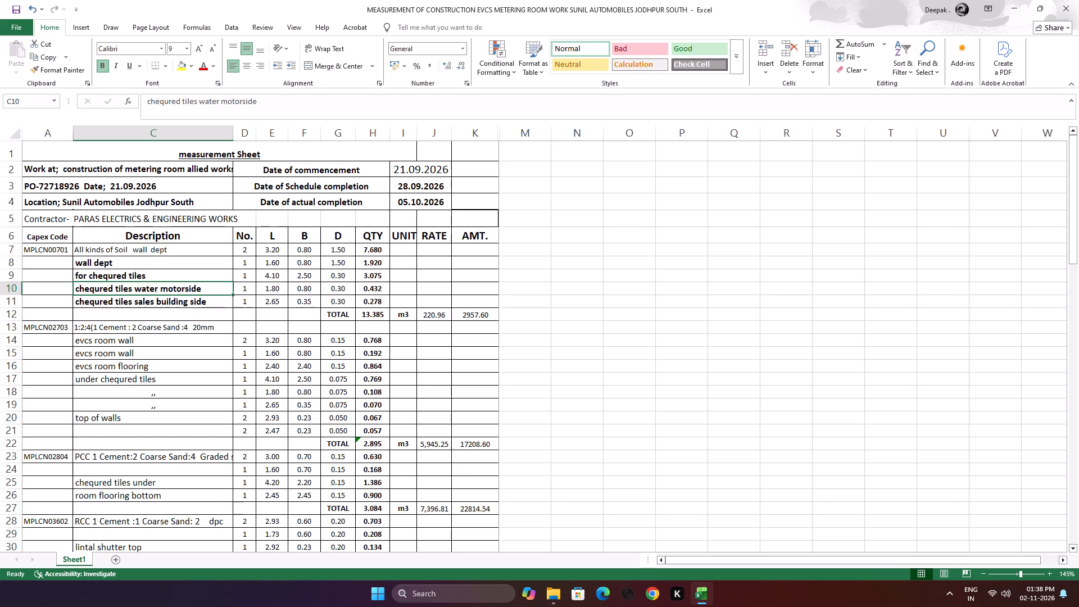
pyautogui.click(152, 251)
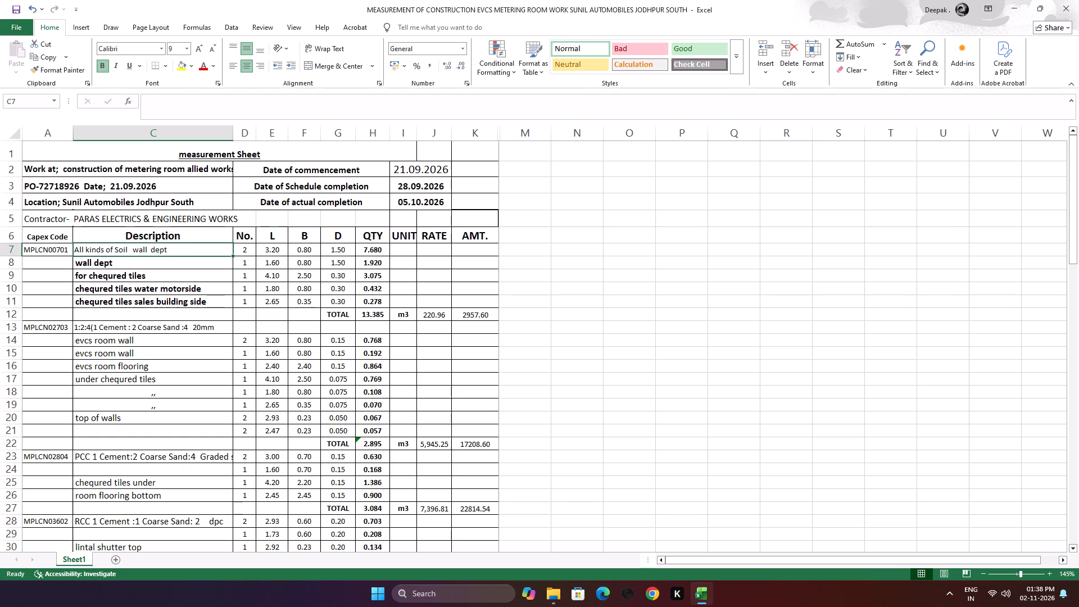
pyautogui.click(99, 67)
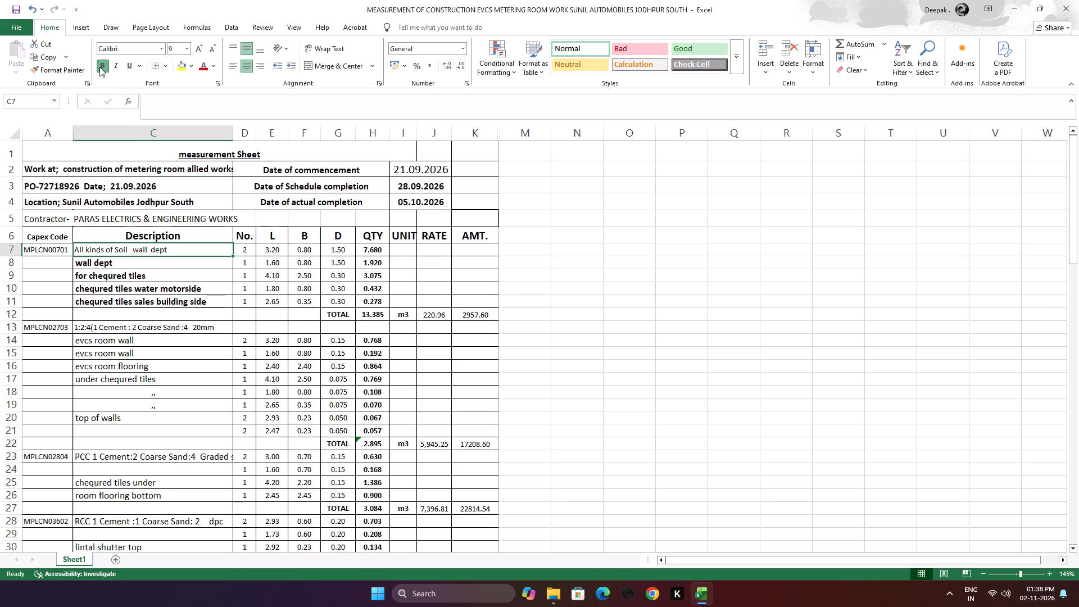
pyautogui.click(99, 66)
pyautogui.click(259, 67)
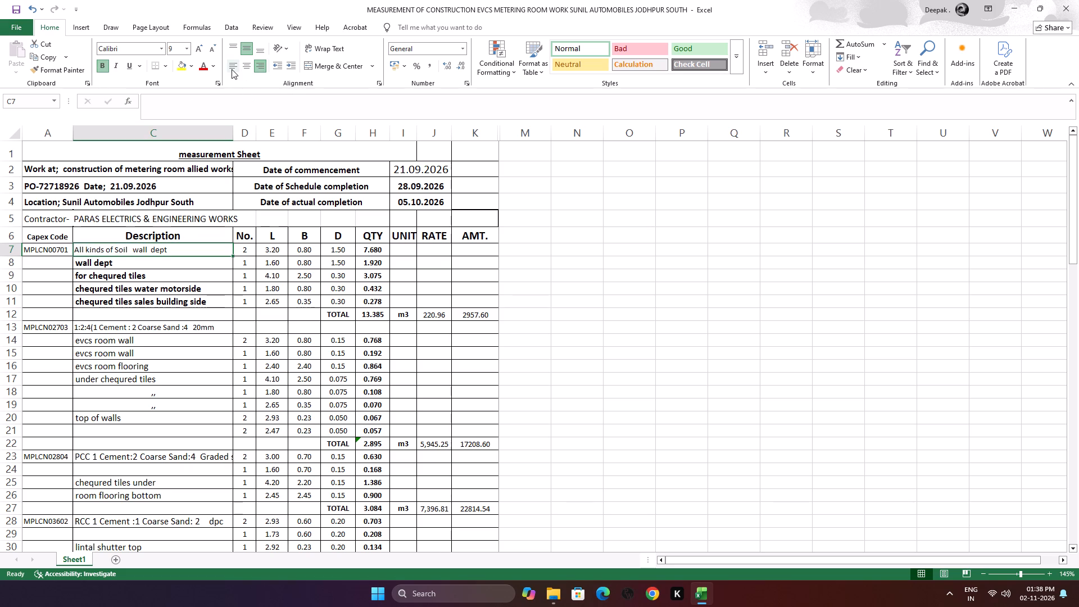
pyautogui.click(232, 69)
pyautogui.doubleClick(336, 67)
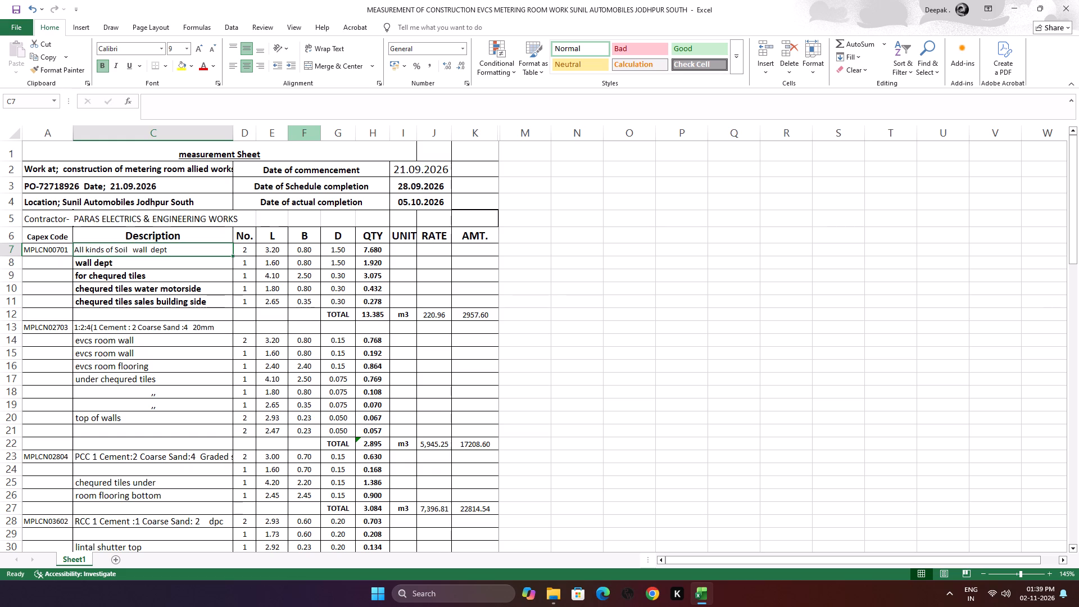
# Enter "all kind of soil wall dept" as the description in cell C7.
pyautogui.press('a')
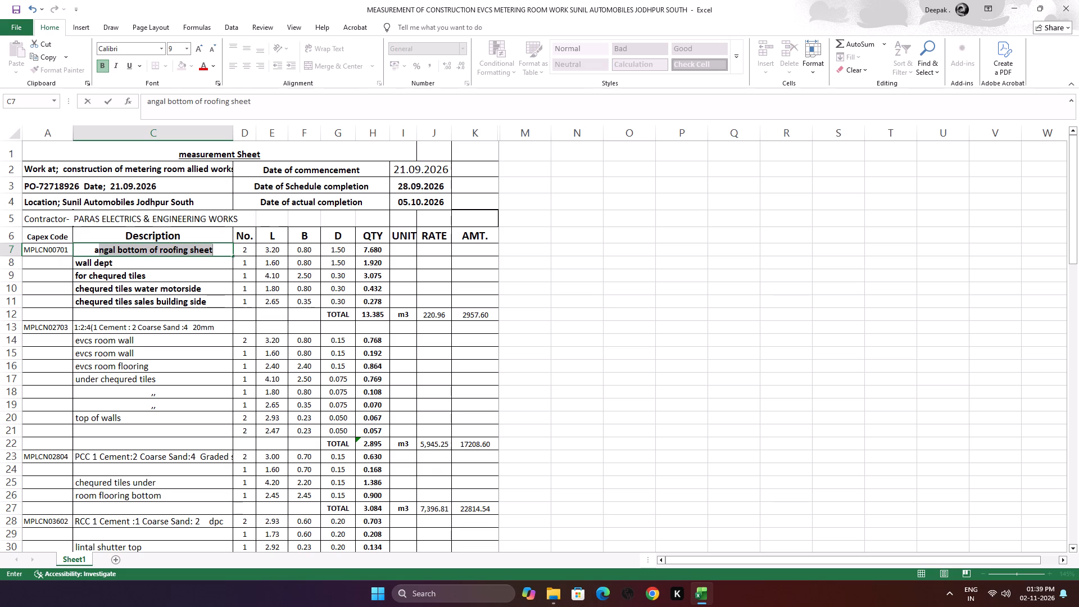
pyautogui.write('ll')
pyautogui.press('space')
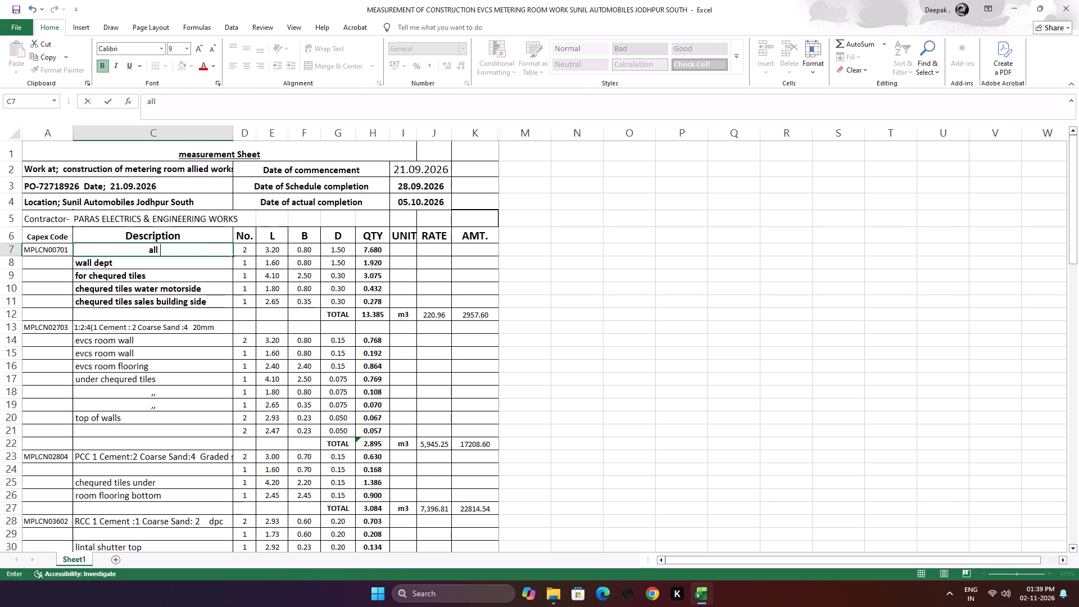
pyautogui.write('ki')
pyautogui.write('nd')
pyautogui.write('of')
pyautogui.press('space')
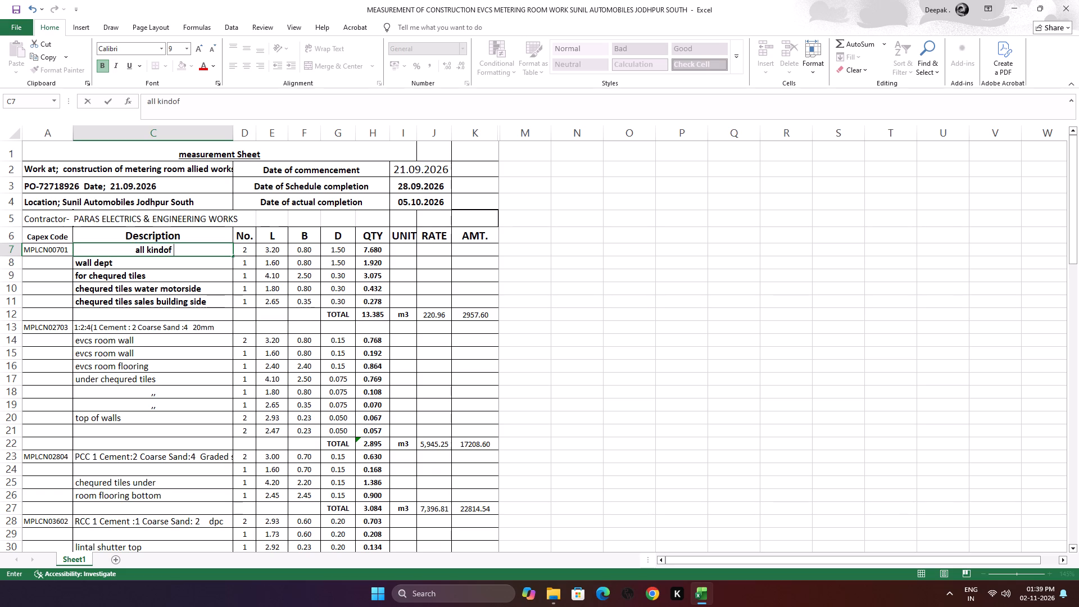
pyautogui.press('BackSpace')
pyautogui.press('BackSpace')
pyautogui.press('BackSpace')
pyautogui.press('space')
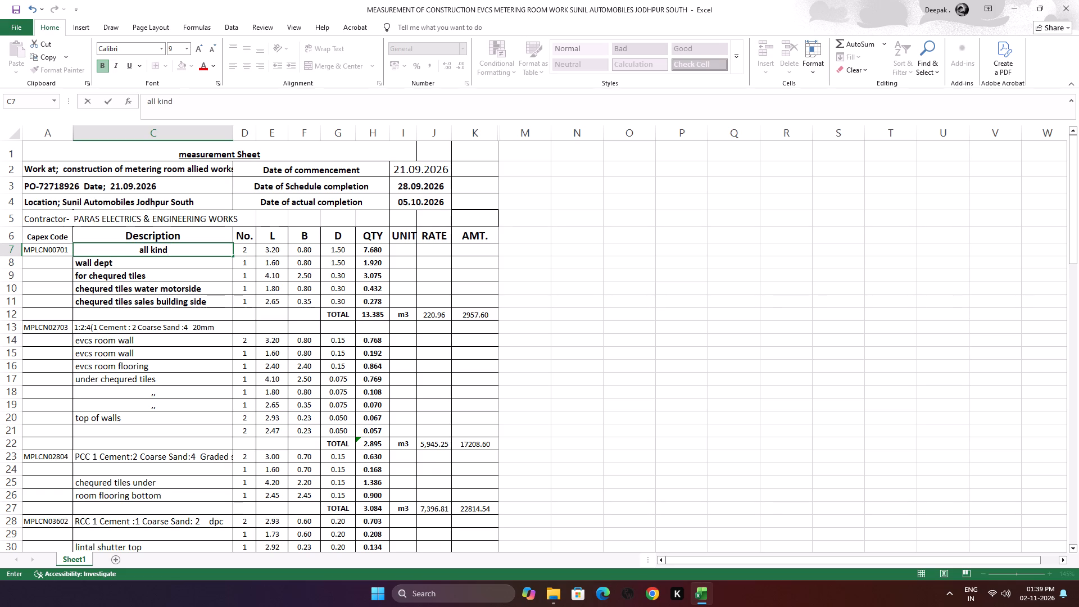
pyautogui.write('of')
pyautogui.press('space')
pyautogui.write('soil')
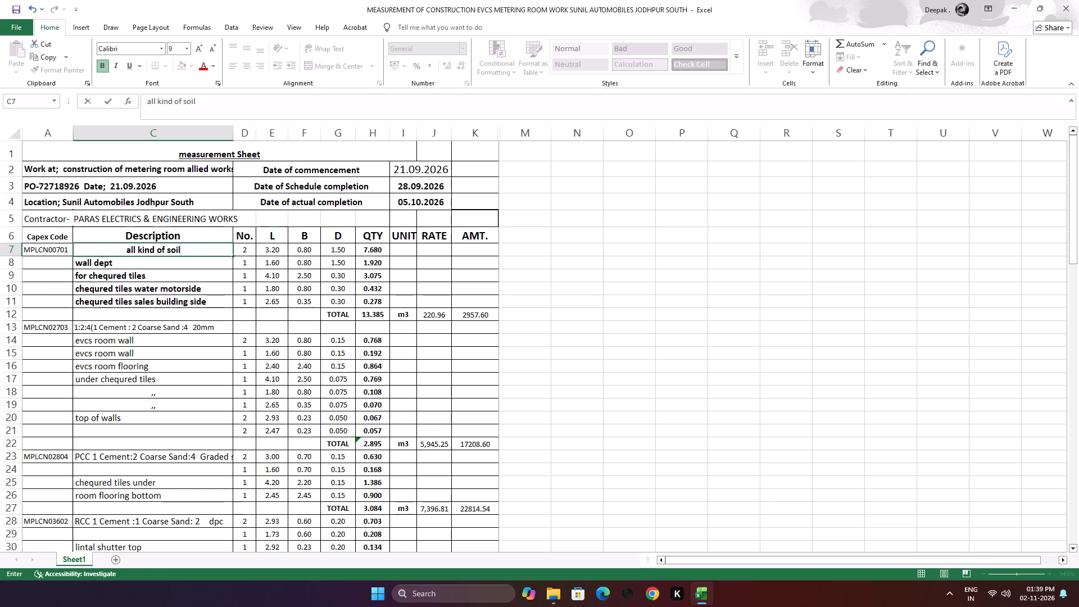
pyautogui.press('space')
pyautogui.write('wall')
pyautogui.press('space')
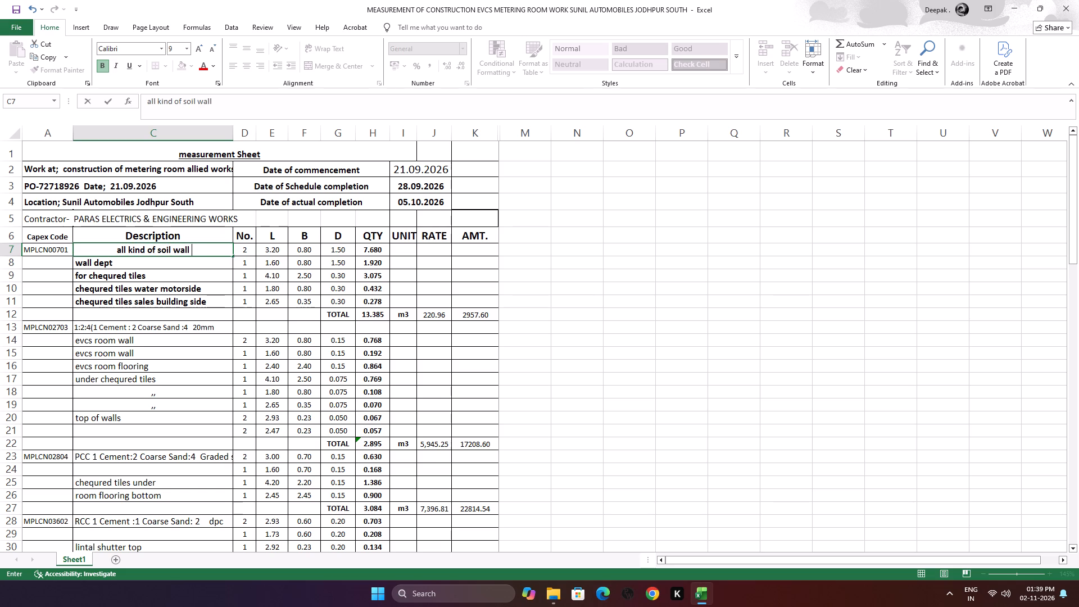
pyautogui.write('de')
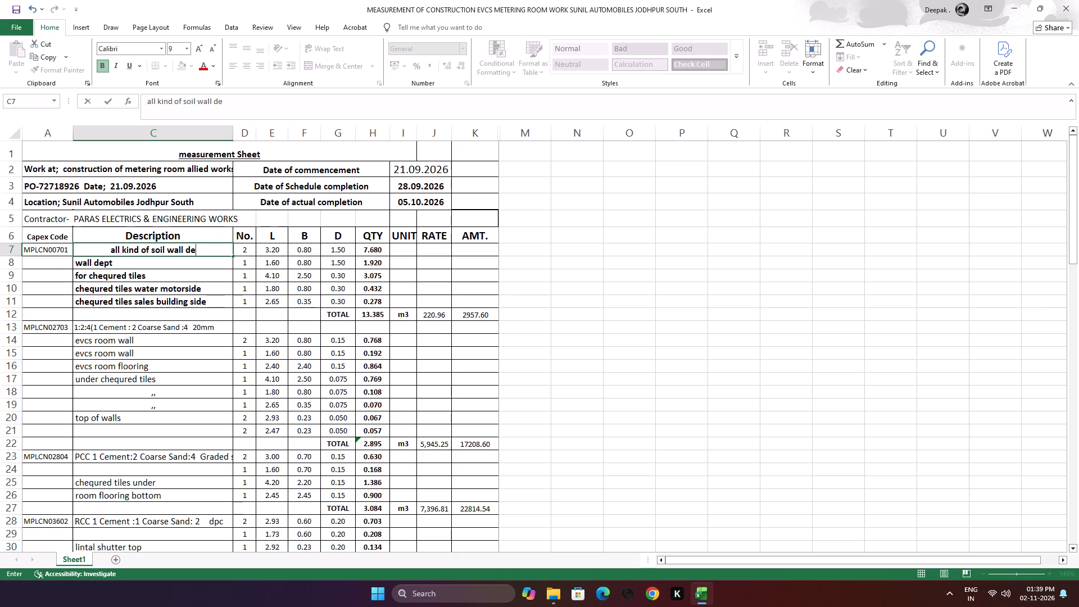
pyautogui.write('pt')
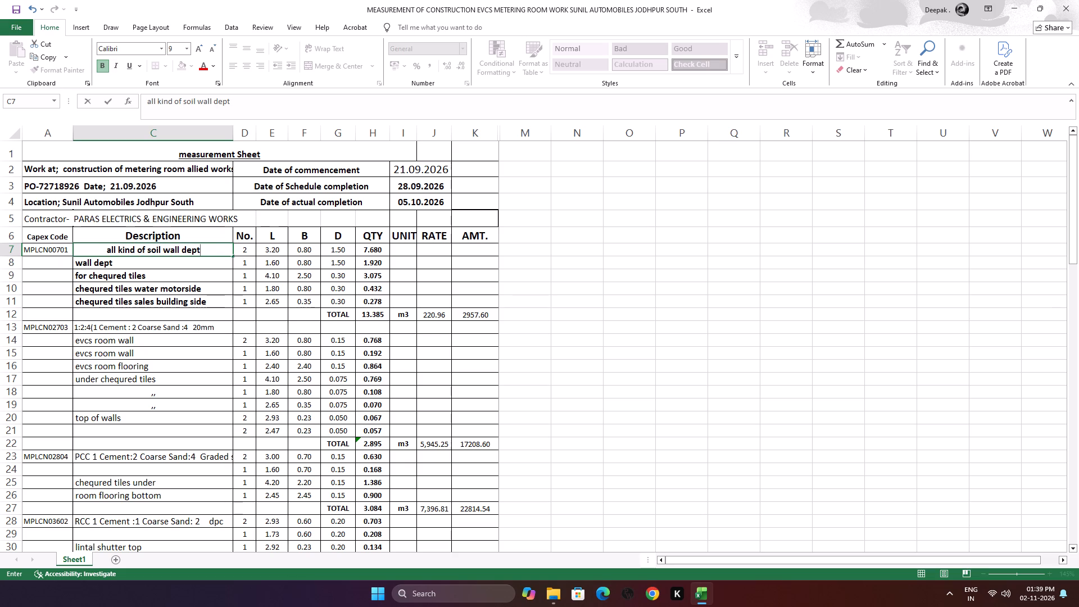
pyautogui.click(185, 295)
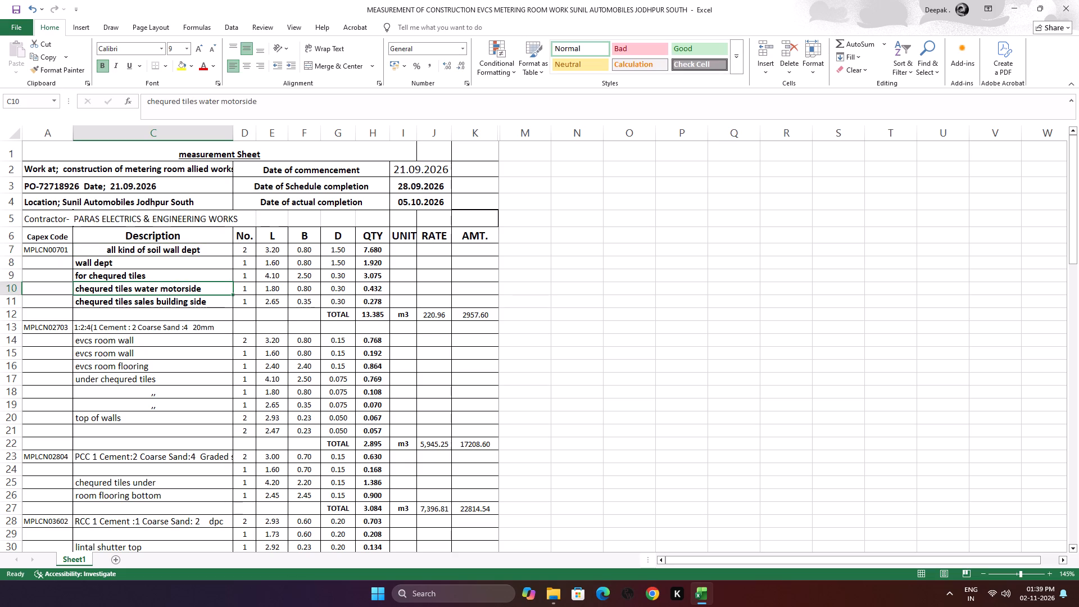
# Left-align the soil description in cell C7.
pyautogui.click(180, 248)
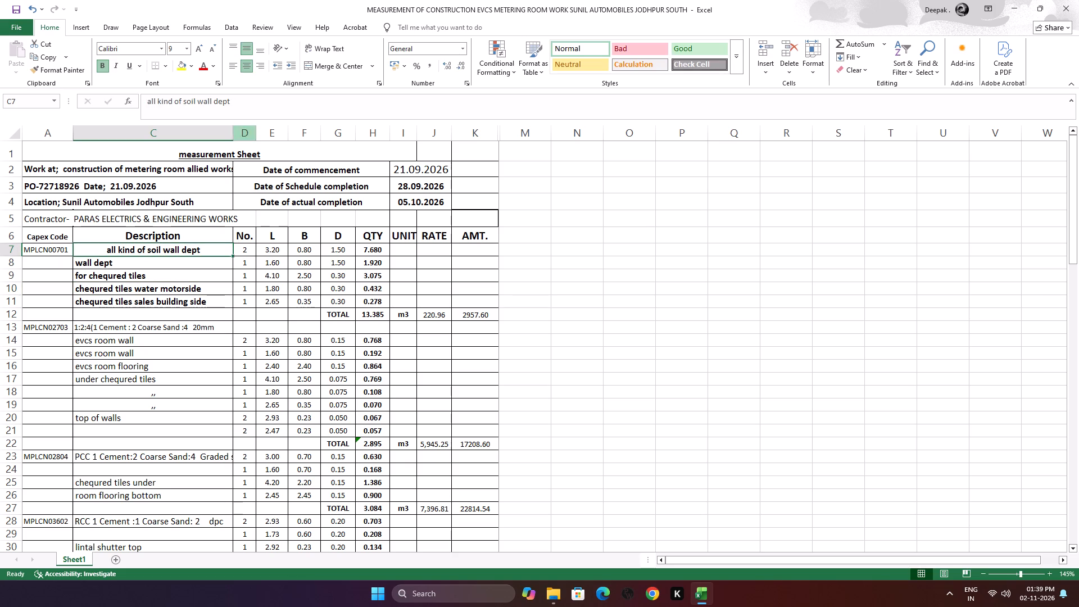
pyautogui.click(235, 64)
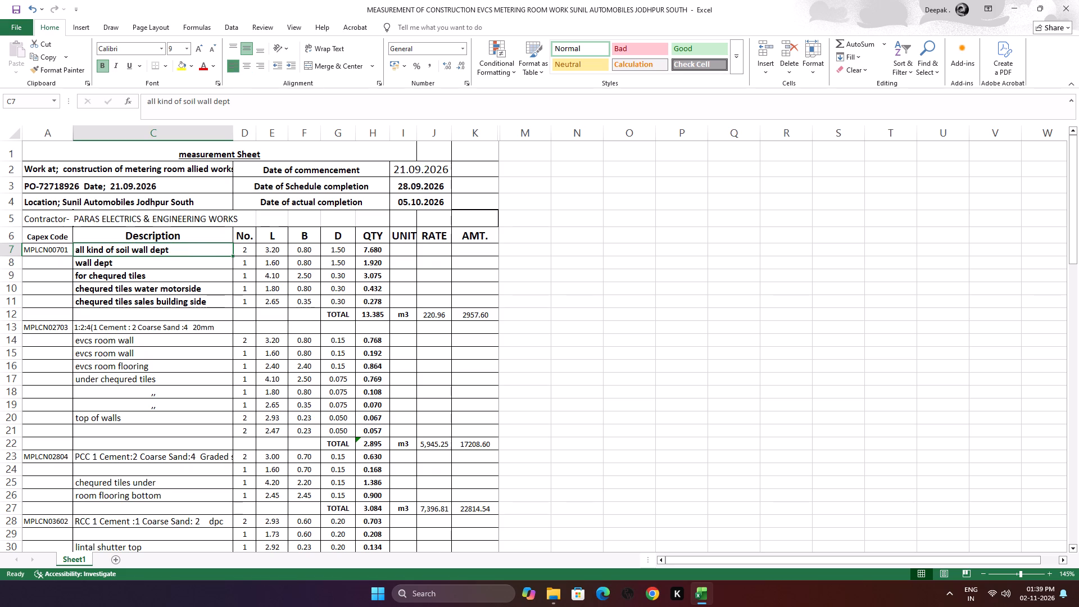
# Make the second item's description cells C13 to C21 bold, from the cement mix row through the row below top of walls.
pyautogui.click(180, 327)
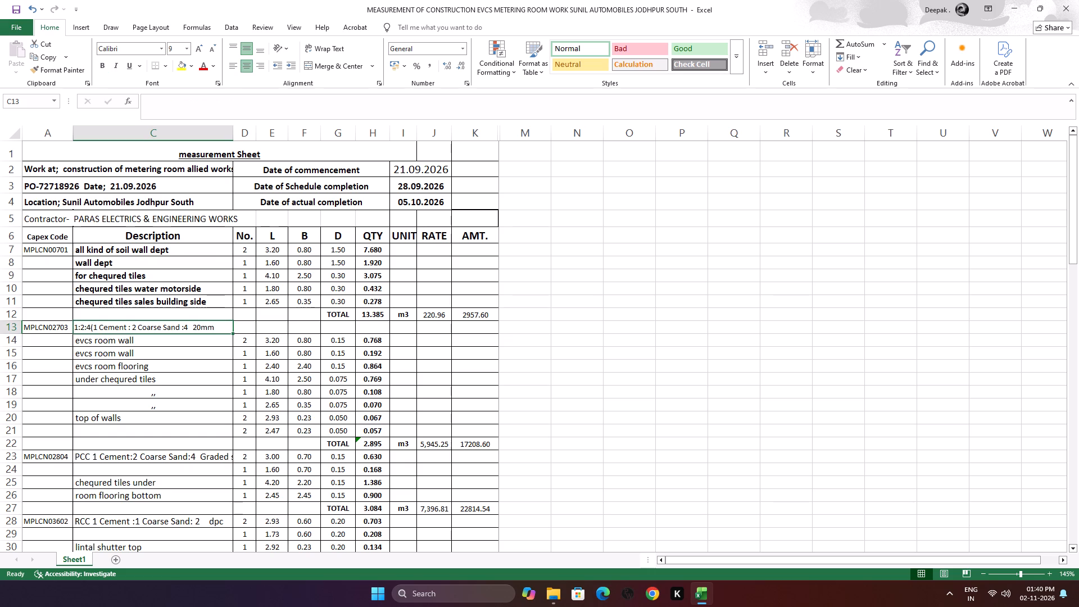
pyautogui.moveTo(180, 327); pyautogui.dragTo(189, 400)
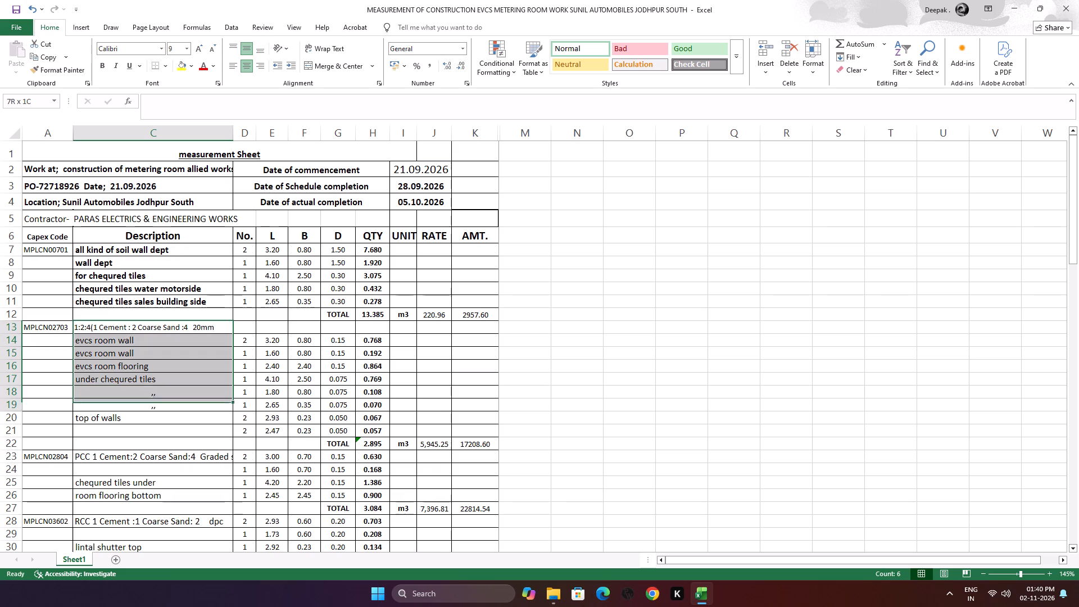
pyautogui.moveTo(189, 400); pyautogui.dragTo(189, 432)
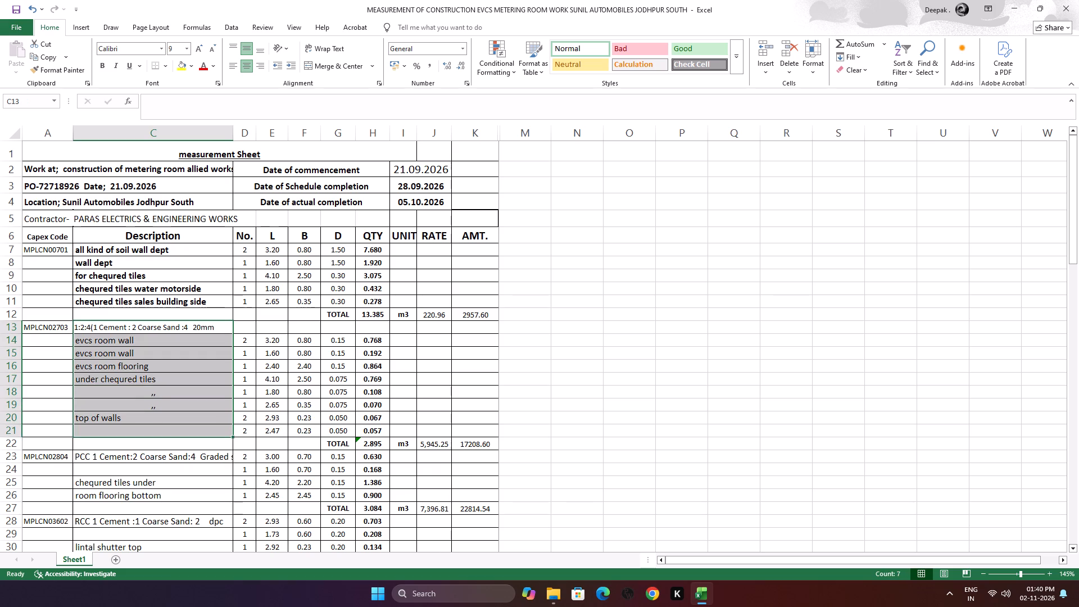
pyautogui.click(103, 70)
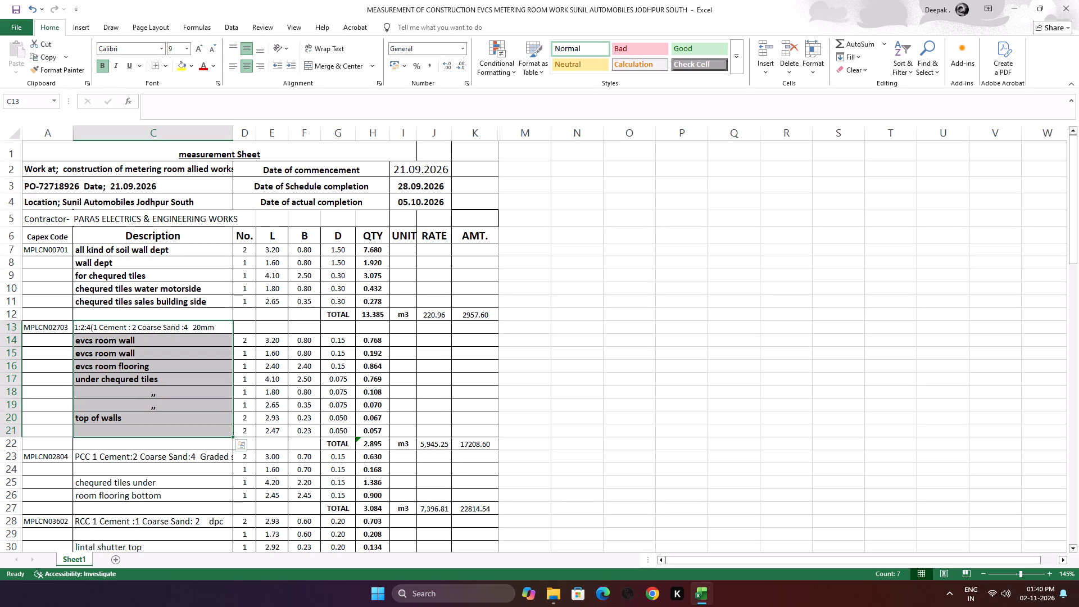
pyautogui.click(175, 382)
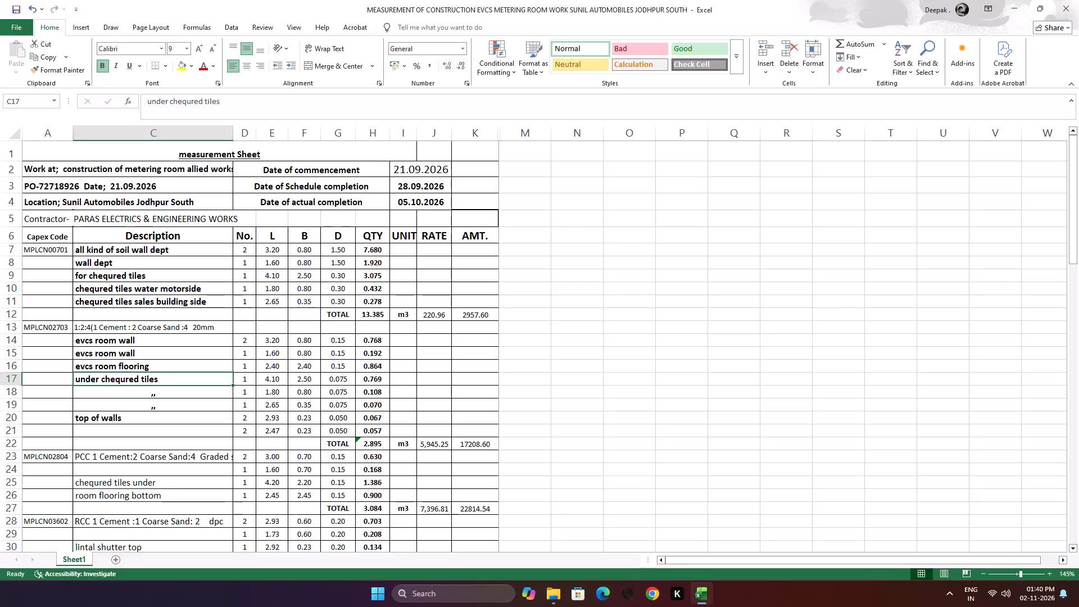
# Try to copy the cement mix description from cell C13 into the empty cell Q13 beside the table.
pyautogui.click(176, 324)
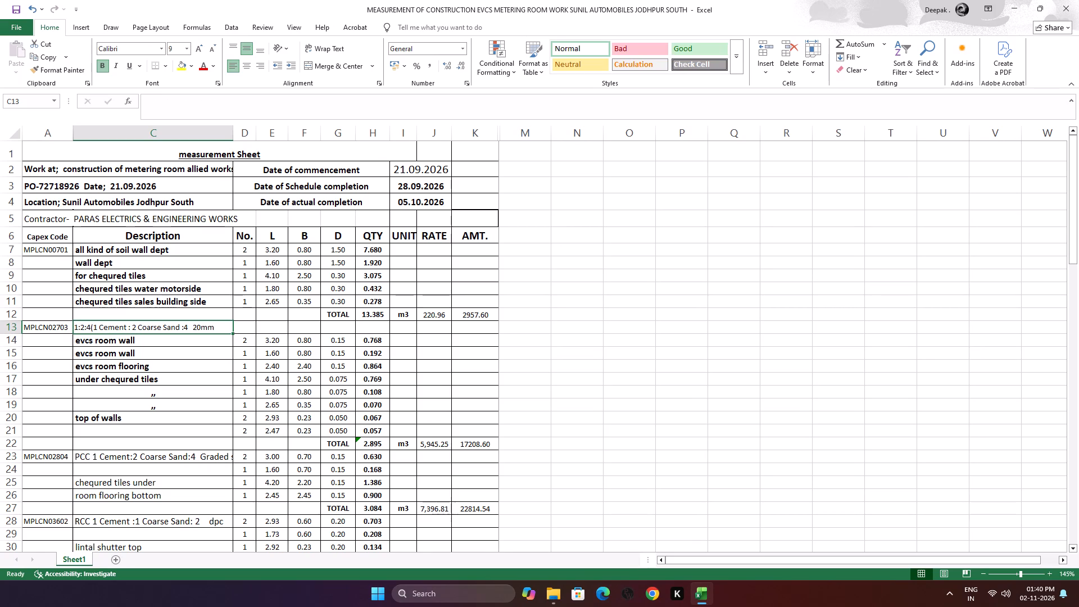
pyautogui.hotkey('ctrl', 'c')
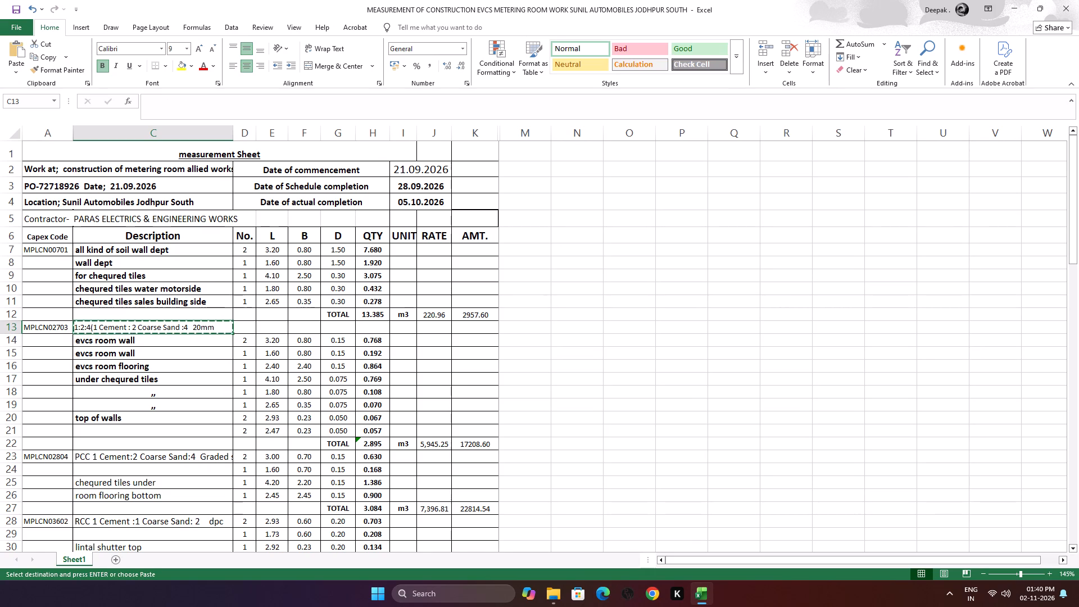
pyautogui.click(743, 329)
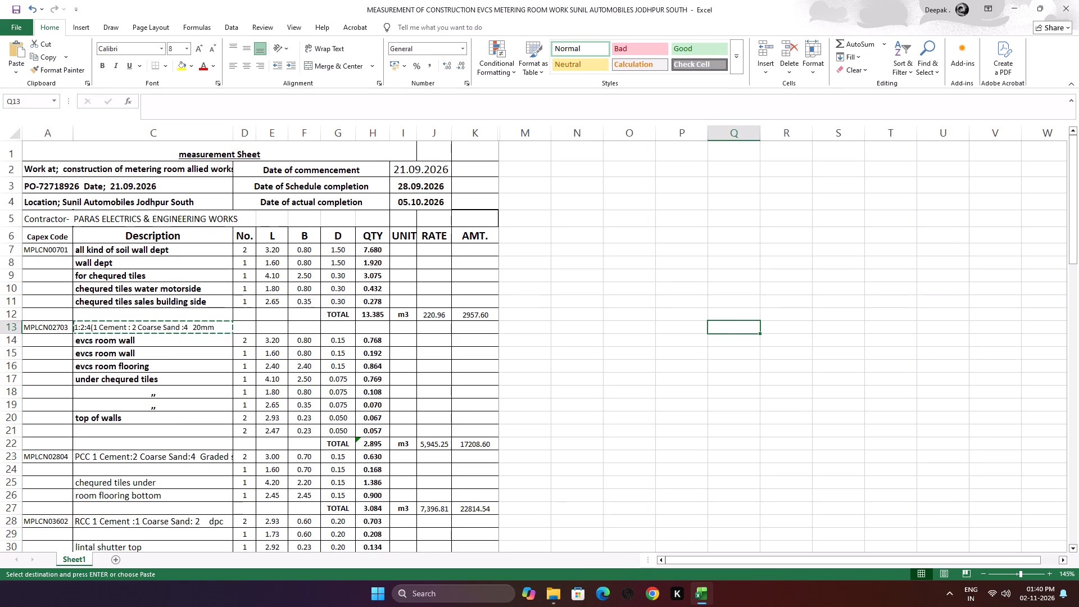
pyautogui.hotkey('ctrl', 'v')
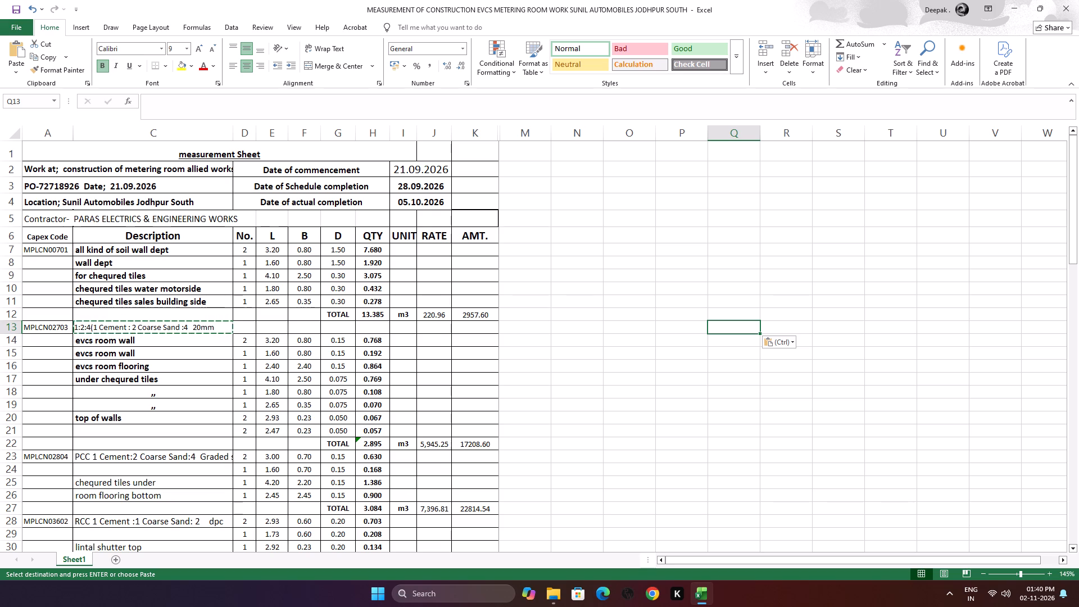
pyautogui.hotkey('ctrl', 'v')
pyautogui.click(682, 365)
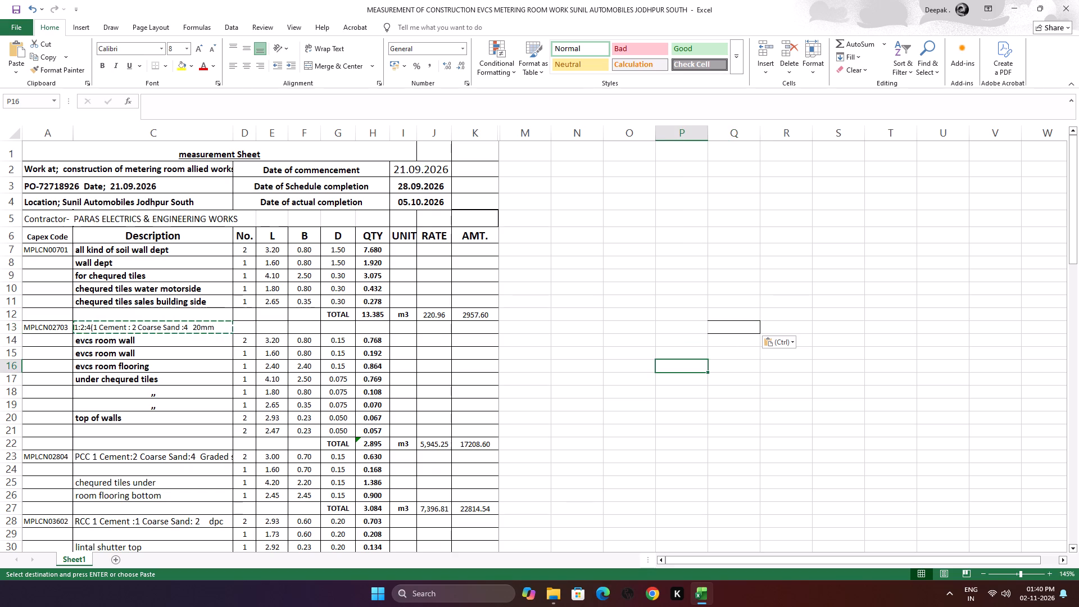
pyautogui.click(162, 326)
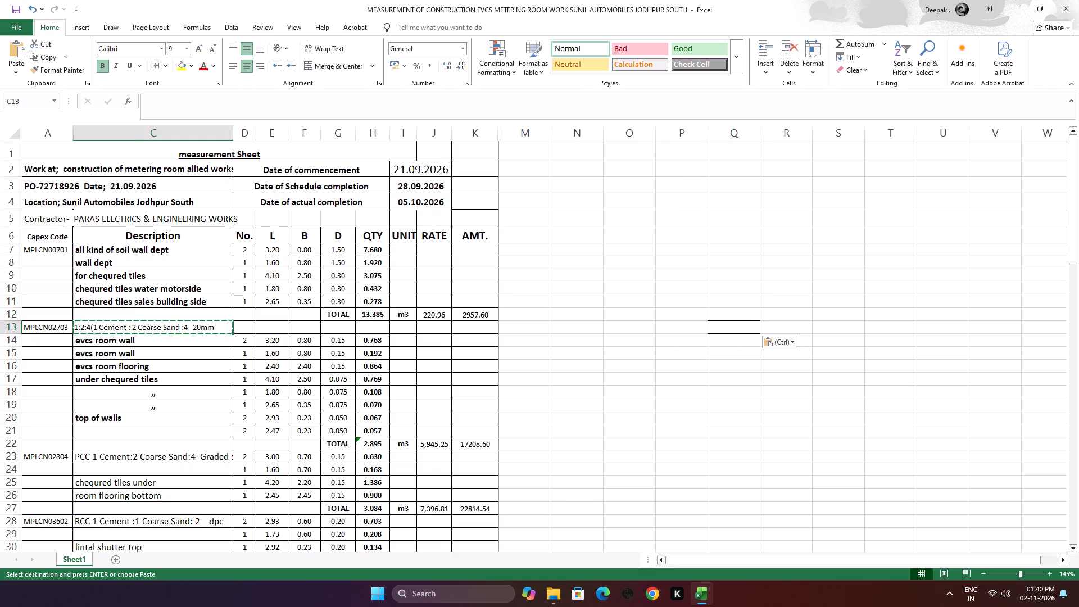
pyautogui.click(169, 360)
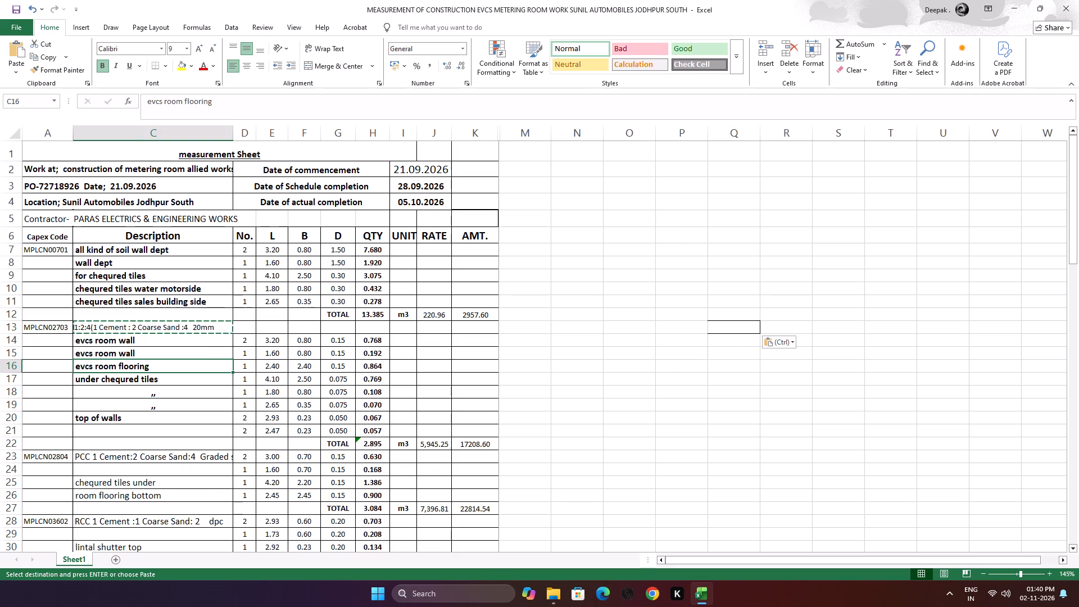
pyautogui.click(812, 348)
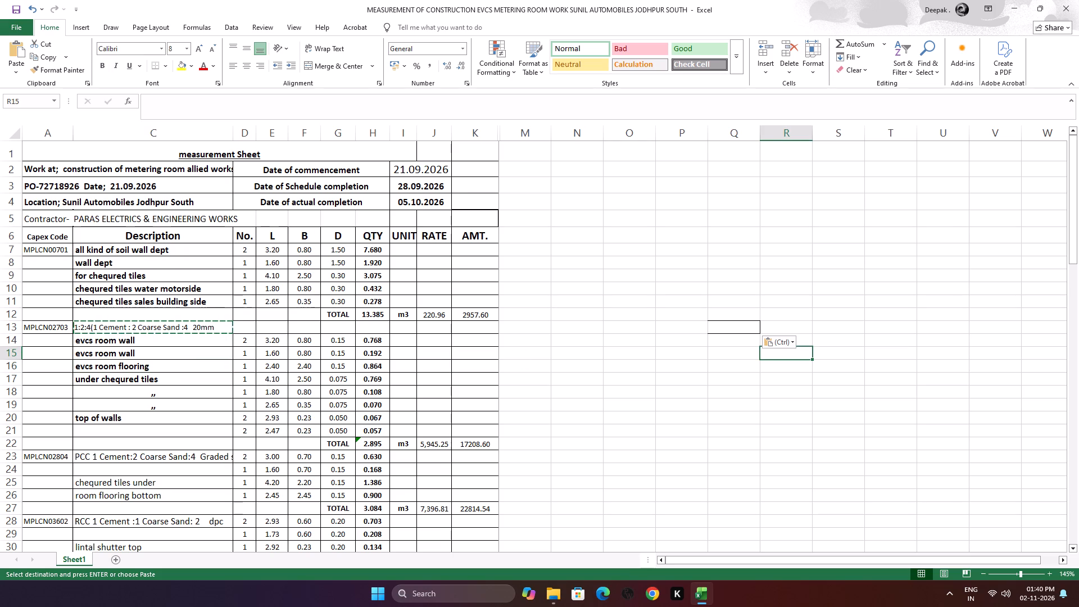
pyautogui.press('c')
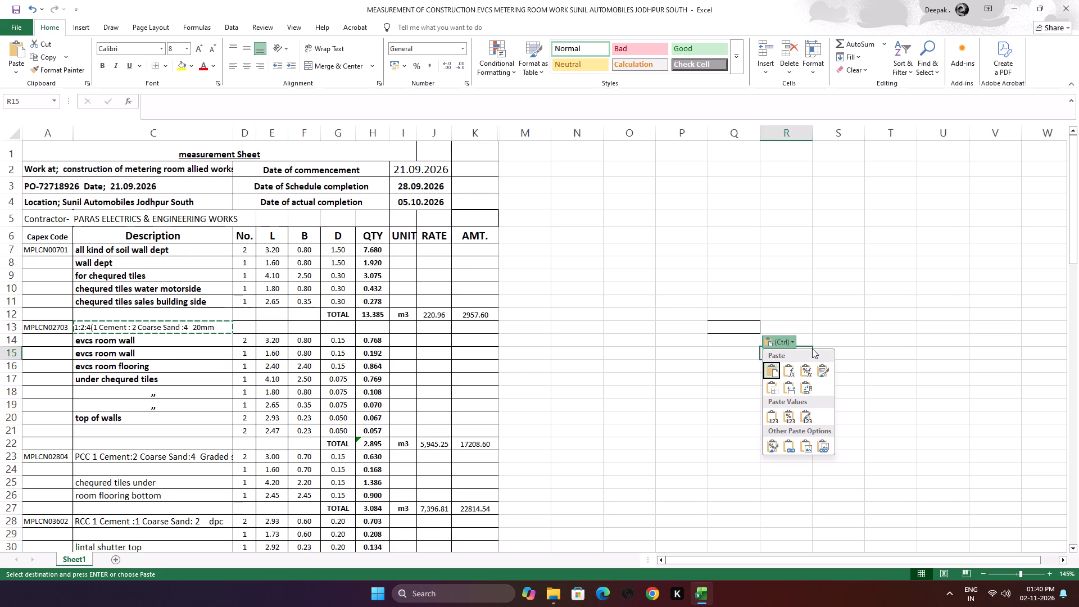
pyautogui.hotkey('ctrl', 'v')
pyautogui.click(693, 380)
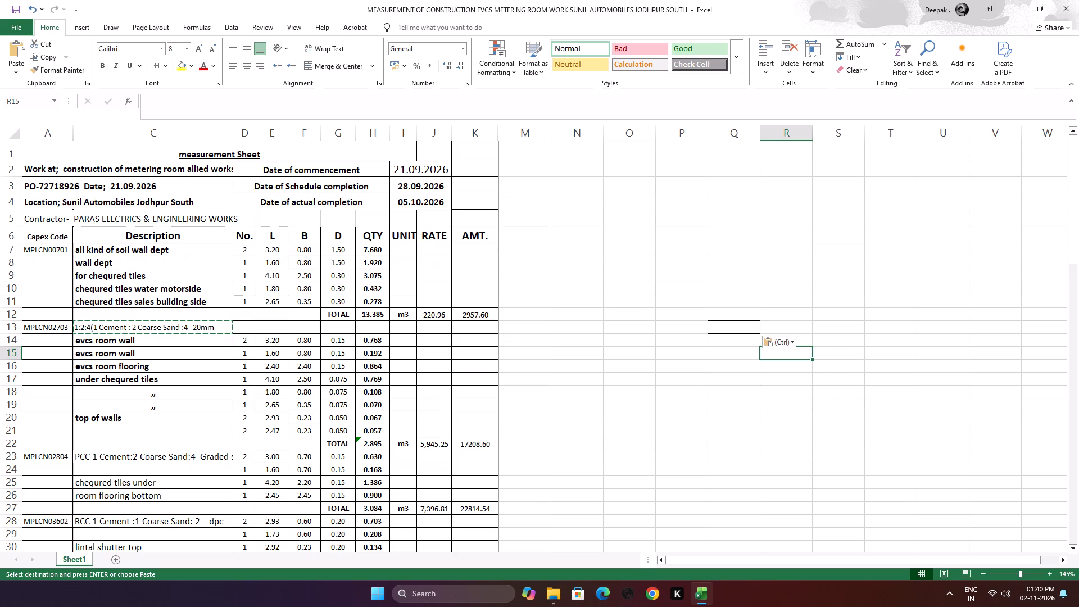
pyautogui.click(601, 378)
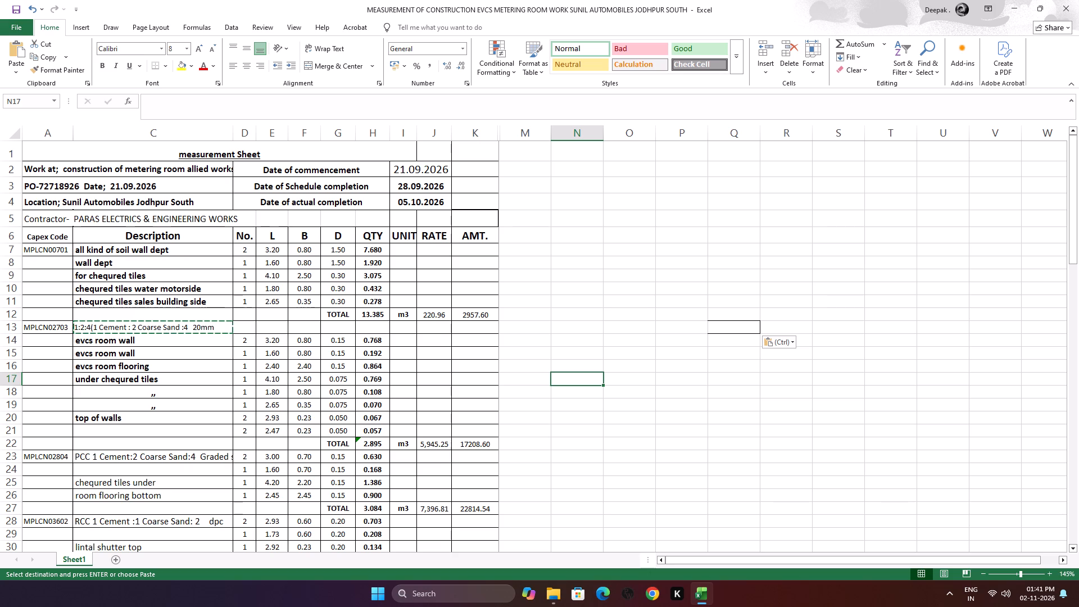
# Close the measurement workbook with its changes saved, and reopen it from the measurement folder.
pyautogui.click(1076, 2)
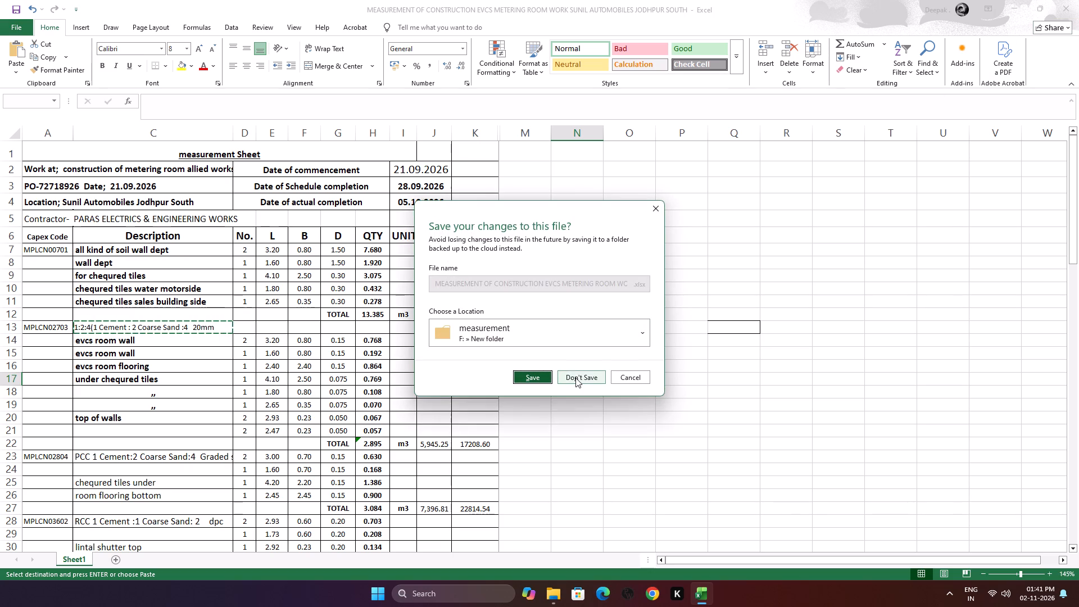
pyautogui.click(532, 376)
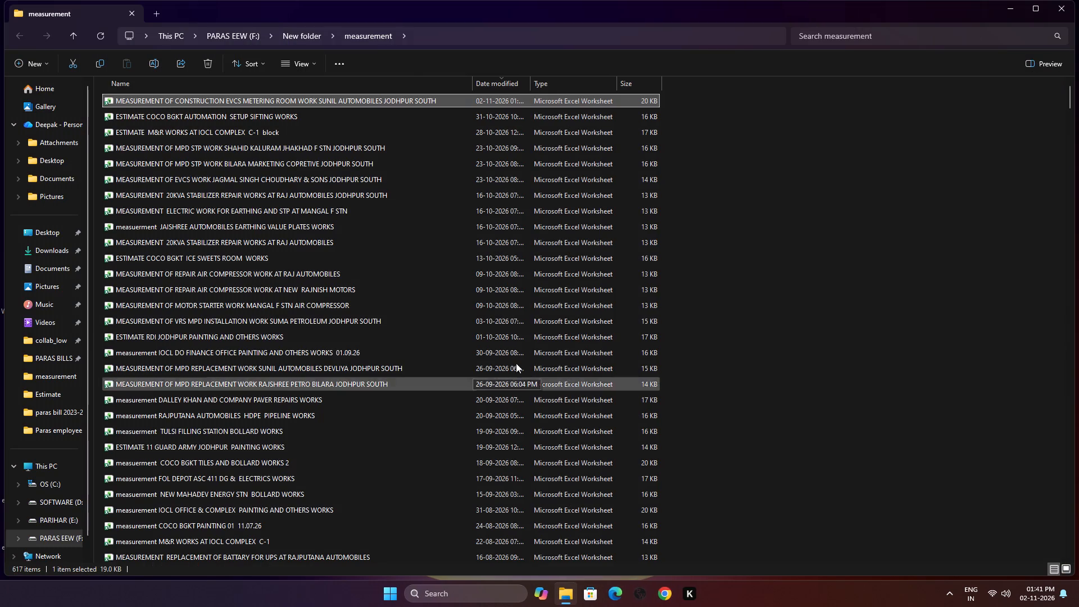
pyautogui.doubleClick(359, 97)
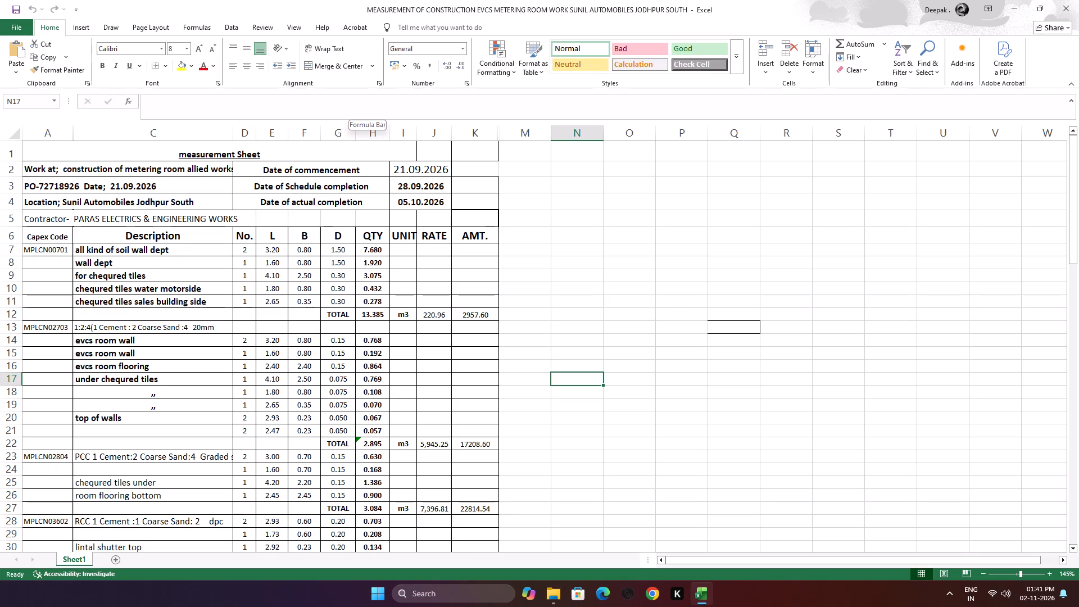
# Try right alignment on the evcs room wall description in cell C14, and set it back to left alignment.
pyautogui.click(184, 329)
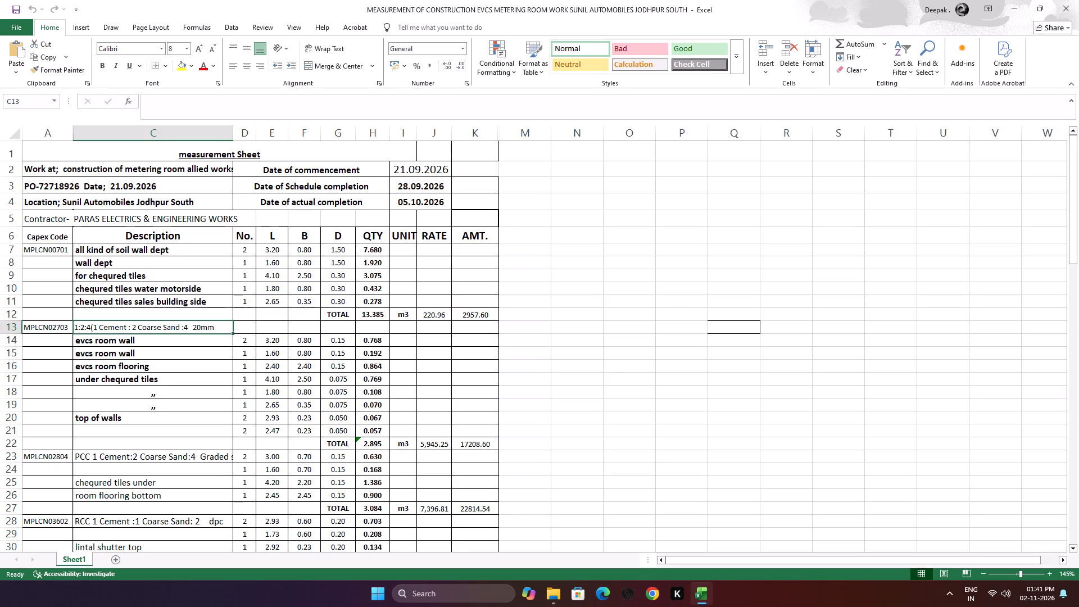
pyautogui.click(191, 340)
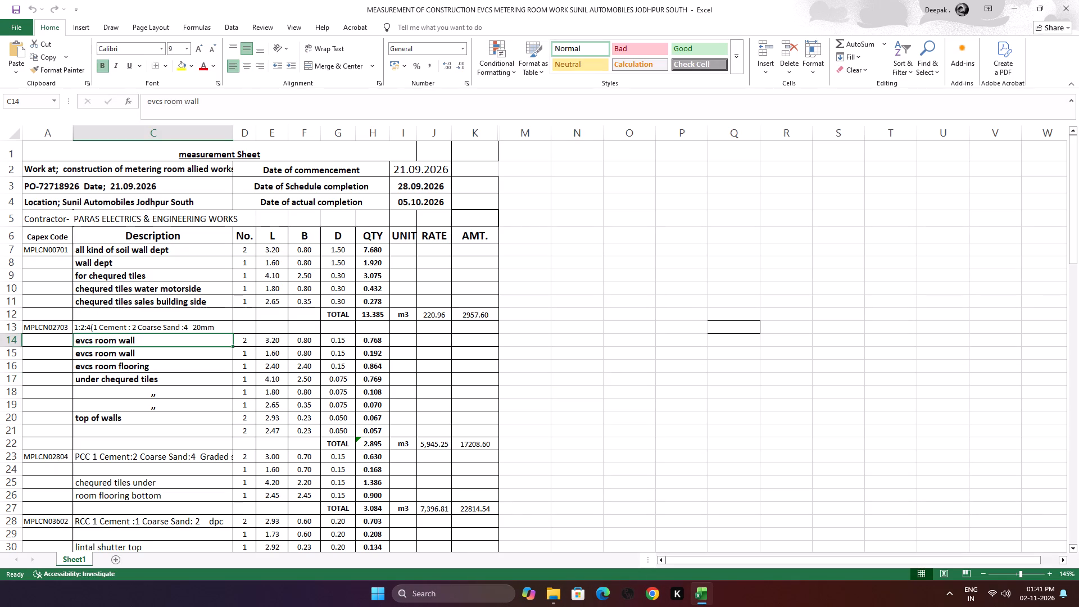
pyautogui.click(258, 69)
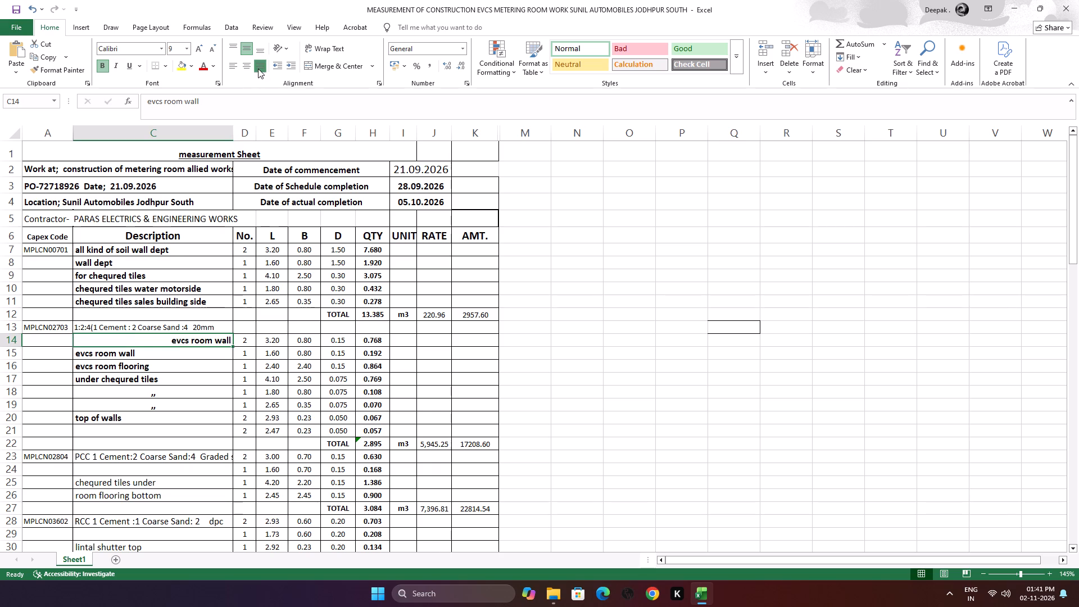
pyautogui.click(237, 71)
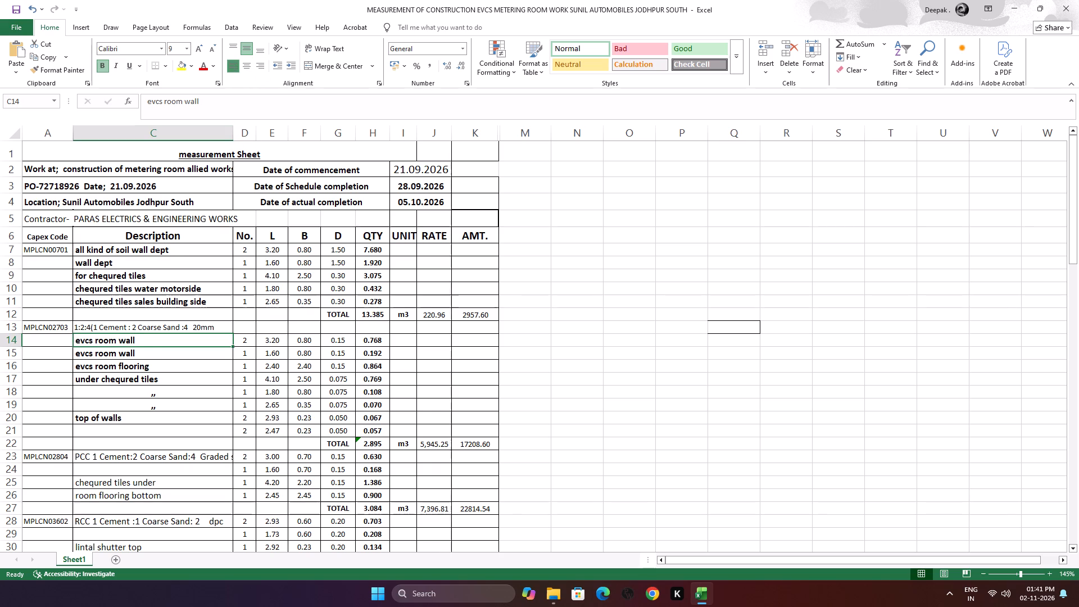
# Enter "PCC 1 :2" as the description in cell C13 for capex code MPLCN02703.
pyautogui.click(204, 326)
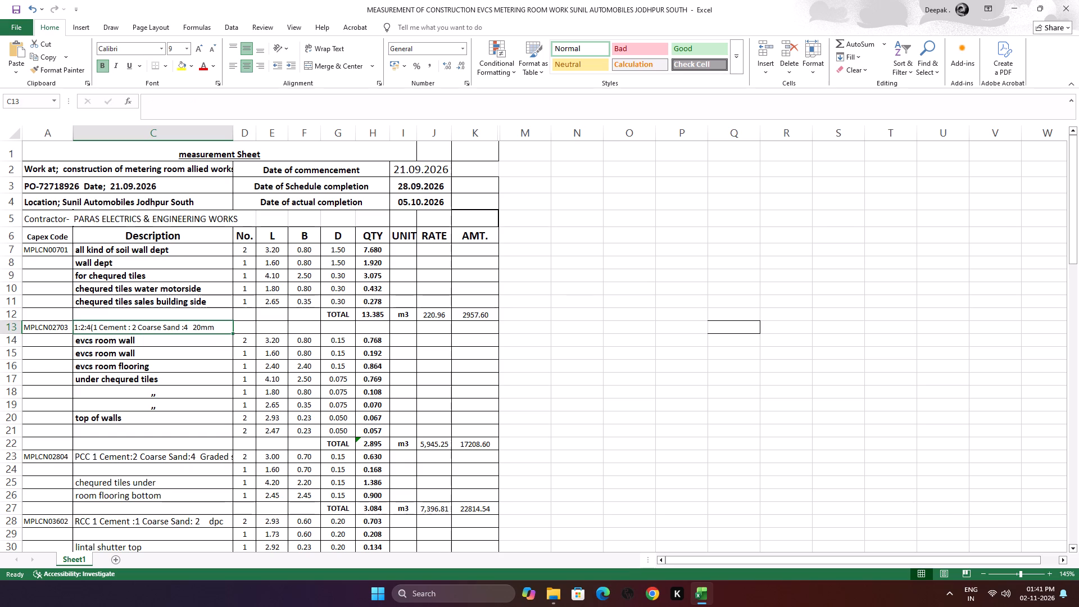
pyautogui.press('p')
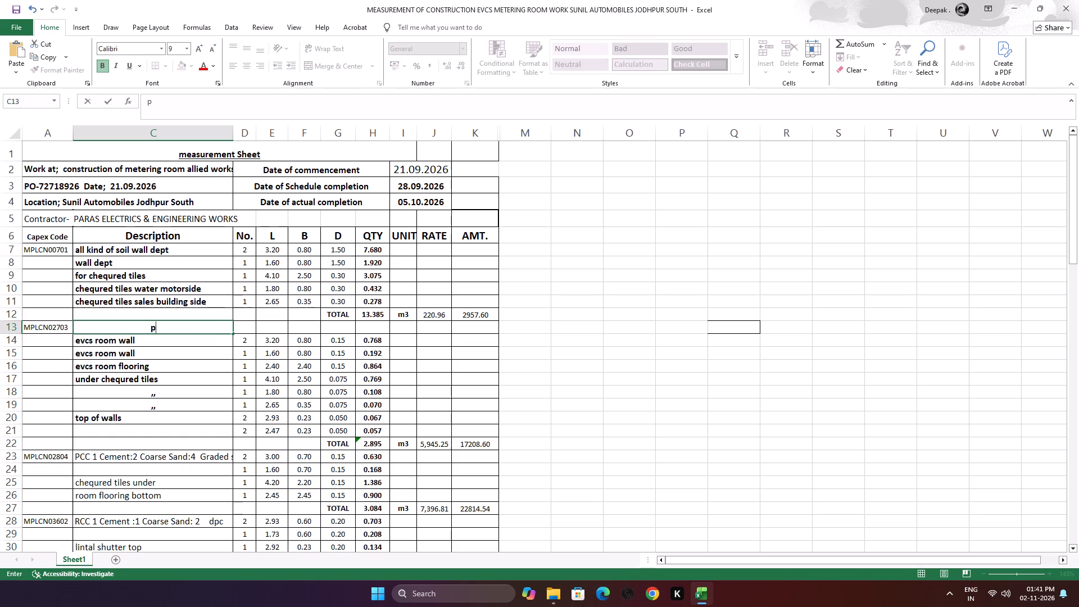
pyautogui.press('BackSpace')
pyautogui.write('PCC')
pyautogui.press('space')
pyautogui.press('1')
pyautogui.press('space')
pyautogui.write(';')
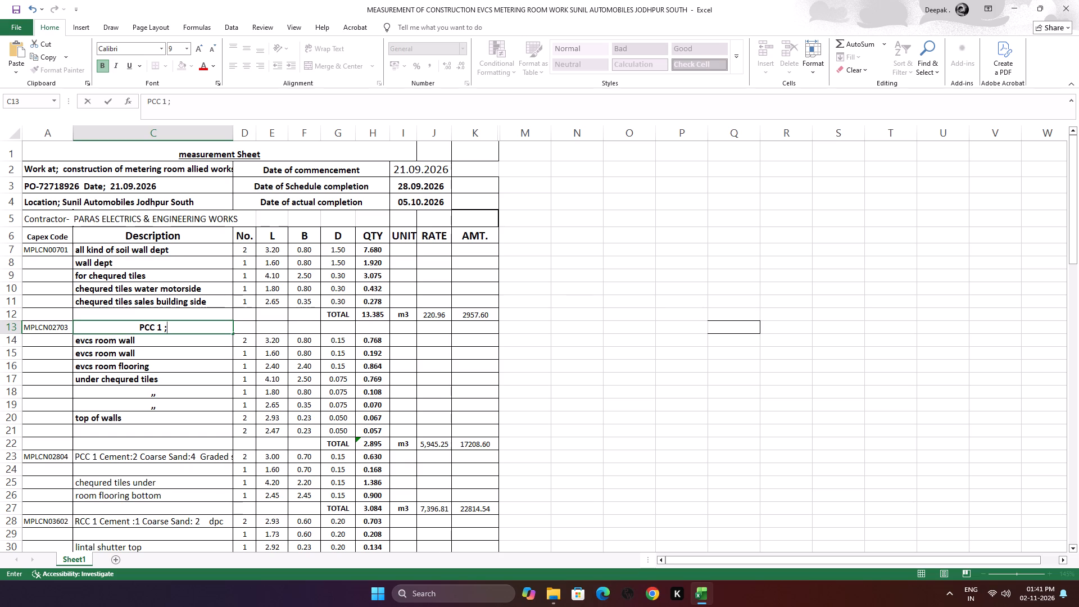
pyautogui.press('BackSpace')
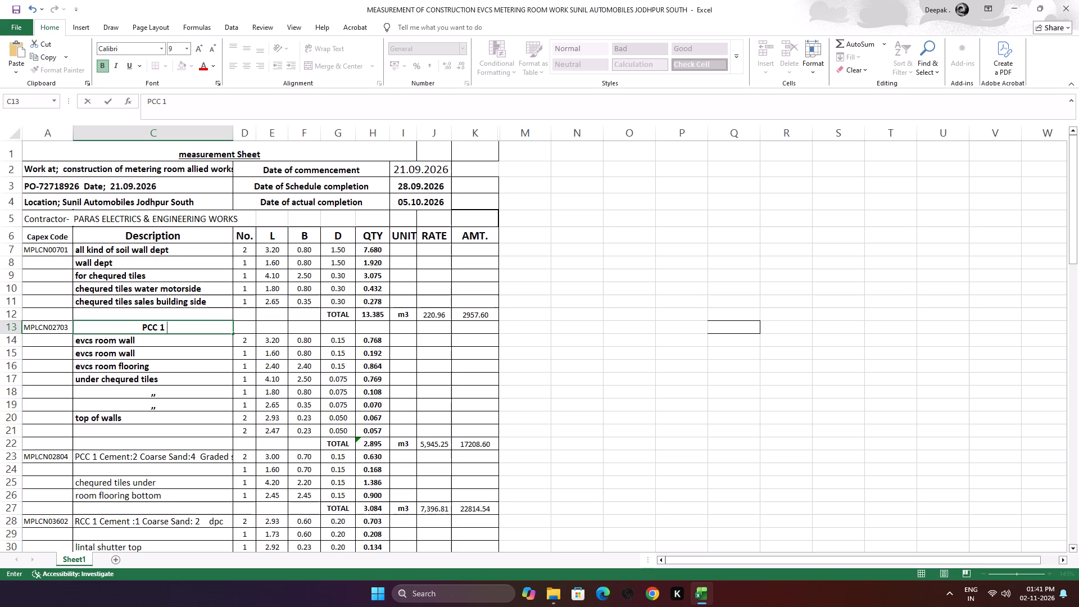
pyautogui.press(';')
pyautogui.press('BackSpace')
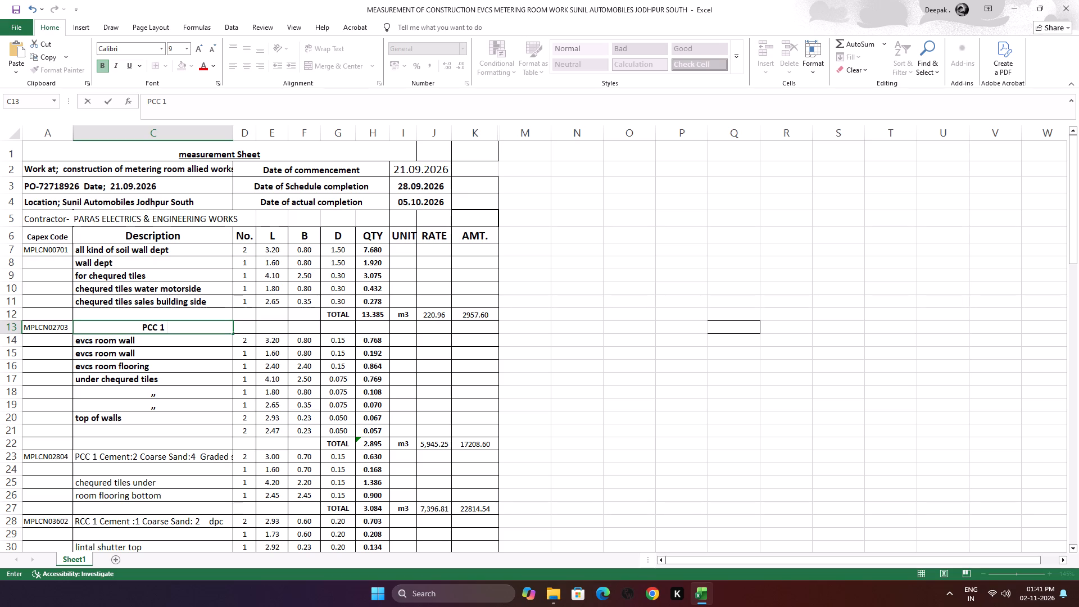
pyautogui.hotkey('shift', ':')
pyautogui.press('2')
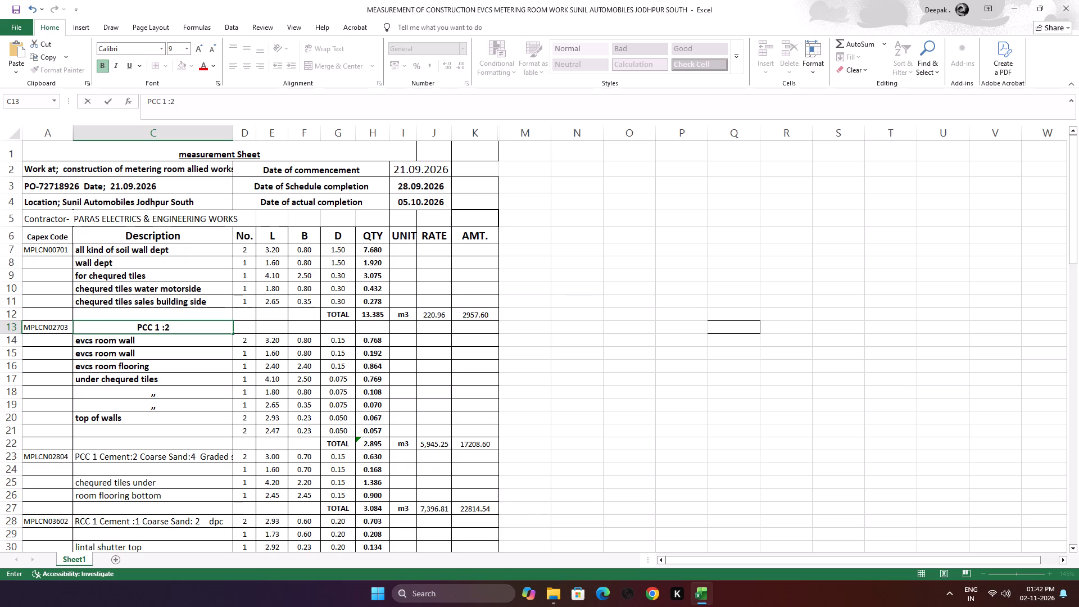
pyautogui.press('Left')
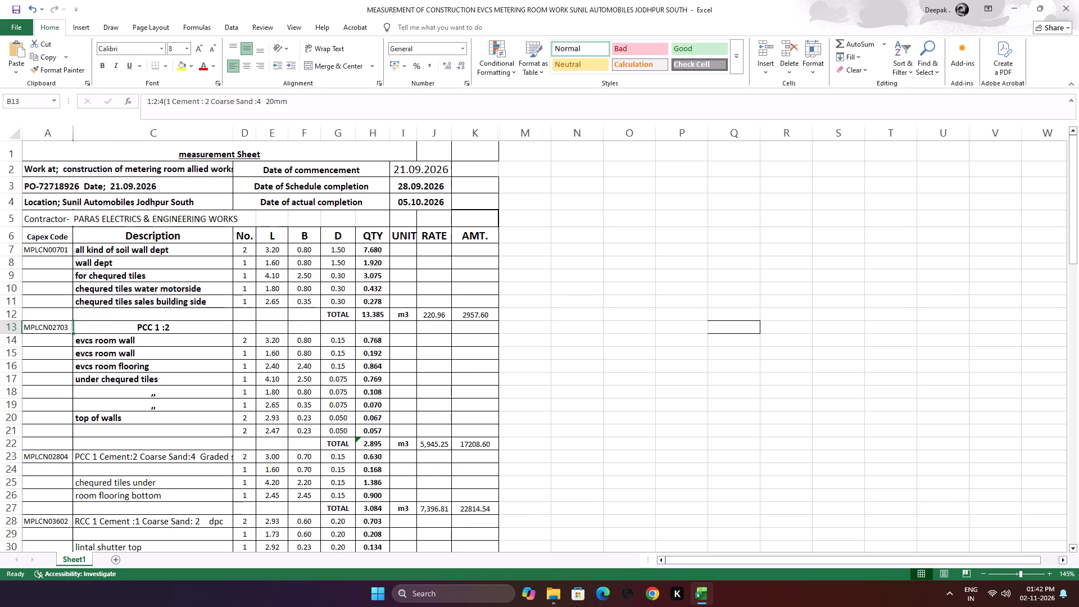
# Edit the description in cell C13 to read "PCC 1:2:4 20mm", without a space before the first colon.
pyautogui.tripleClick(183, 325)
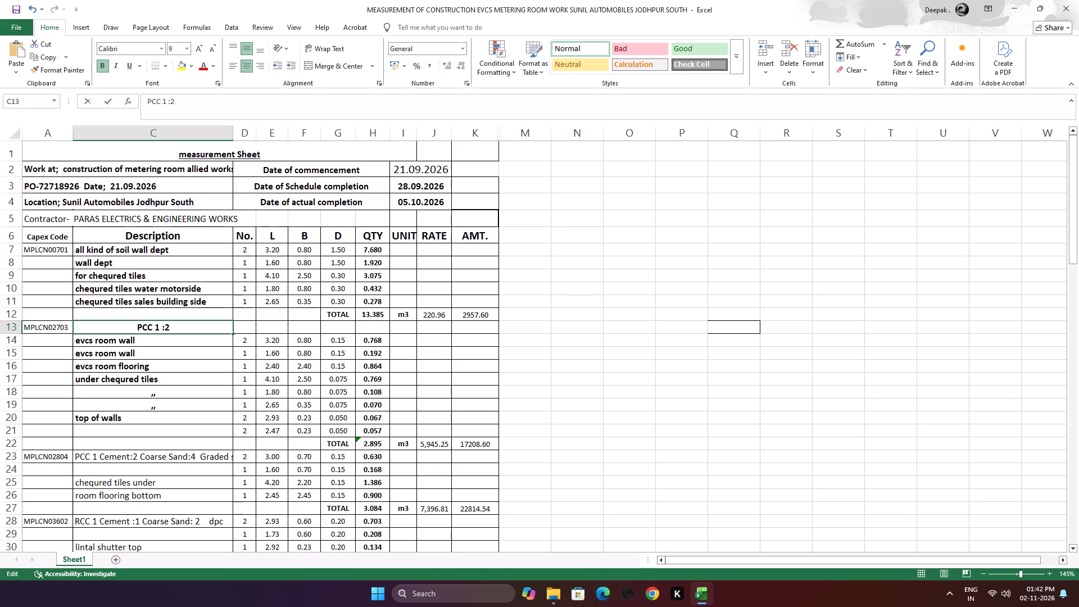
pyautogui.press('Left')
pyautogui.press('Left')
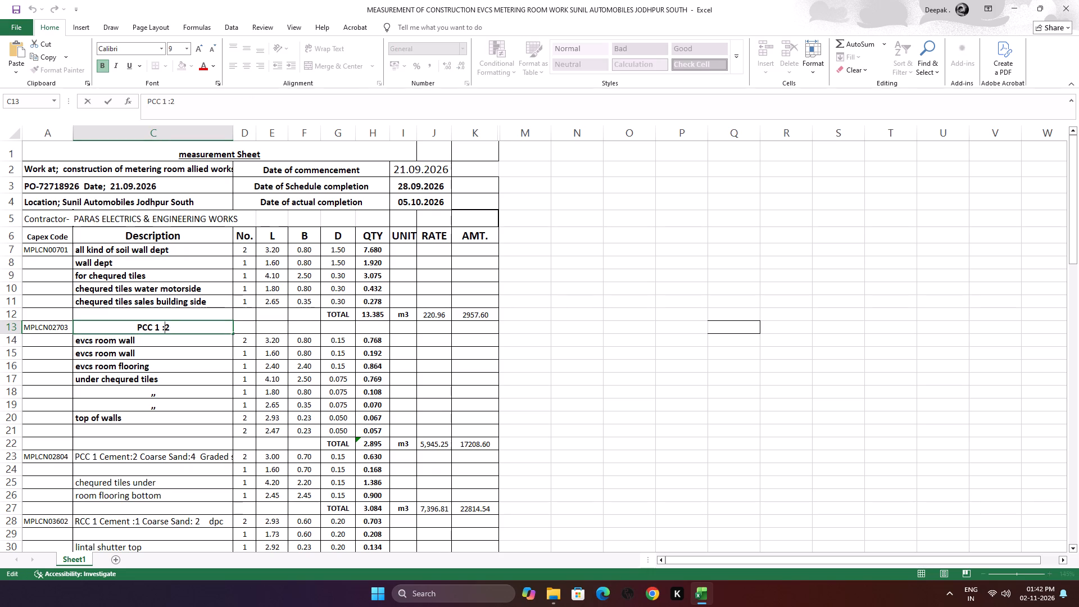
pyautogui.press('BackSpace')
pyautogui.press('BackSpace')
pyautogui.press('1')
pyautogui.press('Right')
pyautogui.press('Right')
pyautogui.hotkey('shift', ':')
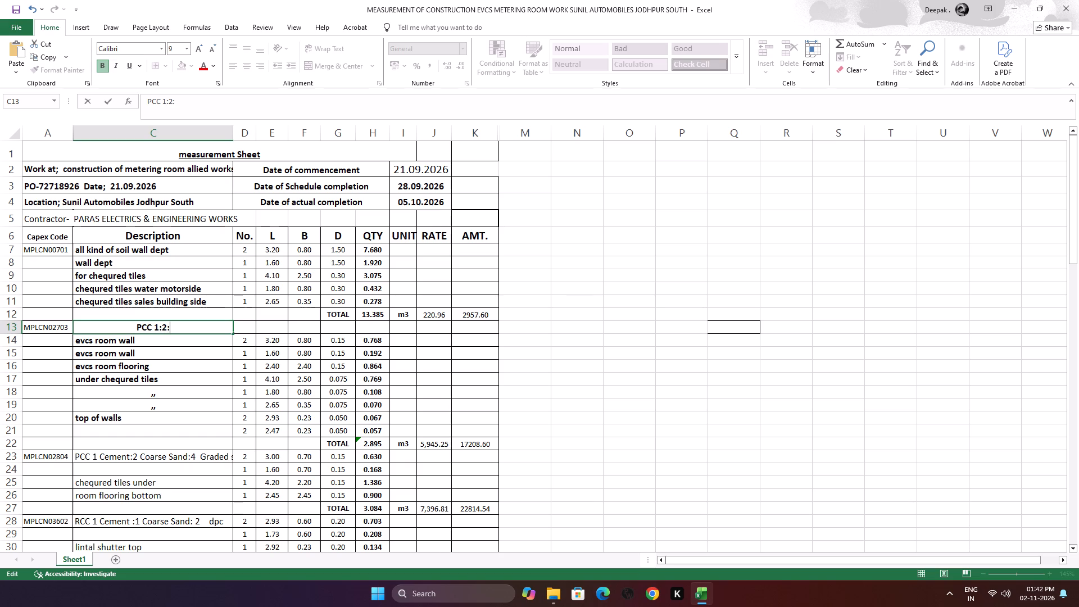
pyautogui.press('4')
pyautogui.press('space')
pyautogui.press('space')
pyautogui.write('20')
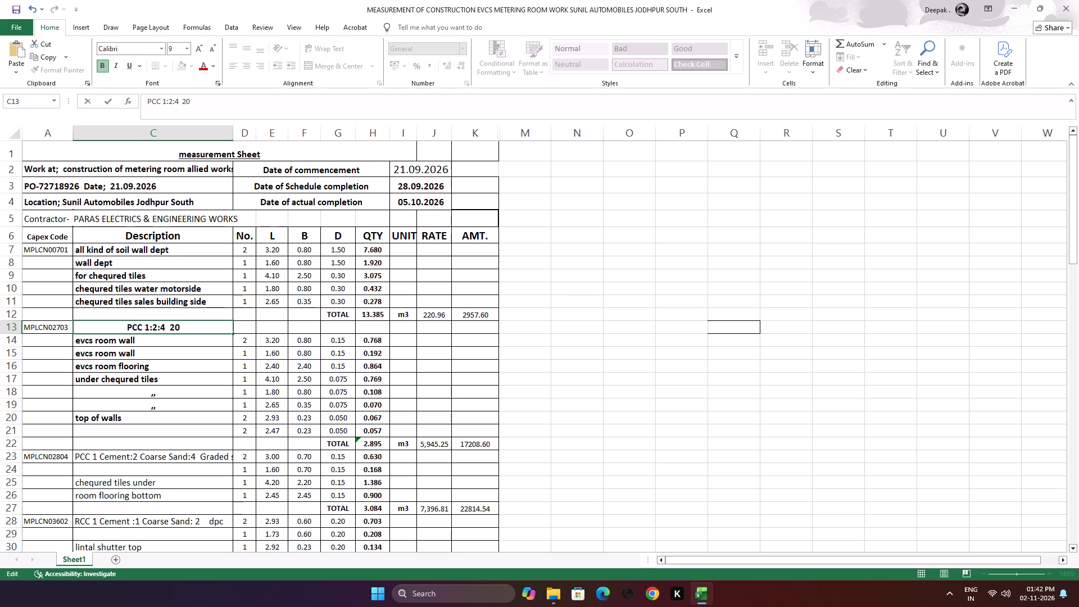
pyautogui.write('mm')
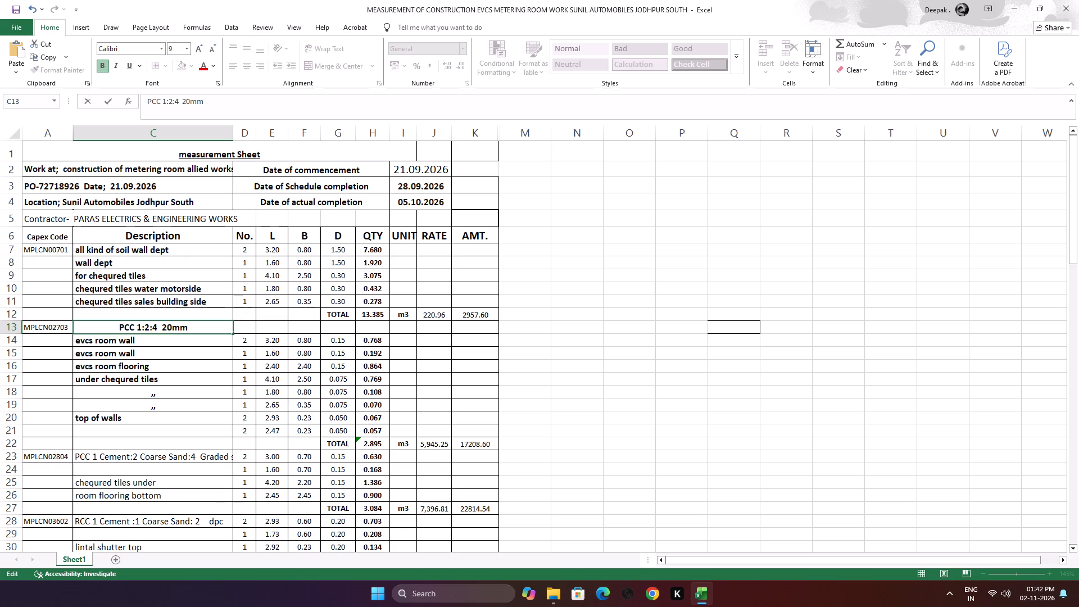
pyautogui.click(171, 379)
# Left-align the PCC description in cell C13.
pyautogui.click(201, 327)
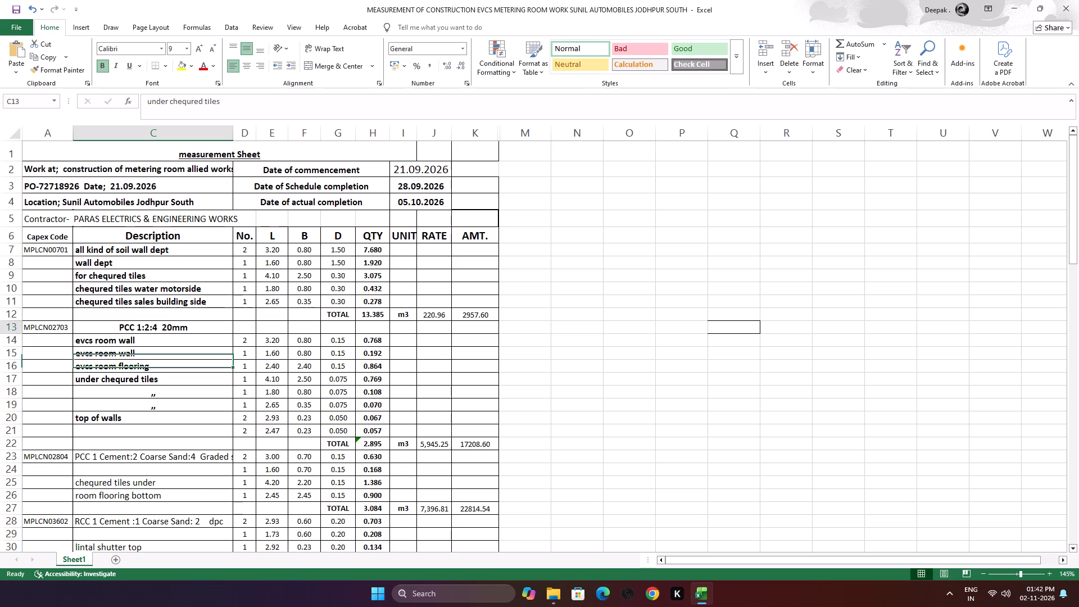
pyautogui.click(233, 66)
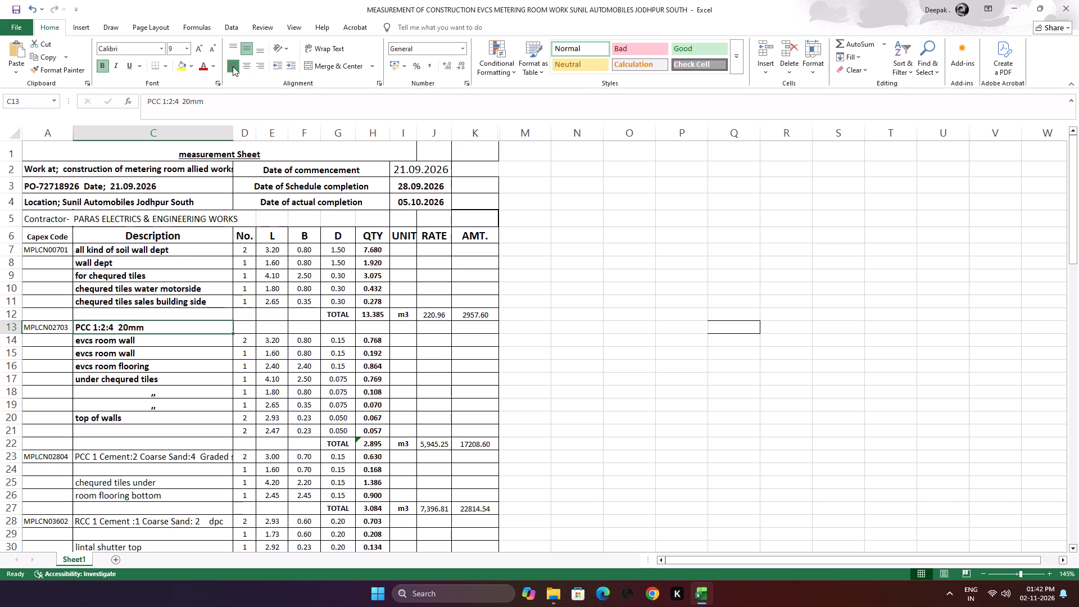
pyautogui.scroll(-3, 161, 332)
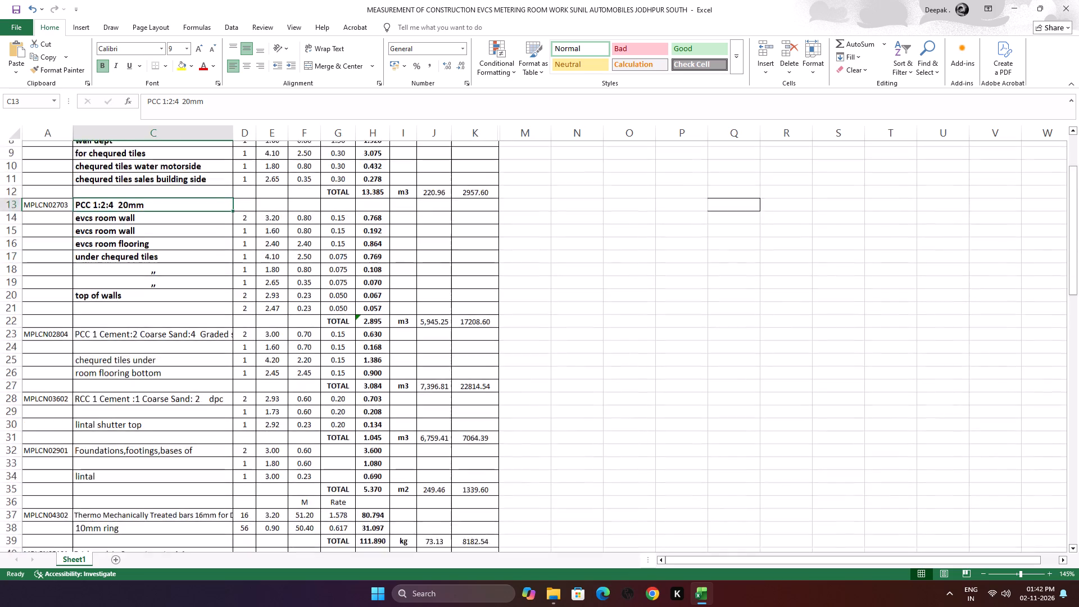
# Centre and bold the description cells C23 to C27 of the MPLCN02804 item, after trying right alignment.
pyautogui.scroll(-2, 161, 332)
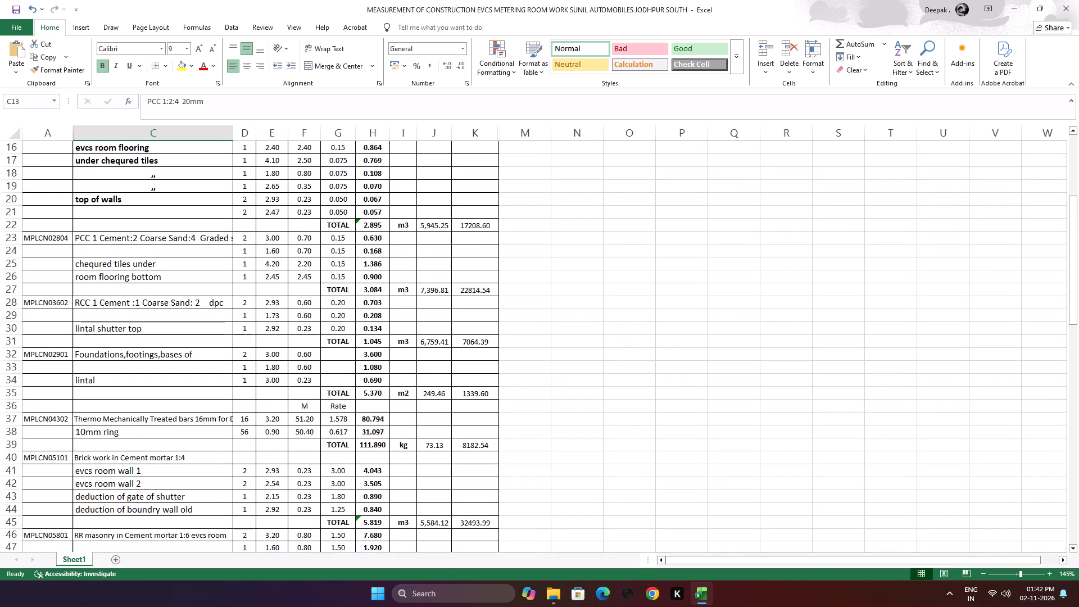
pyautogui.moveTo(159, 239); pyautogui.dragTo(158, 271)
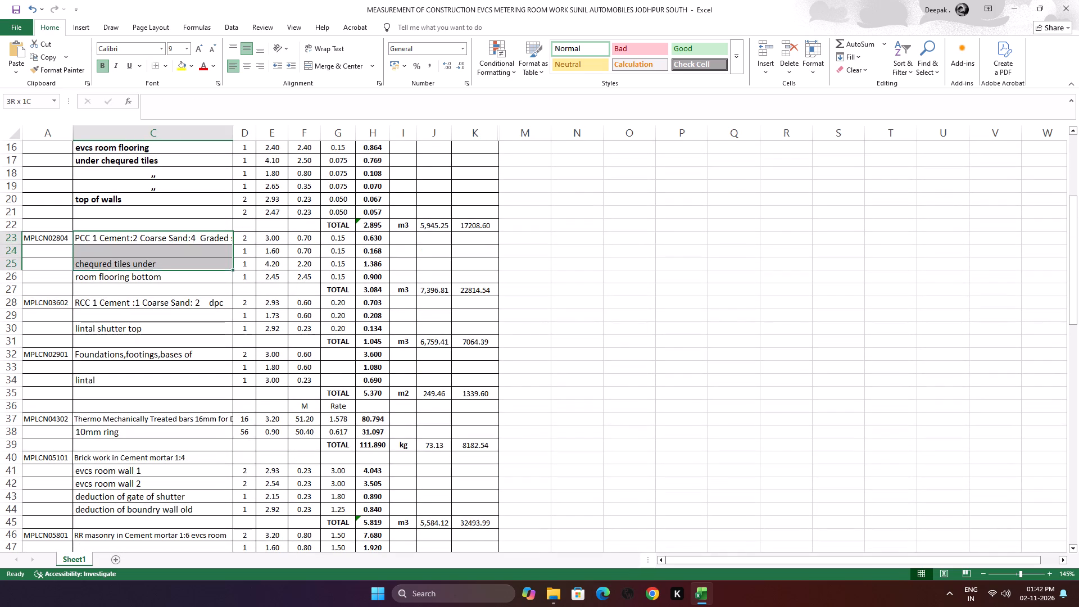
pyautogui.moveTo(158, 271); pyautogui.dragTo(161, 287)
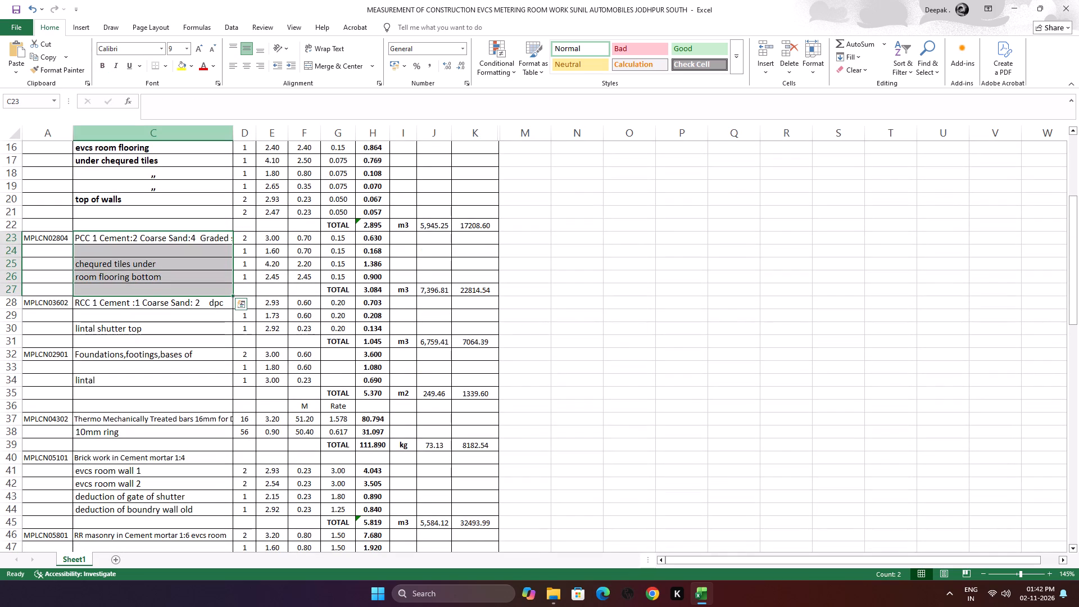
pyautogui.click(261, 70)
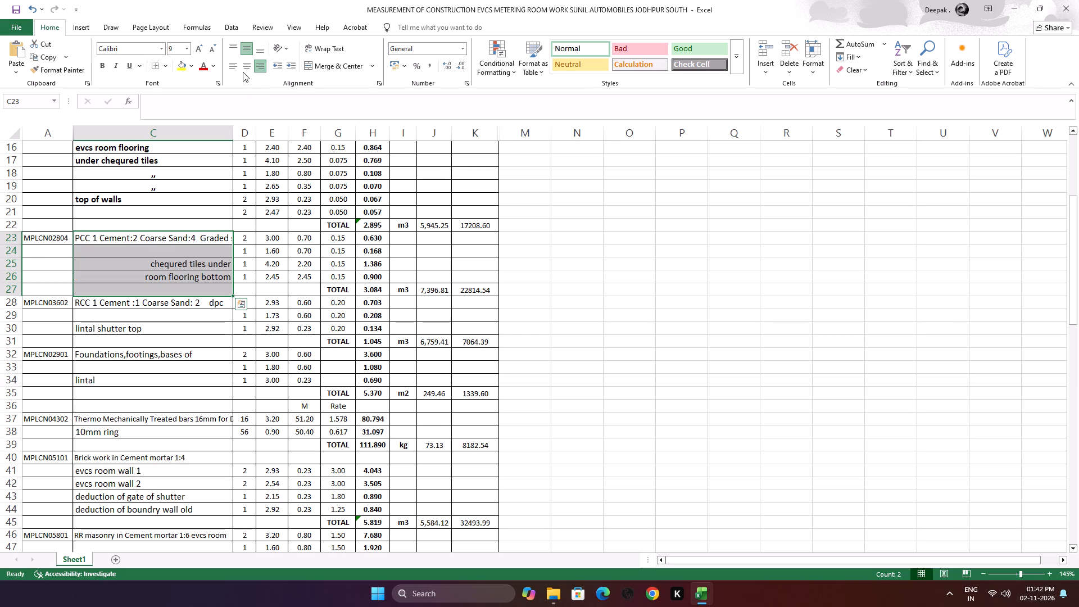
pyautogui.doubleClick(244, 67)
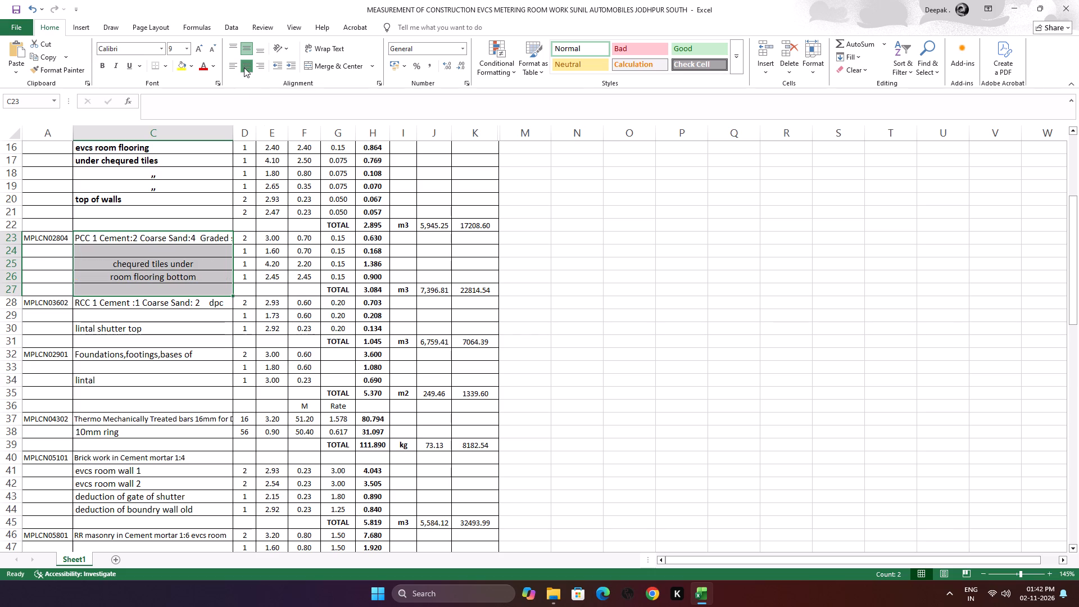
pyautogui.click(101, 65)
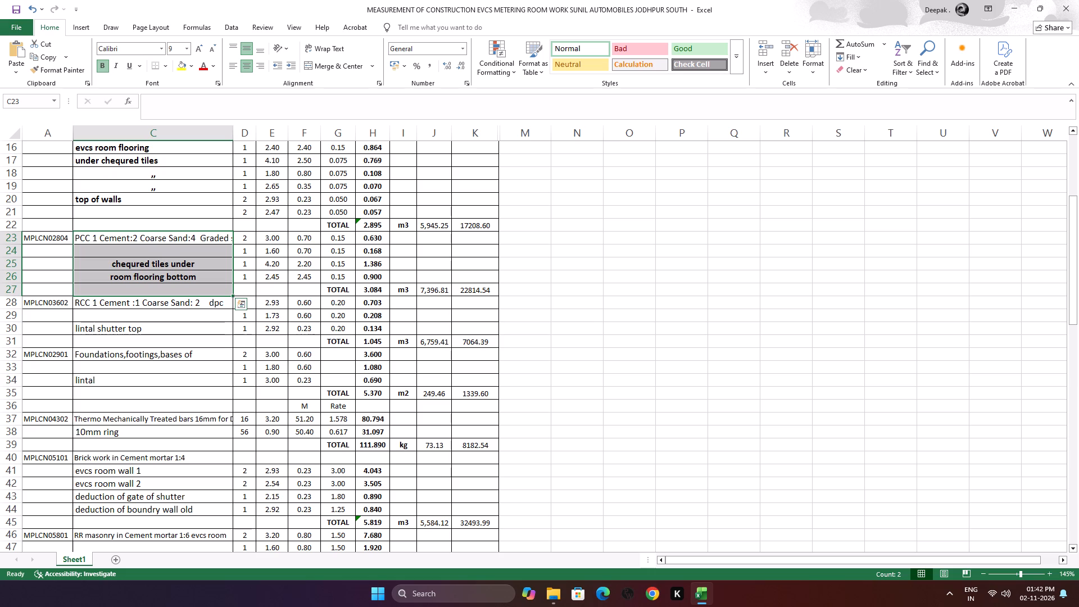
# Widen description column C slightly so the longer item texts have more room.
pyautogui.moveTo(235, 135); pyautogui.dragTo(237, 135)
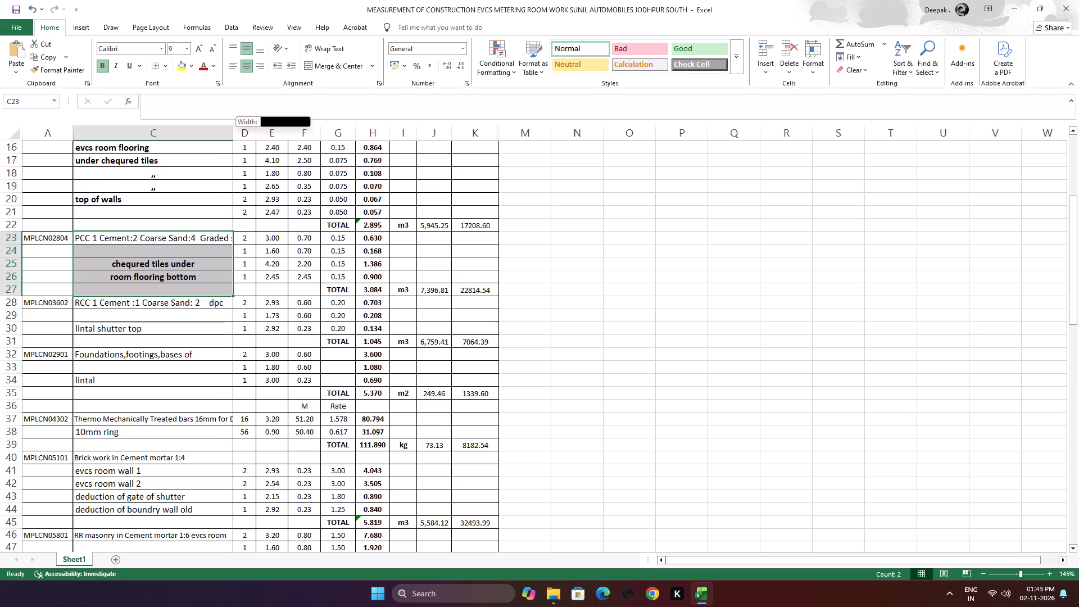
pyautogui.moveTo(237, 135); pyautogui.dragTo(247, 135)
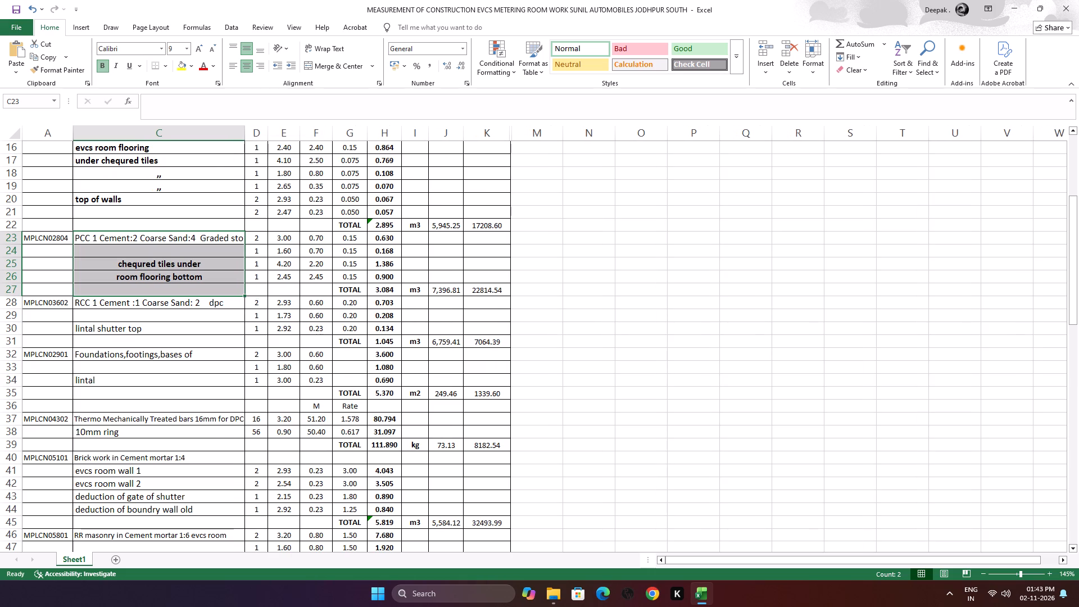
# Left-align description cell C23 and turn off its bold formatting.
pyautogui.click(212, 238)
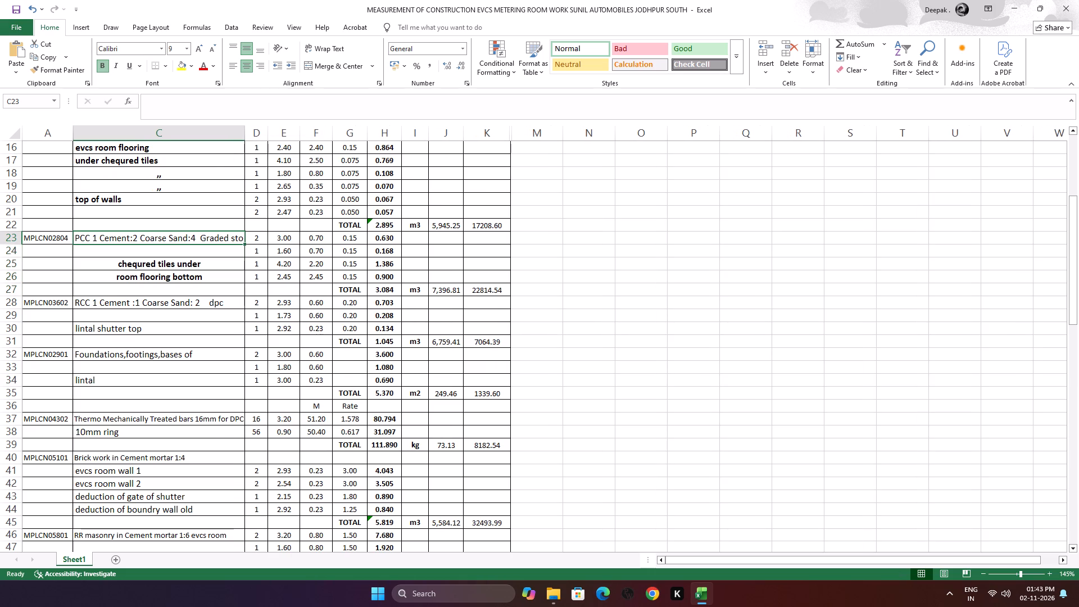
pyautogui.click(233, 68)
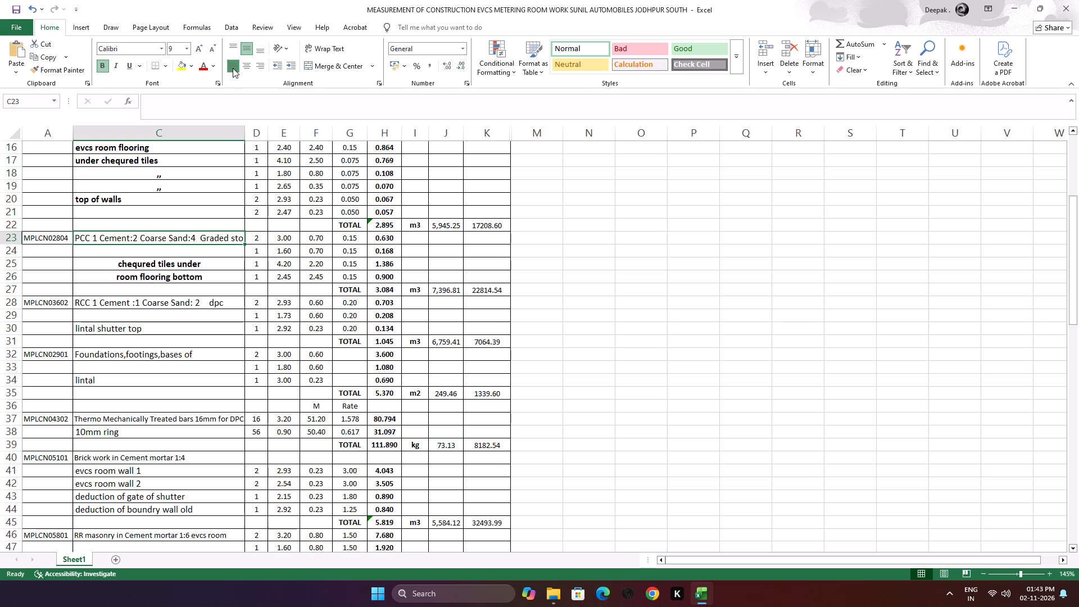
pyautogui.click(105, 70)
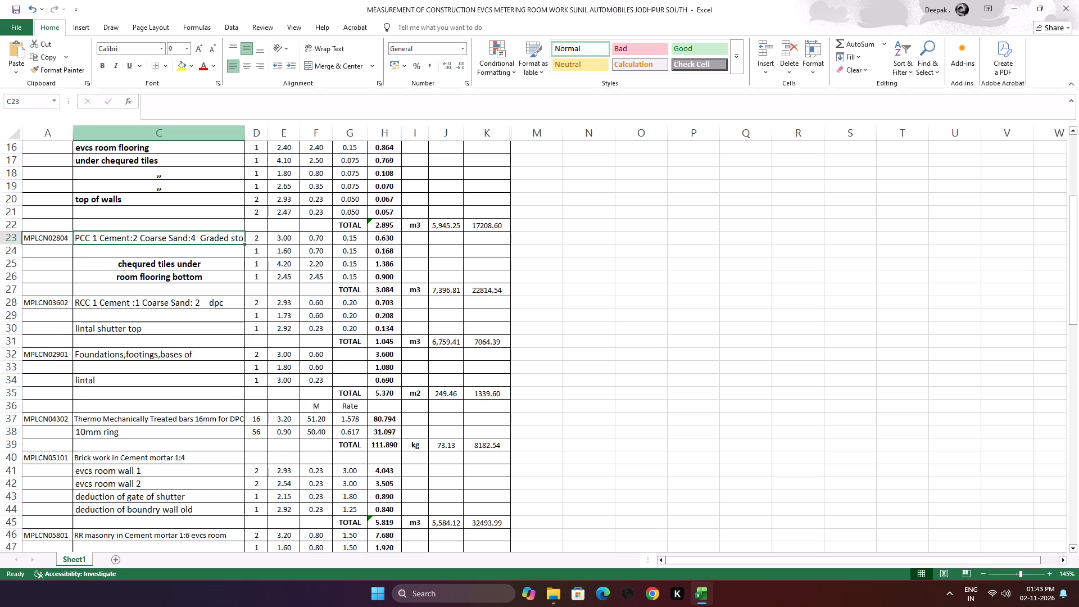
# Enter "PCC 1:2:4 40mm" as the description in cell C23 for capex code MPLCN02804.
pyautogui.press('p')
pyautogui.press('BackSpace')
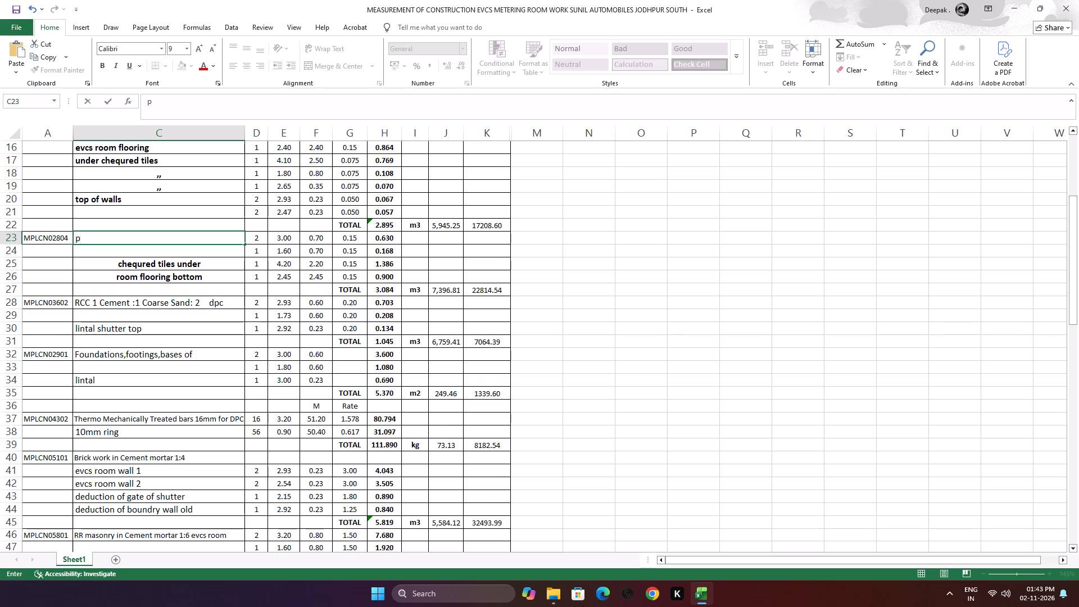
pyautogui.press('BackSpace')
pyautogui.press('p')
pyautogui.write('CC')
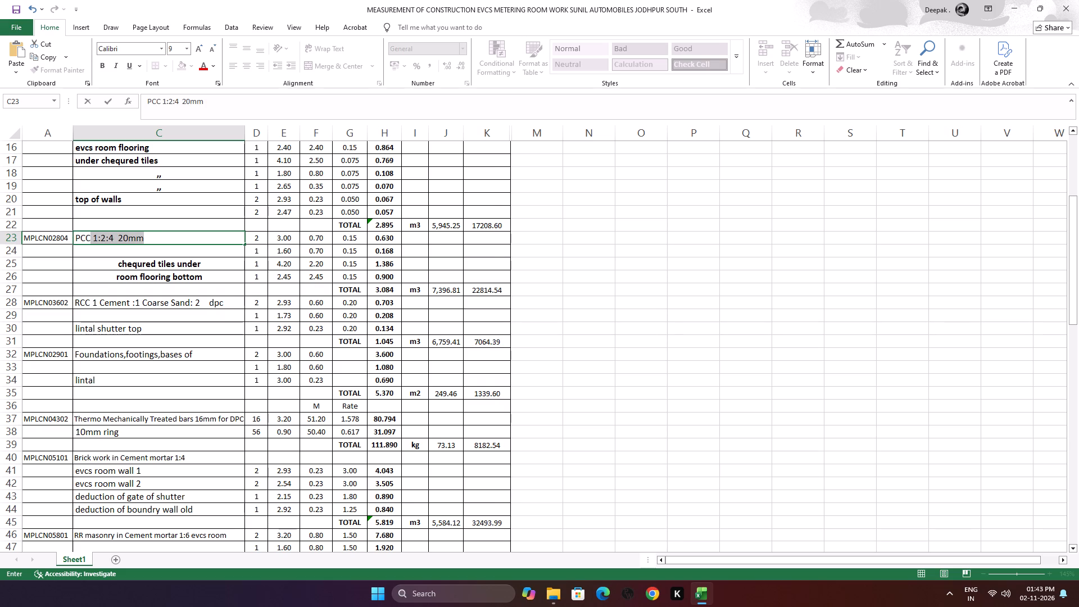
pyautogui.click(143, 238)
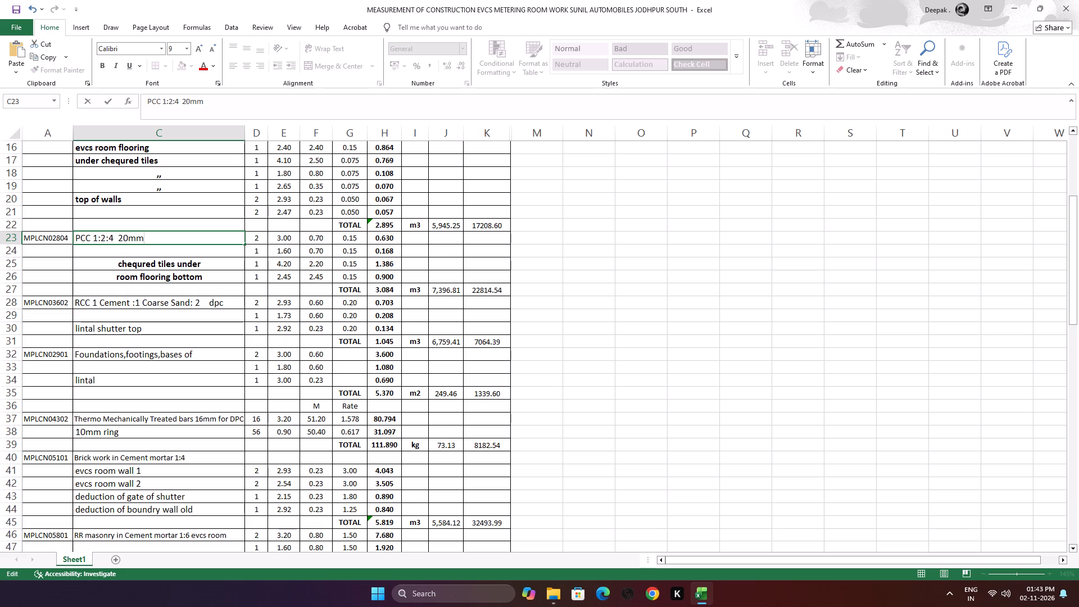
pyautogui.press('Left')
pyautogui.press('Left')
pyautogui.press('Left')
pyautogui.press('BackSpace')
pyautogui.press('4')
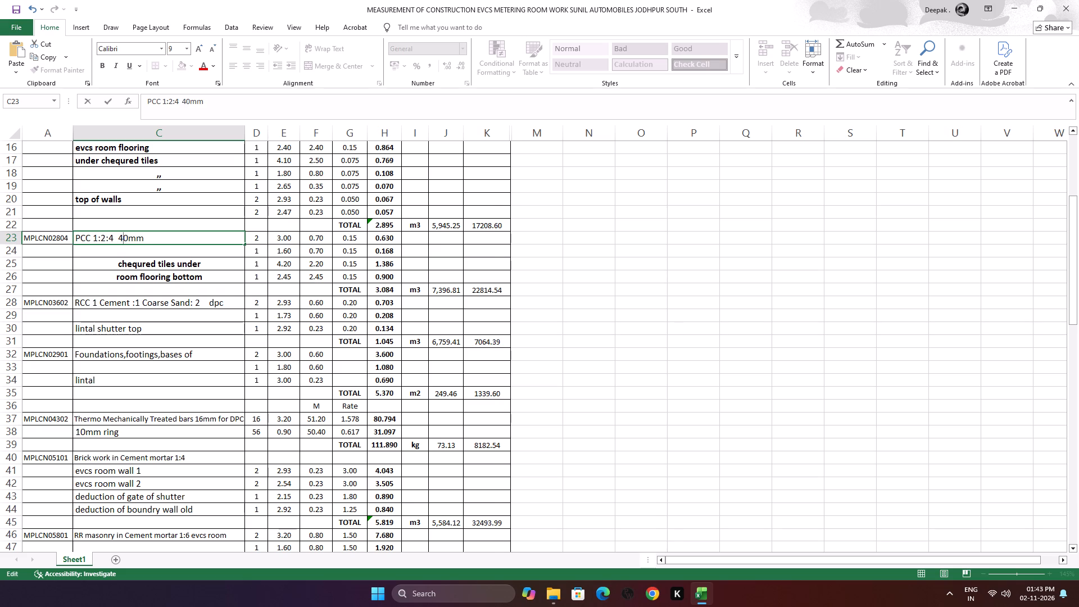
pyautogui.click(179, 284)
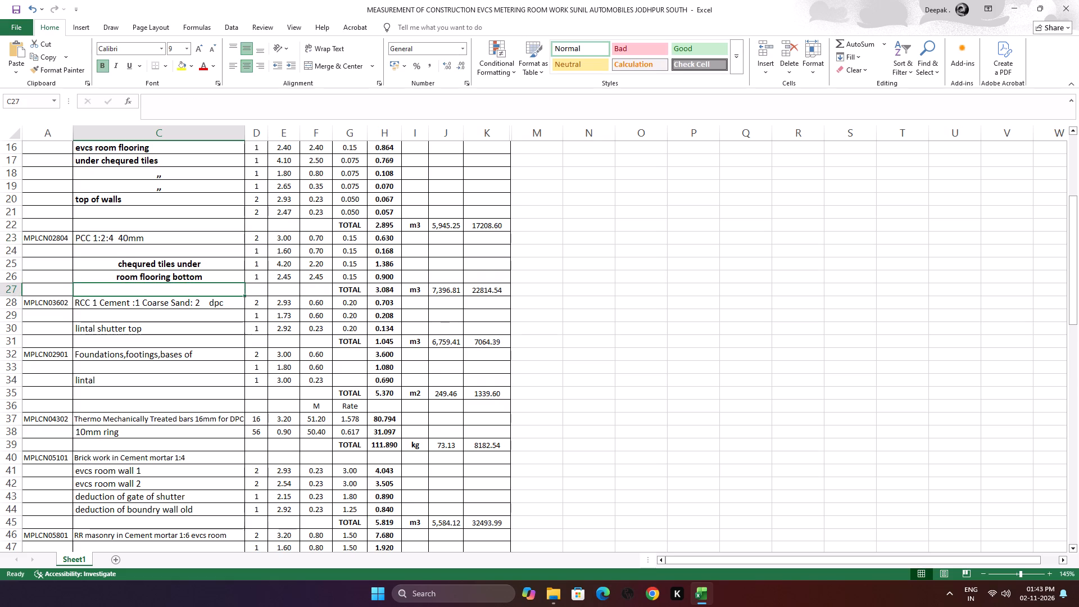
# Make the PCC description in cell C23 bold.
pyautogui.click(180, 237)
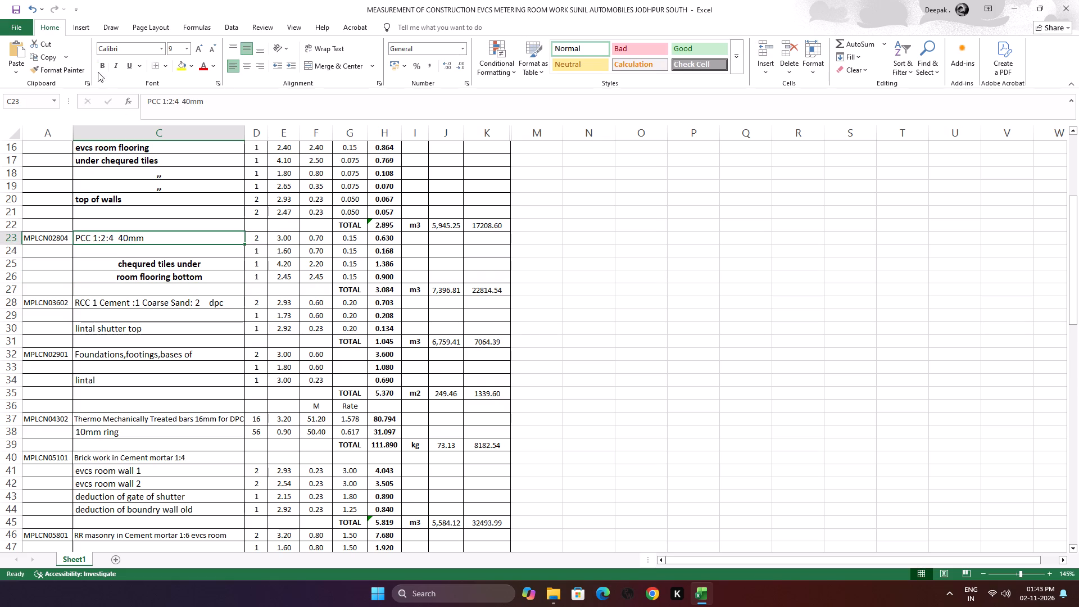
pyautogui.click(103, 66)
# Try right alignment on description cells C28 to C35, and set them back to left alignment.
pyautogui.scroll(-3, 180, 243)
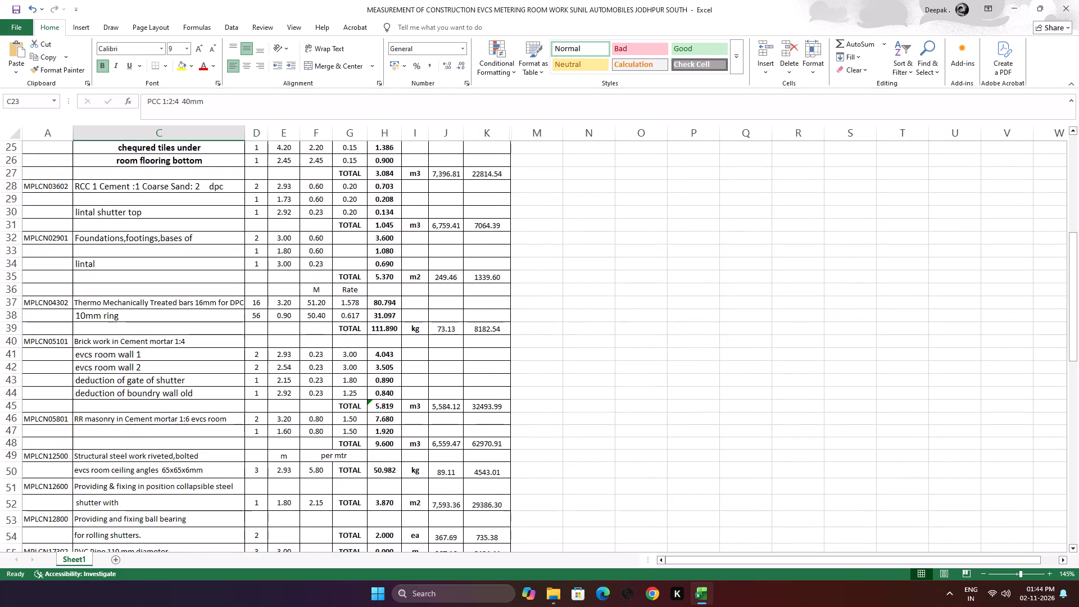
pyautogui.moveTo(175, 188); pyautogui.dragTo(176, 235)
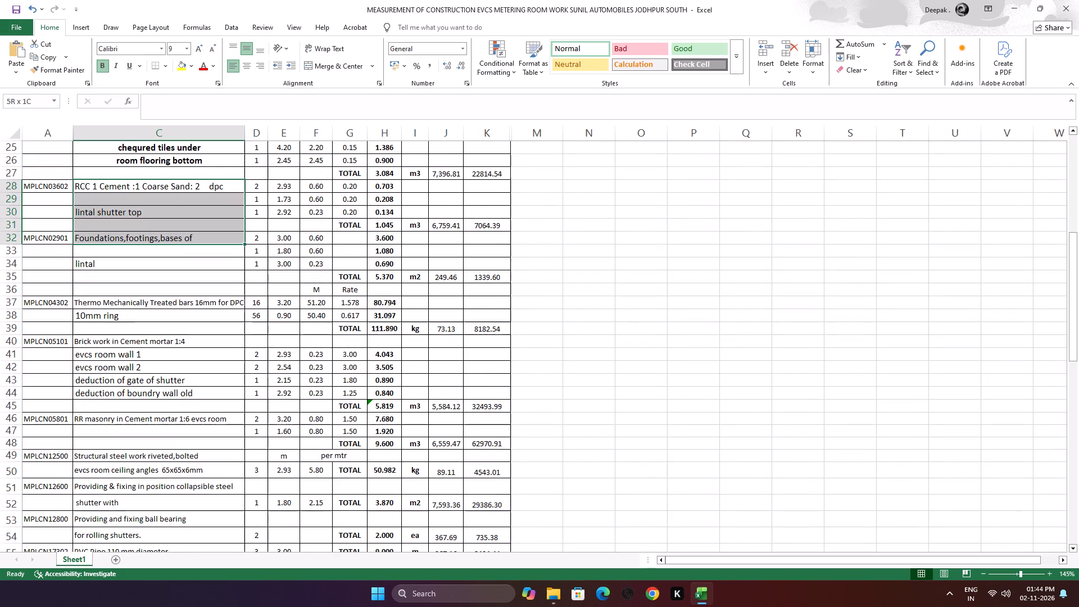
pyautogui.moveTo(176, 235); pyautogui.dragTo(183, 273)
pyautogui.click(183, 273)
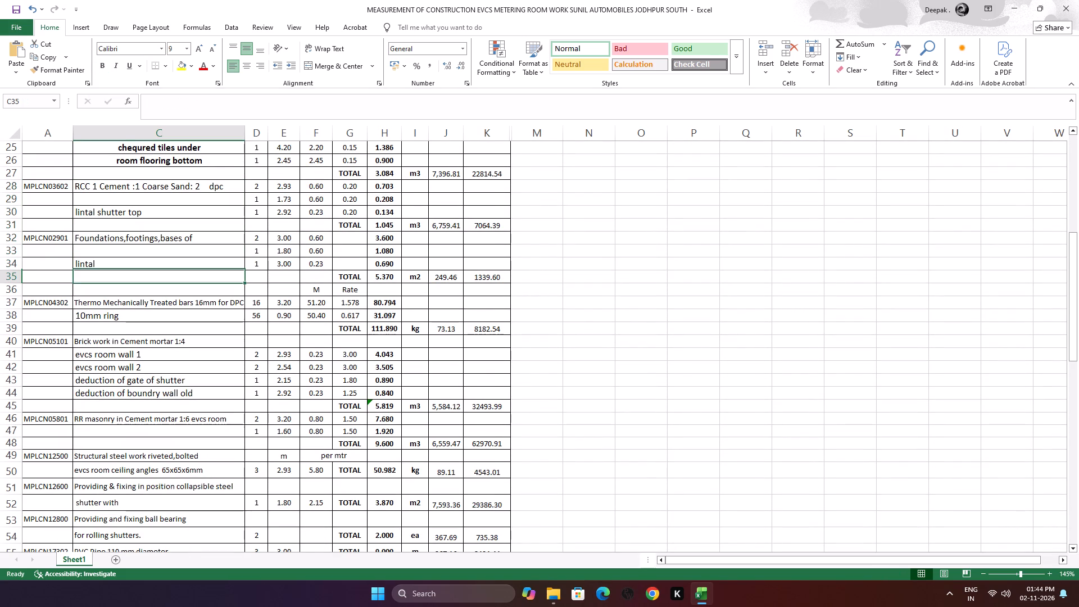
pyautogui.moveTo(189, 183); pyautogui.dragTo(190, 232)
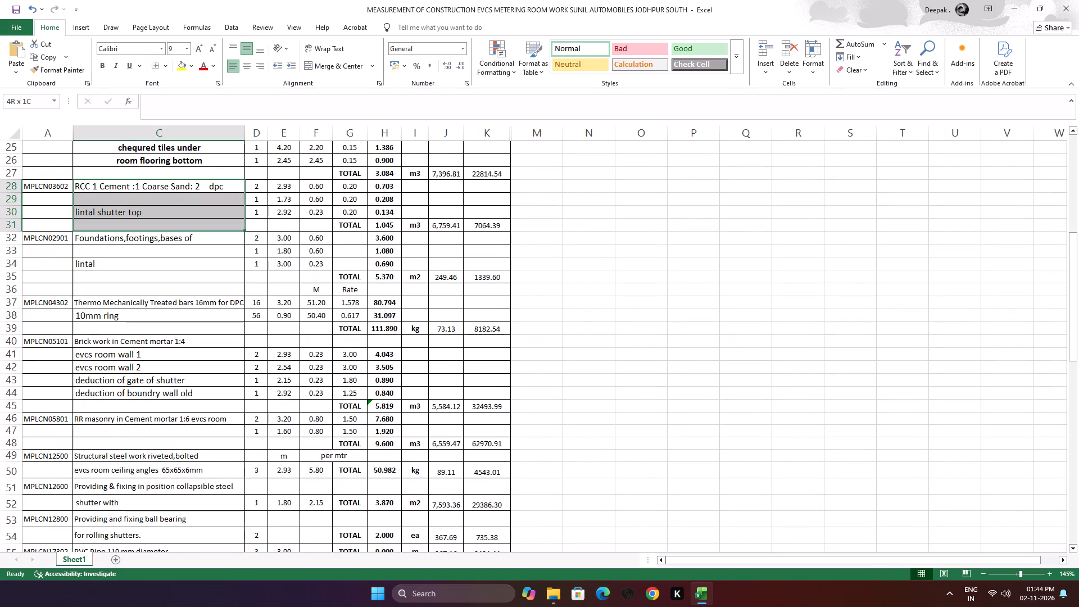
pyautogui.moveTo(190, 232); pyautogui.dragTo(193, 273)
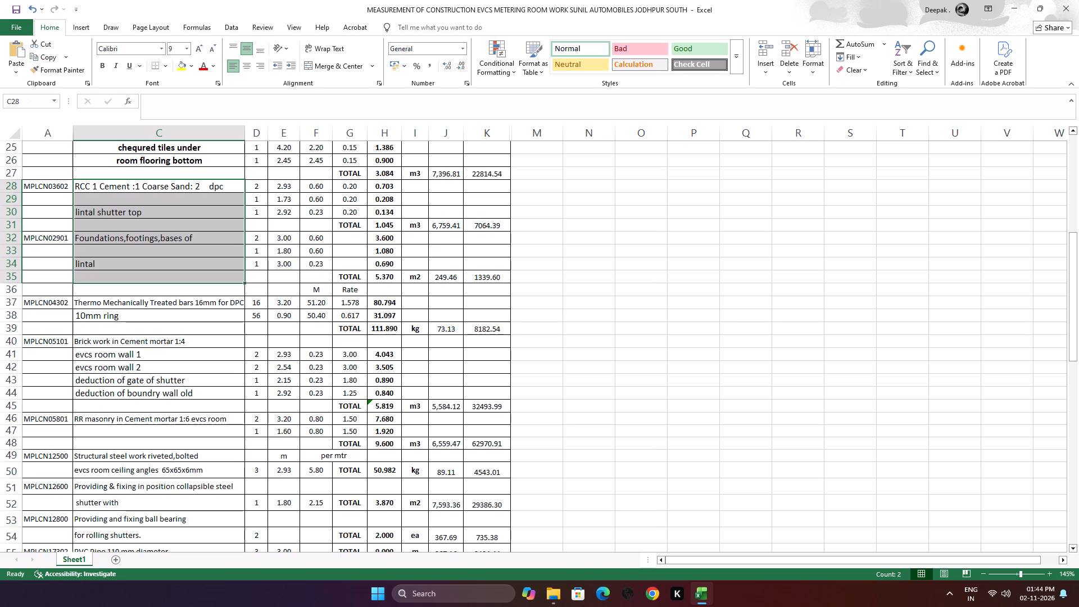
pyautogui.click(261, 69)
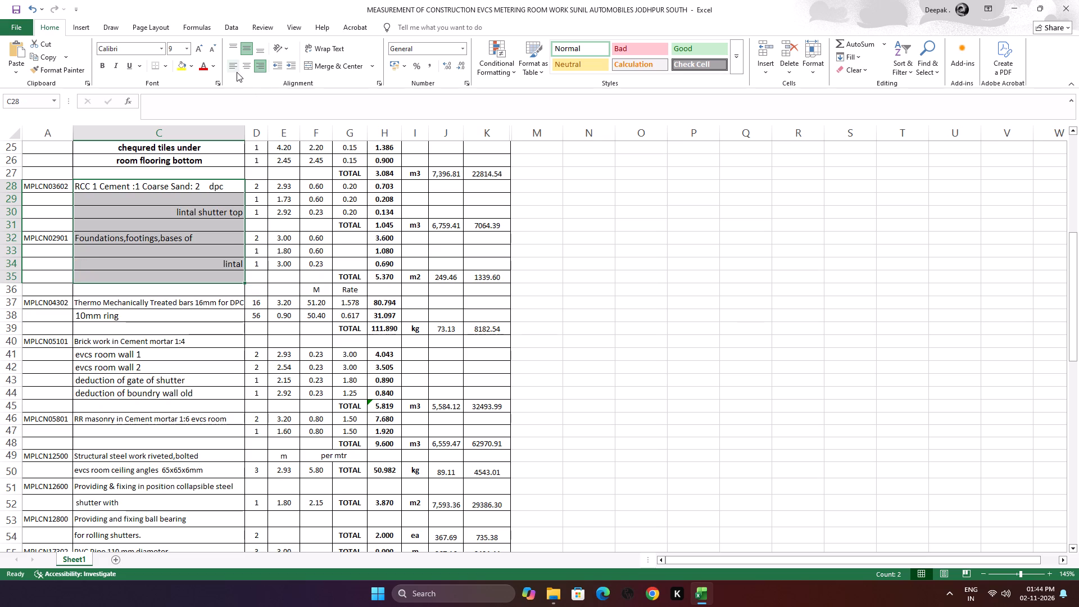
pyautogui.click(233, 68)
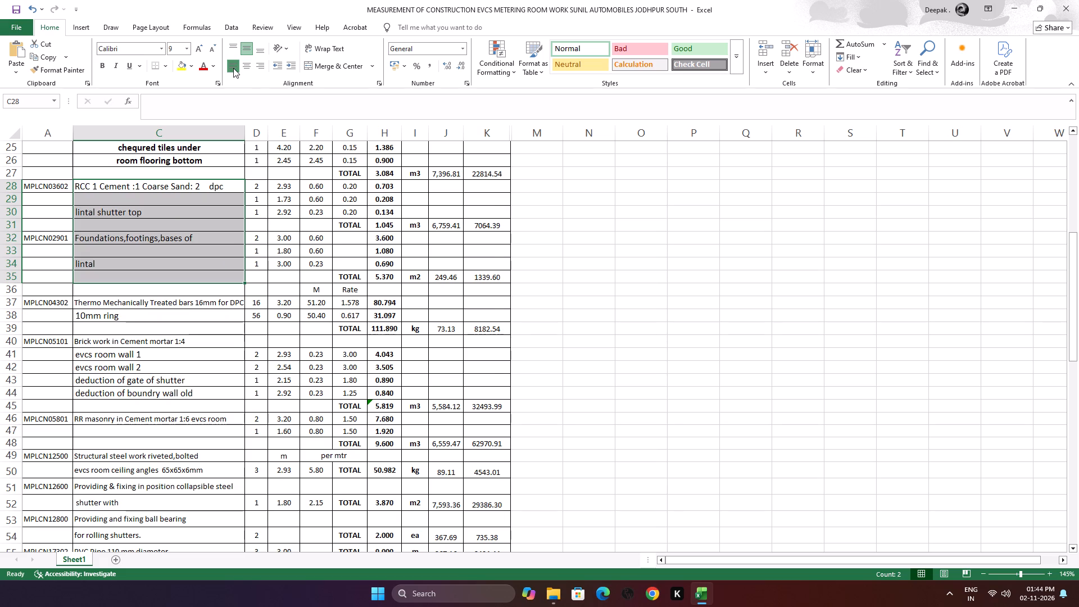
# Enter "RCC 1:1:2 DPC" as the description in cell C28 for capex code MPLCN03602.
pyautogui.click(199, 188)
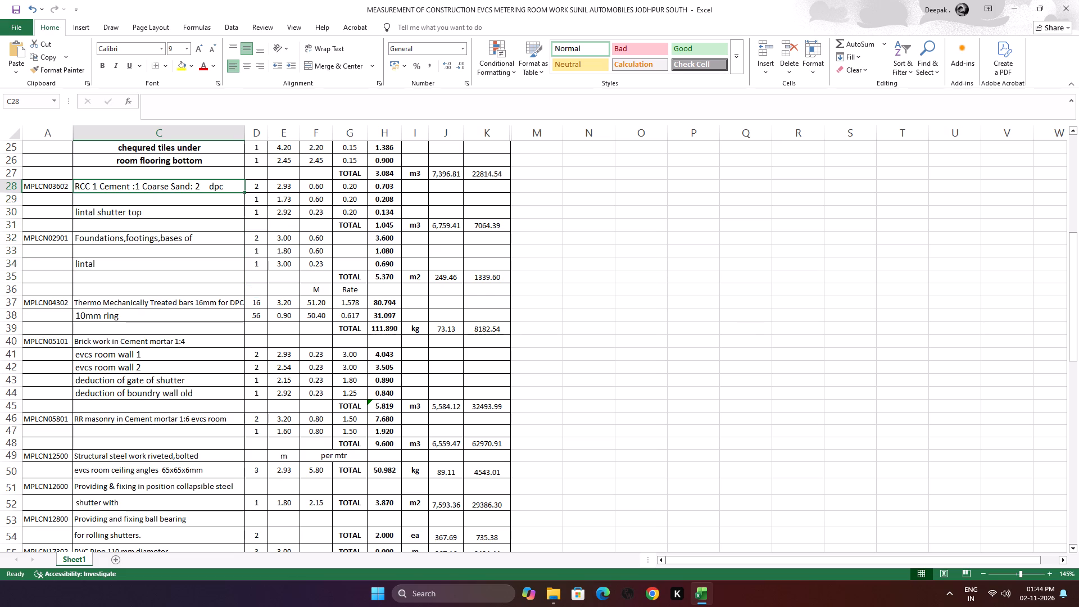
pyautogui.press('r')
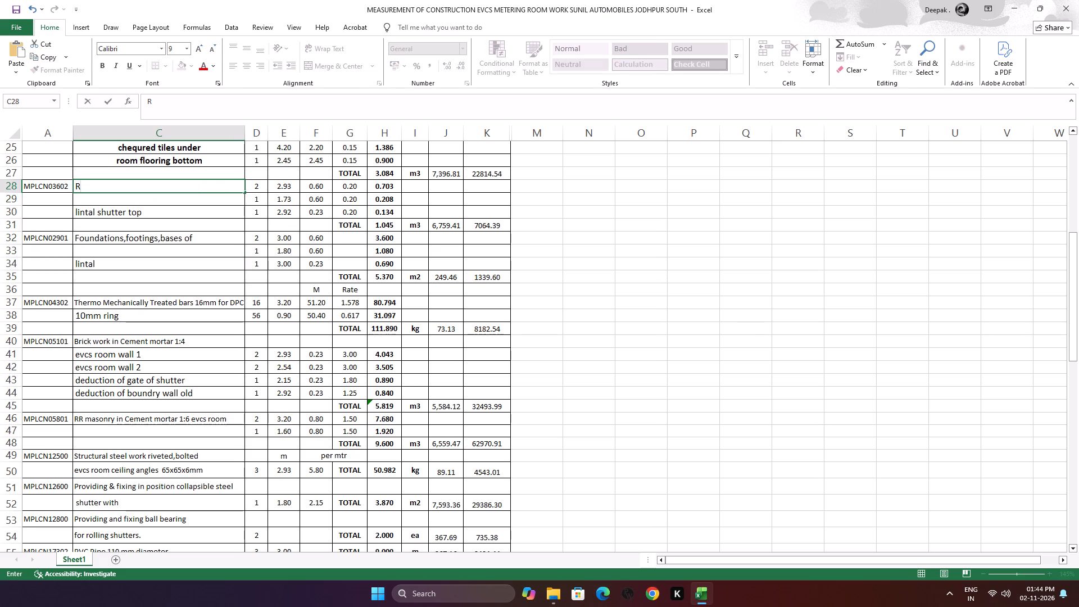
pyautogui.write('CC')
pyautogui.press('space')
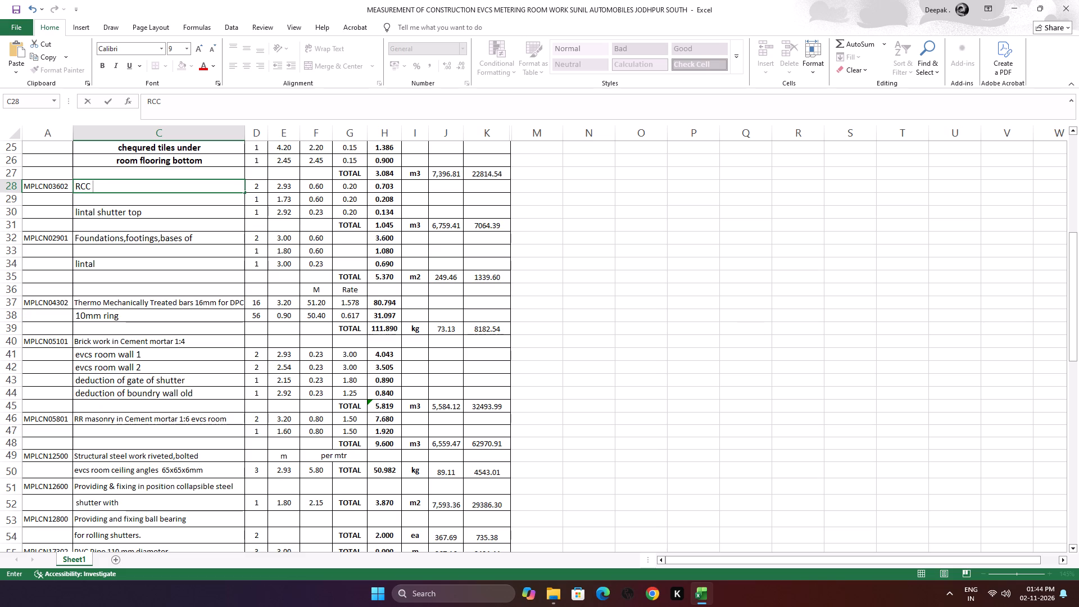
pyautogui.press('1')
pyautogui.hotkey('shift', ':')
pyautogui.press('1')
pyautogui.hotkey('shift', ':')
pyautogui.press('2')
pyautogui.press('space')
pyautogui.write('DPC')
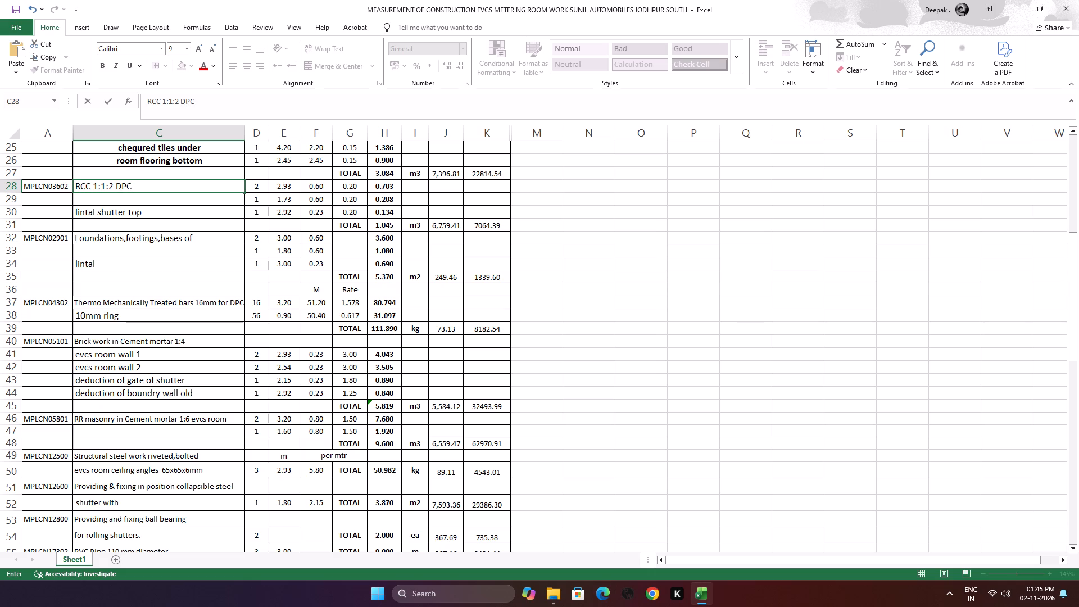
pyautogui.click(190, 256)
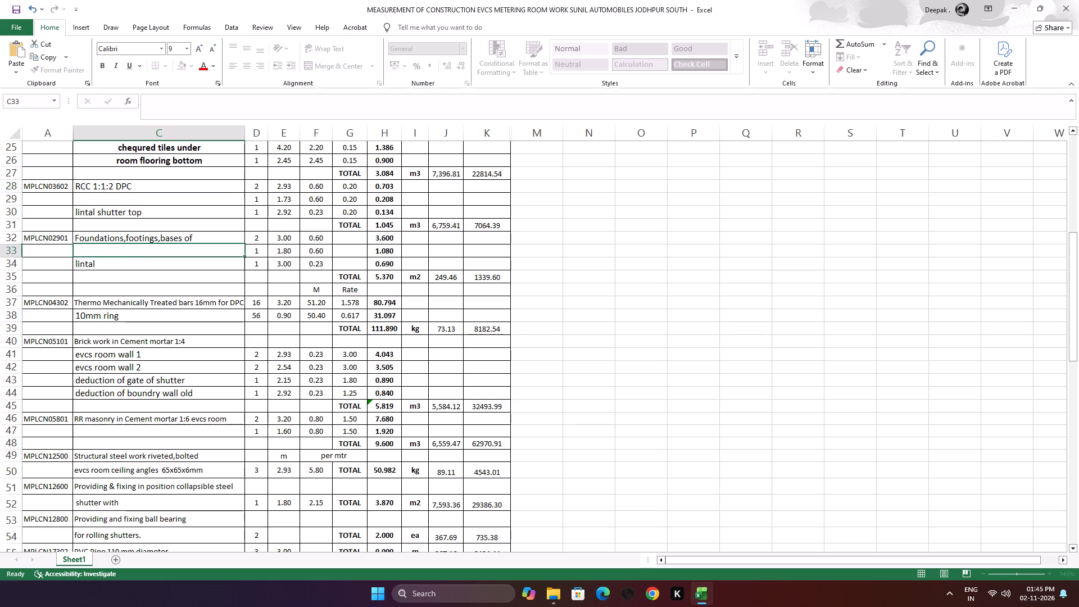
# Make the RCC description in cell C28 and the "lintal shutter top" text in cell C30 bold.
pyautogui.click(185, 187)
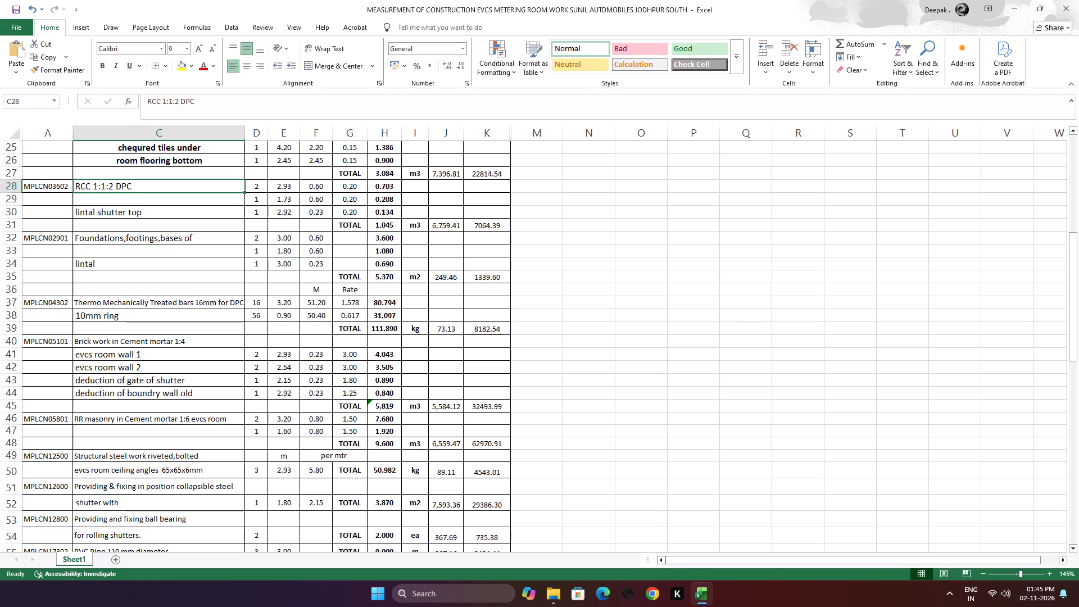
pyautogui.click(98, 66)
pyautogui.click(185, 211)
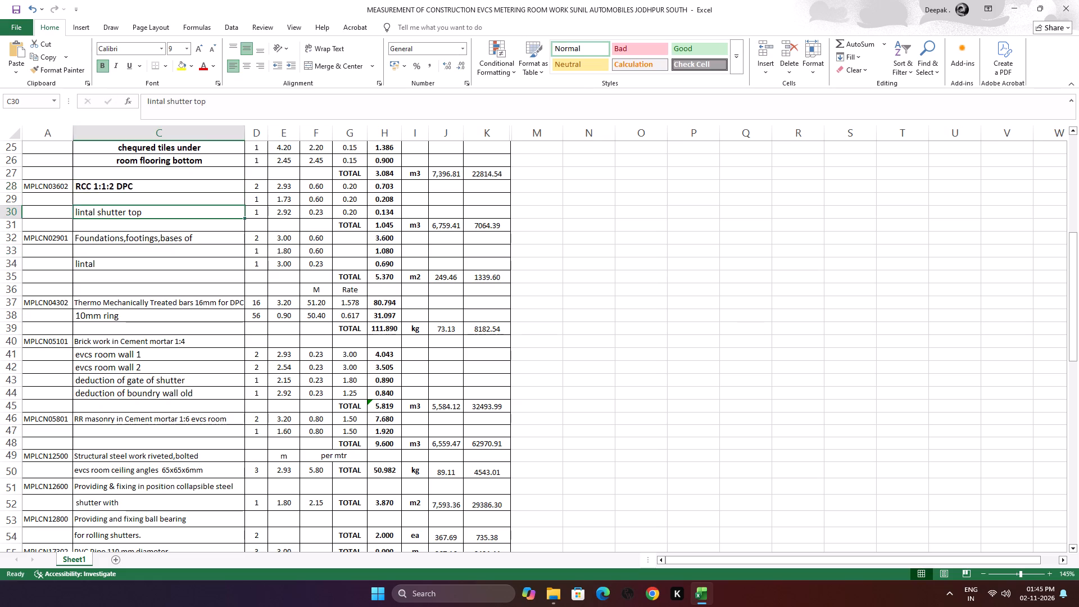
pyautogui.click(104, 67)
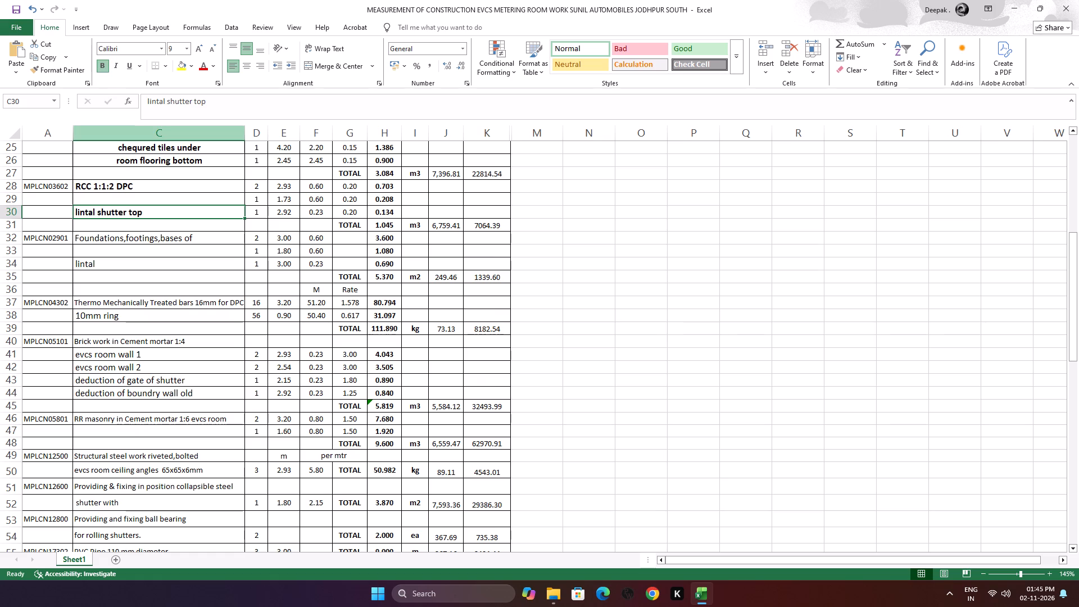
# Enter "Fondation footing base" as the description in cell C32 for capex code MPLCN02901.
pyautogui.click(177, 237)
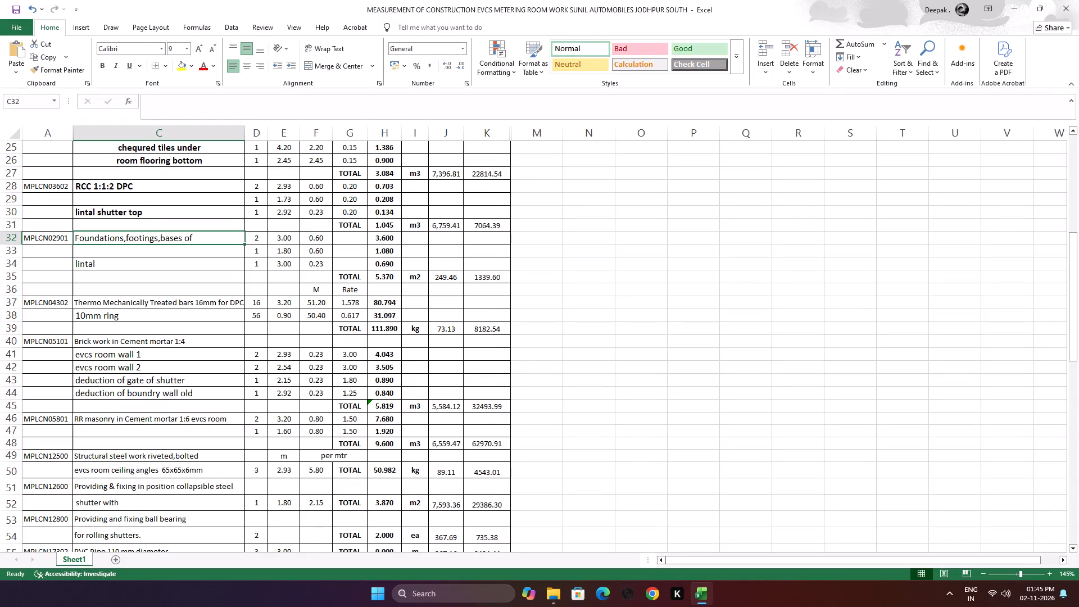
pyautogui.press('f')
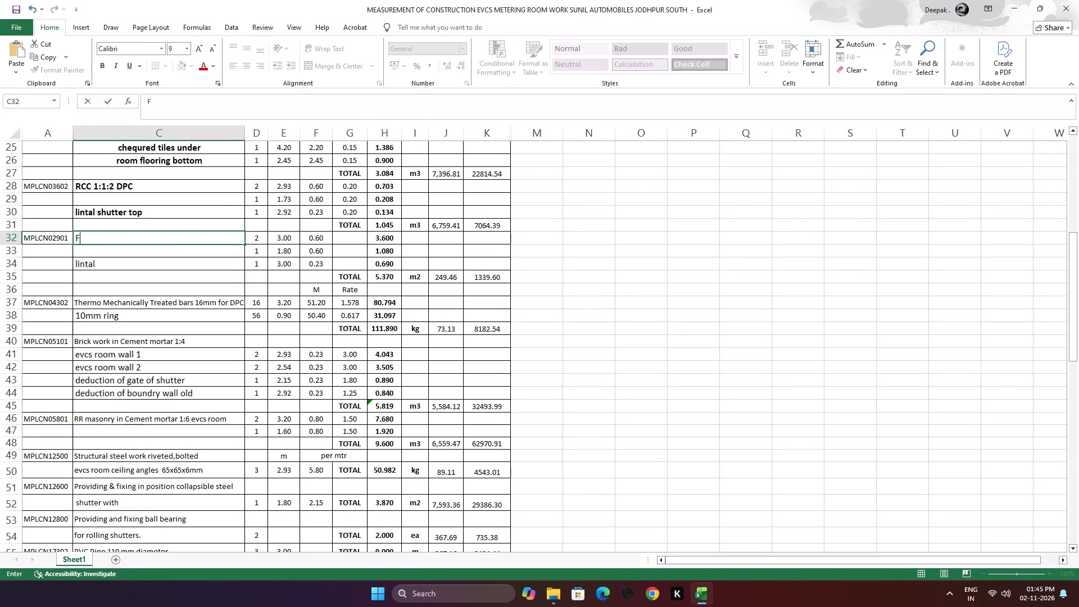
pyautogui.write('ond')
pyautogui.write('ation')
pyautogui.press('space')
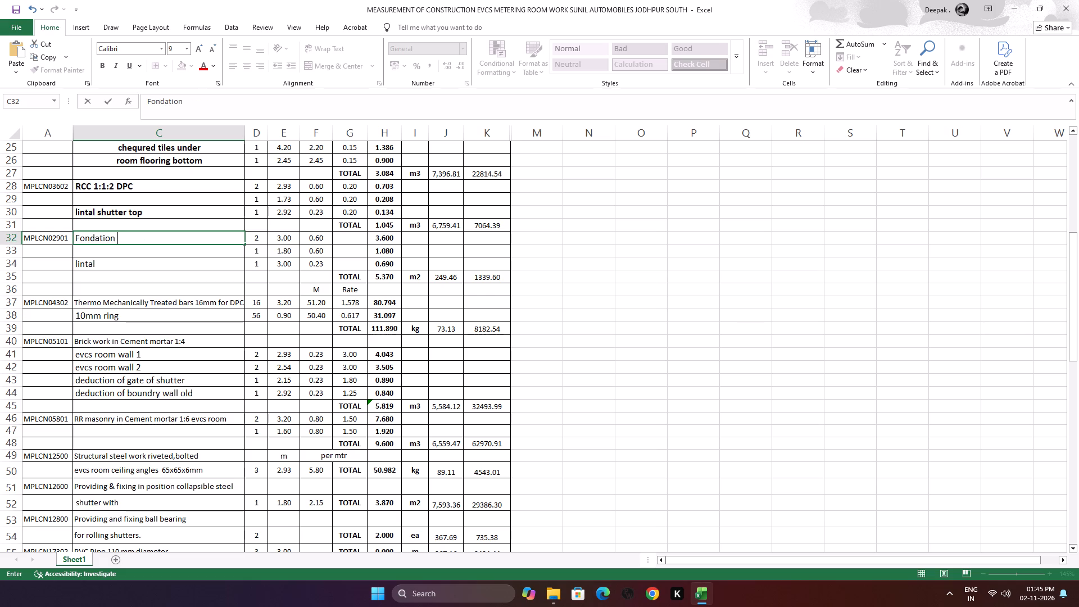
pyautogui.write('footing')
pyautogui.press('space')
pyautogui.write('base')
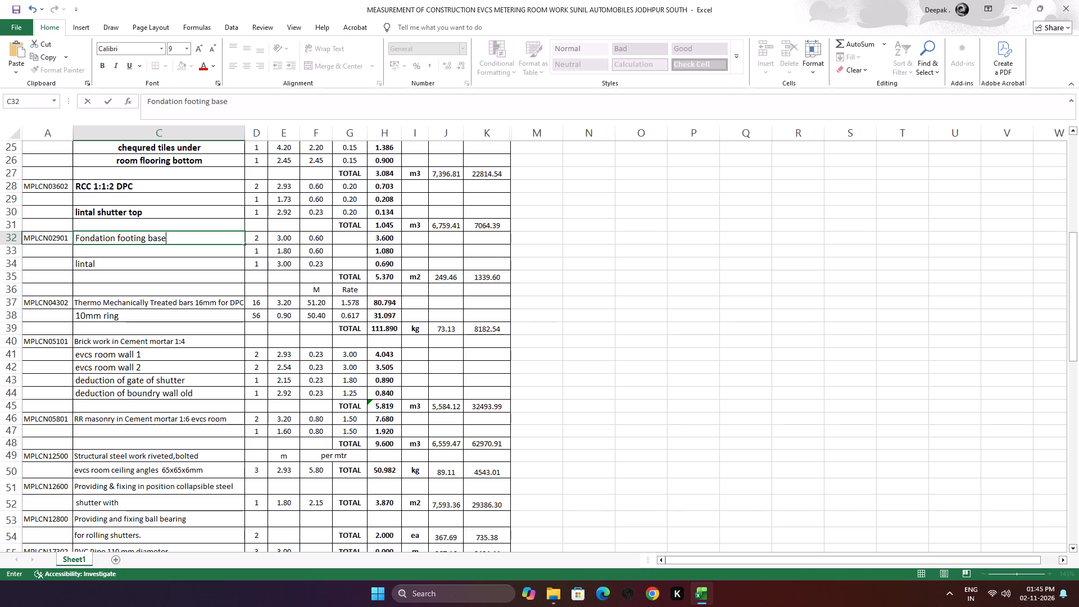
pyautogui.click(190, 272)
# Make the footing description in cell C32 and the "lintal" text in cell C34 bold.
pyautogui.click(200, 239)
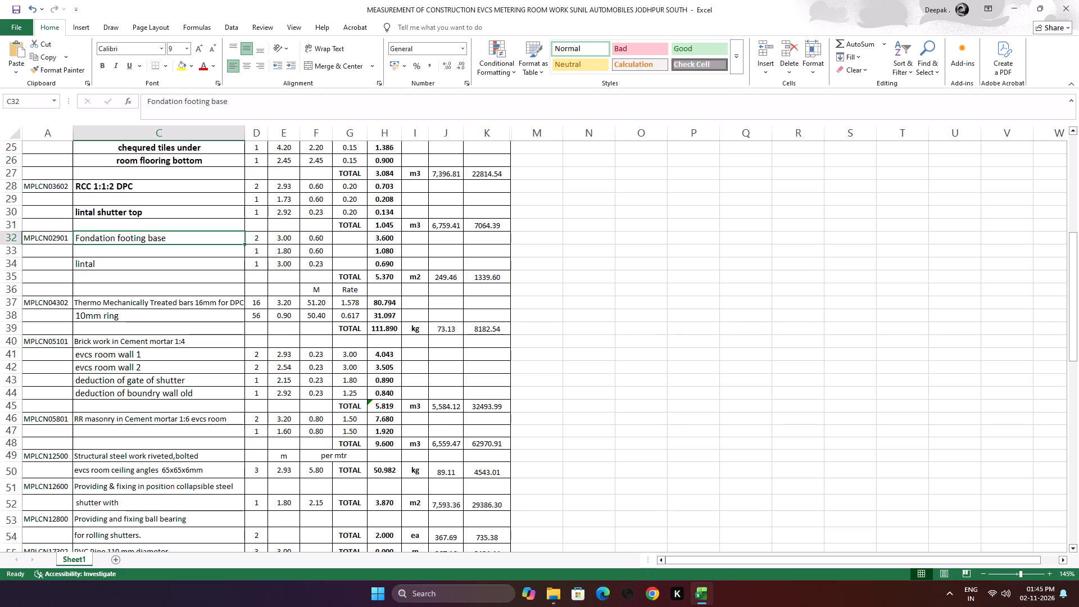
pyautogui.click(105, 67)
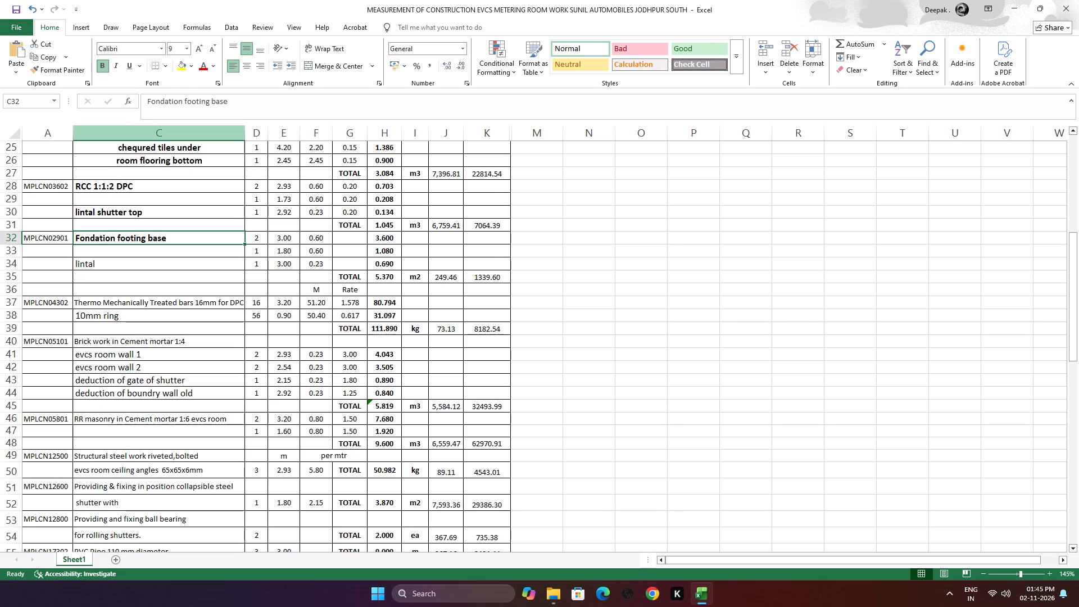
pyautogui.click(184, 264)
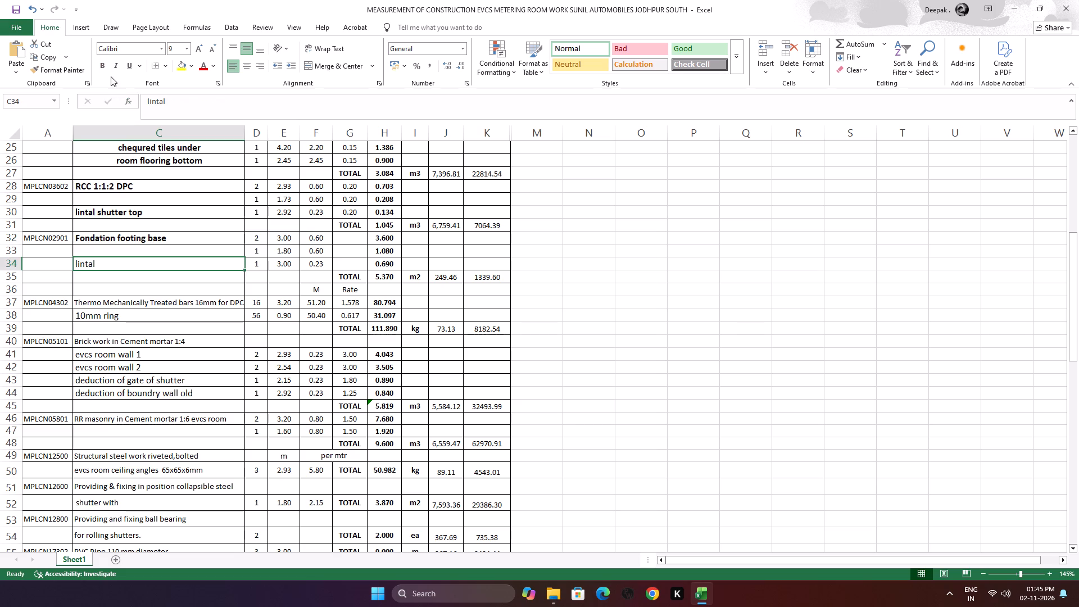
pyautogui.click(105, 67)
# Turn on bold formatting for description cell C37 of capex code MPLCN04302.
pyautogui.scroll(-3, 160, 226)
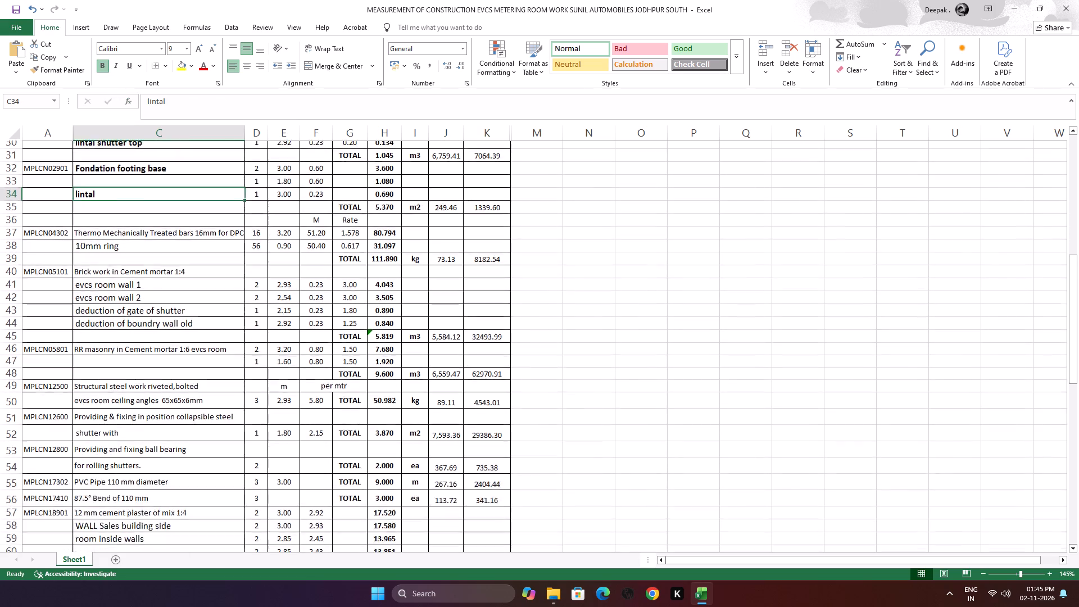
pyautogui.click(171, 187)
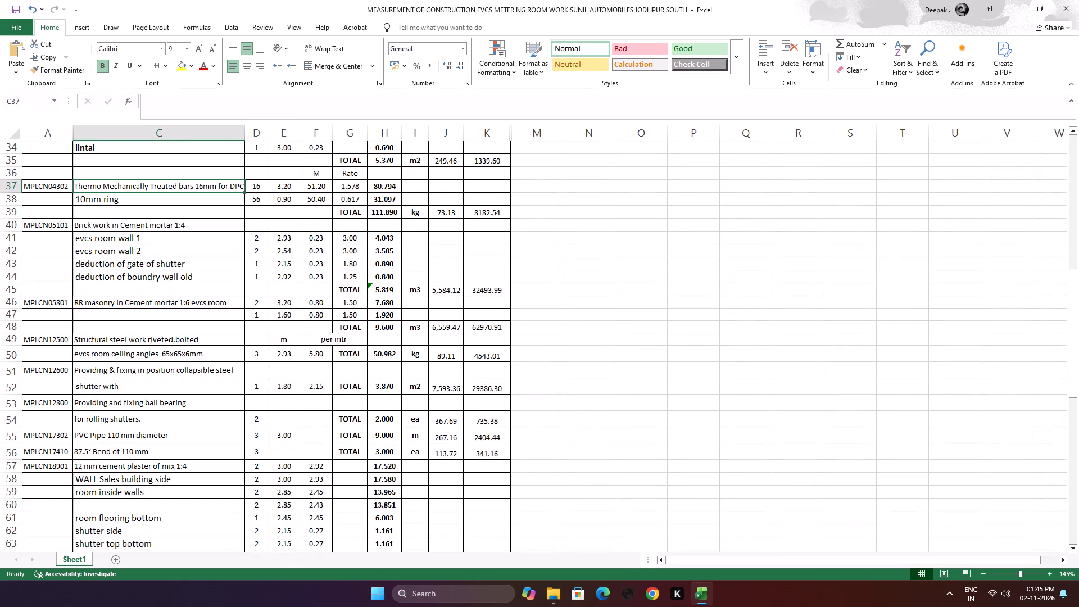
pyautogui.click(102, 66)
# Enter "Thermo mechanically bars 16mm for dpc" as the description in cell C37 for capex code MPLCN04302.
pyautogui.click(202, 187)
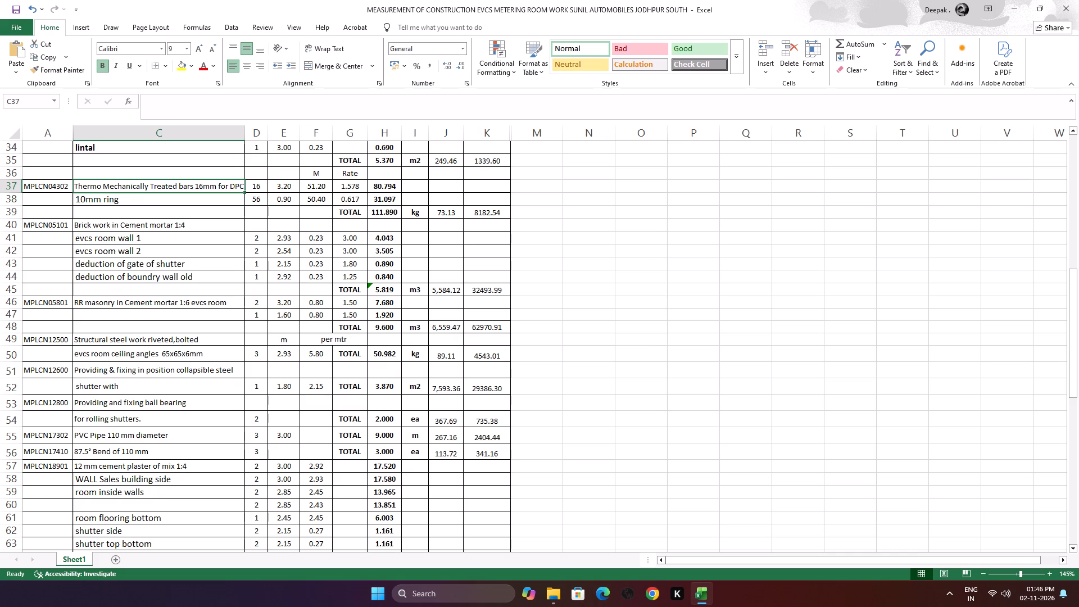
pyautogui.press('t')
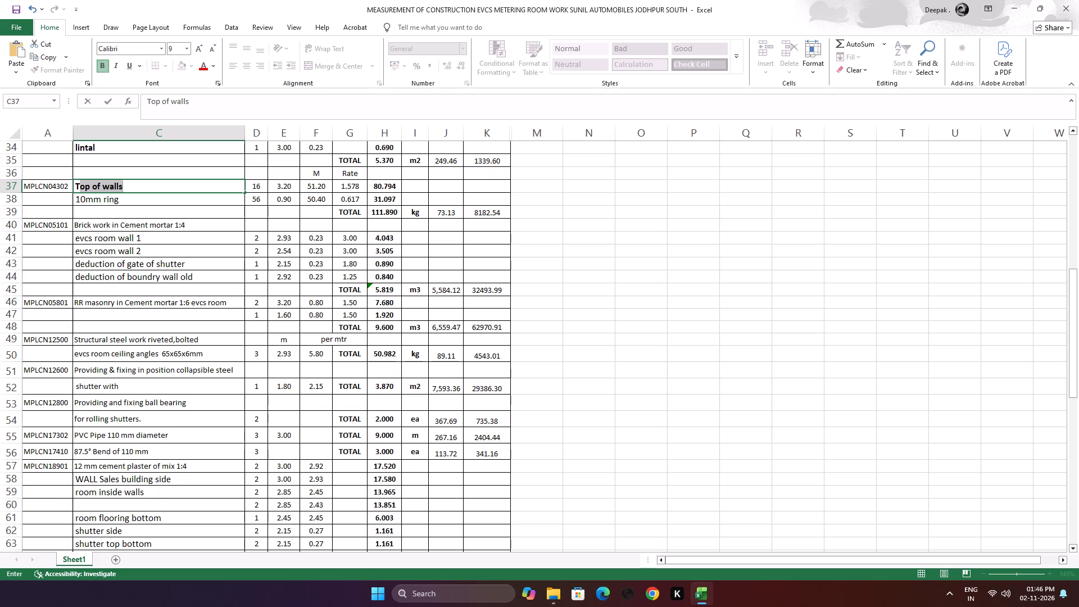
pyautogui.press('h')
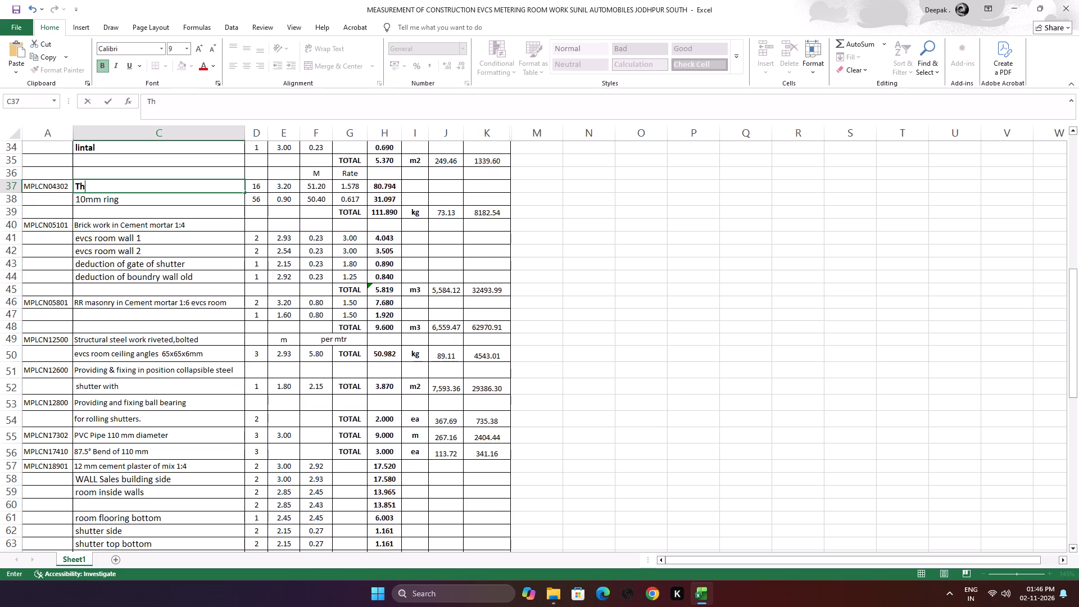
pyautogui.write('er')
pyautogui.write('mo')
pyautogui.press('space')
pyautogui.press('m')
pyautogui.press('e')
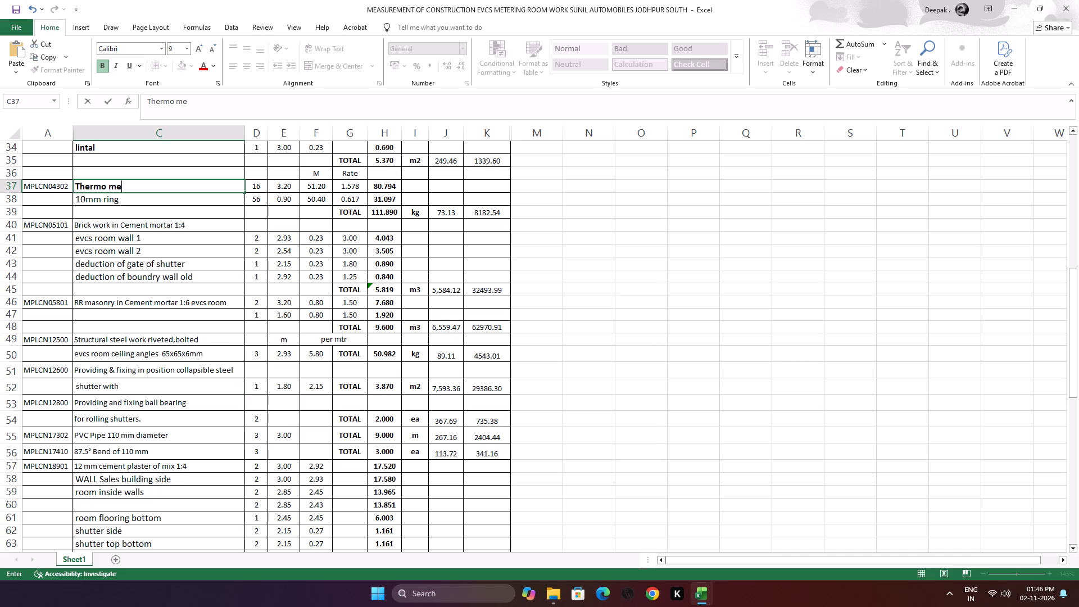
pyautogui.write('cha')
pyautogui.write('ni')
pyautogui.write('ca')
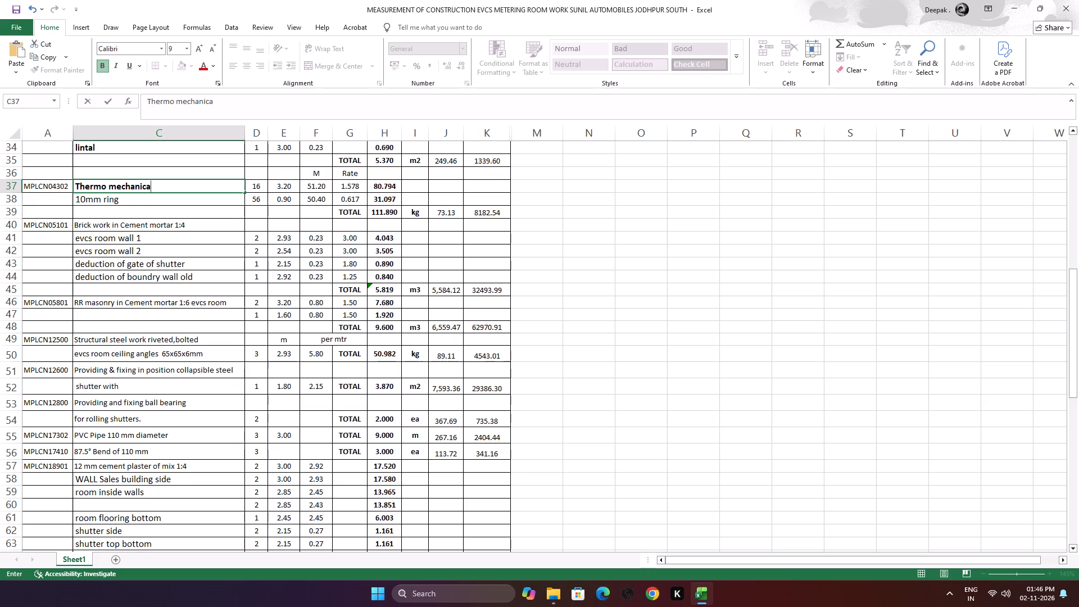
pyautogui.write('lly')
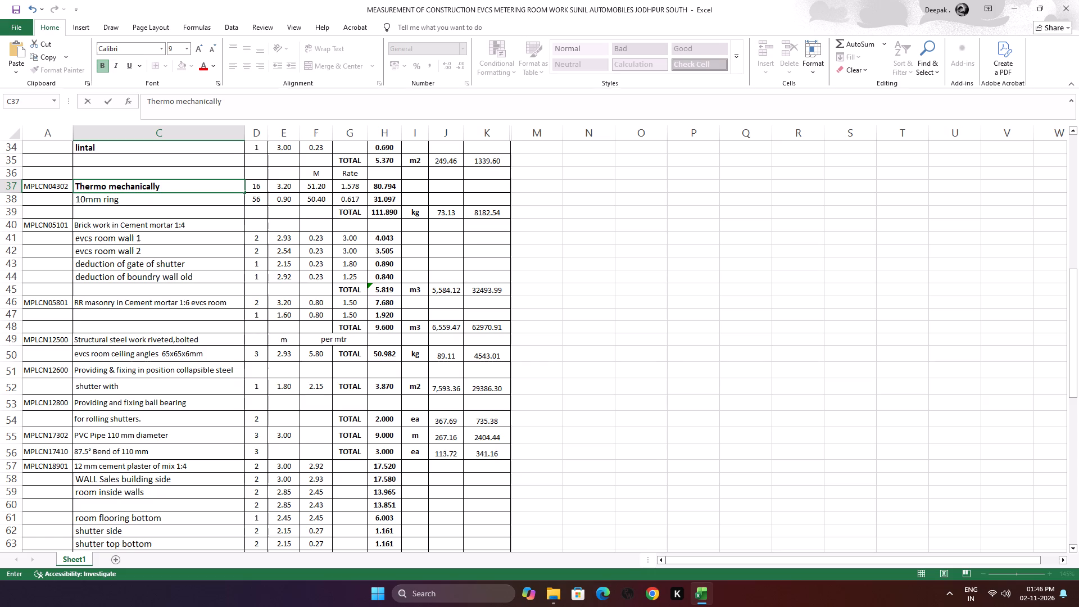
pyautogui.press('space')
pyautogui.write('bar')
pyautogui.press('s')
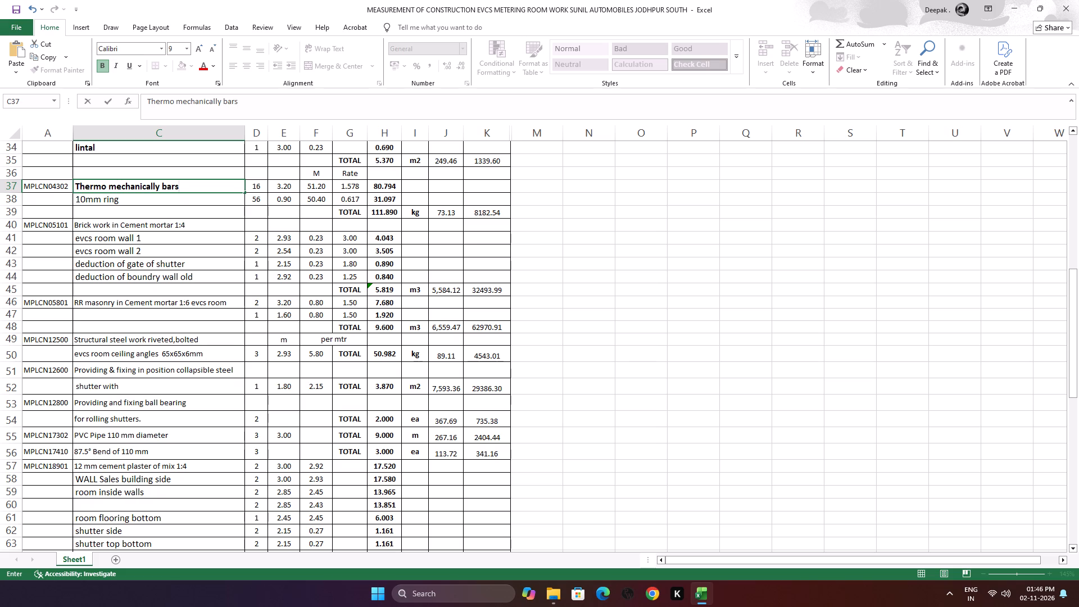
pyautogui.press('space')
pyautogui.write('16')
pyautogui.write('mm')
pyautogui.press('space')
pyautogui.write('for')
pyautogui.press('space')
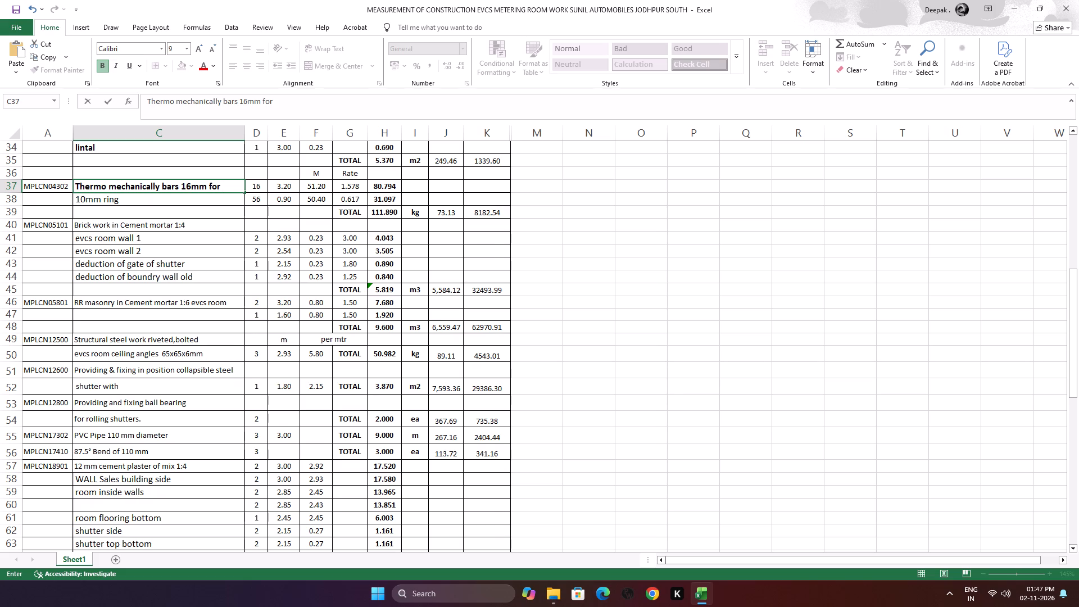
pyautogui.write('dp')
pyautogui.press('c')
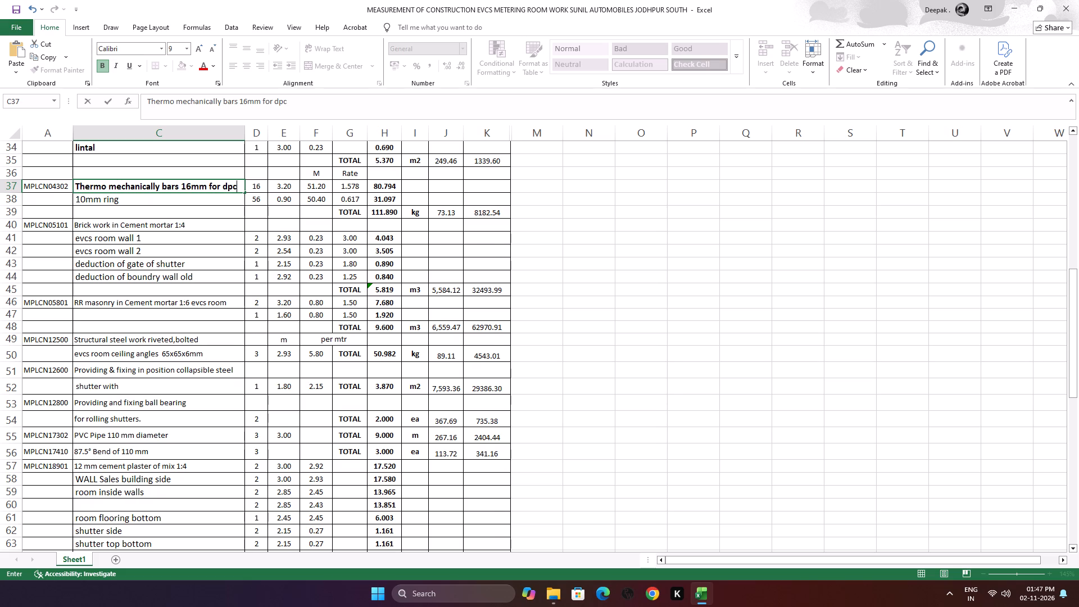
# Make the "10mm ring" description in cell C38 bold.
pyautogui.doubleClick(210, 200)
pyautogui.click(104, 67)
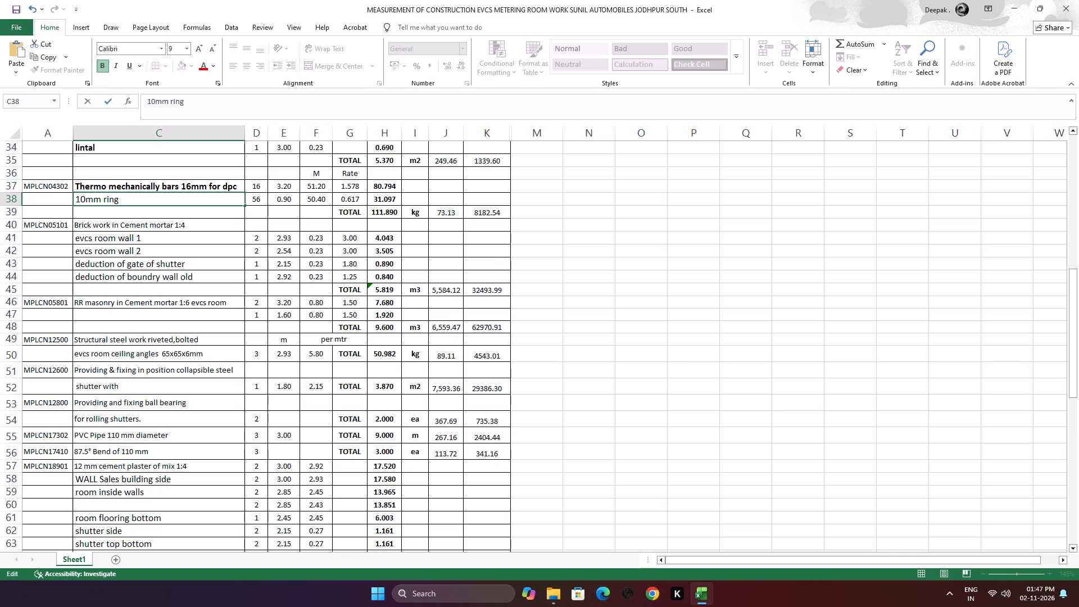
pyautogui.click(180, 250)
pyautogui.click(157, 201)
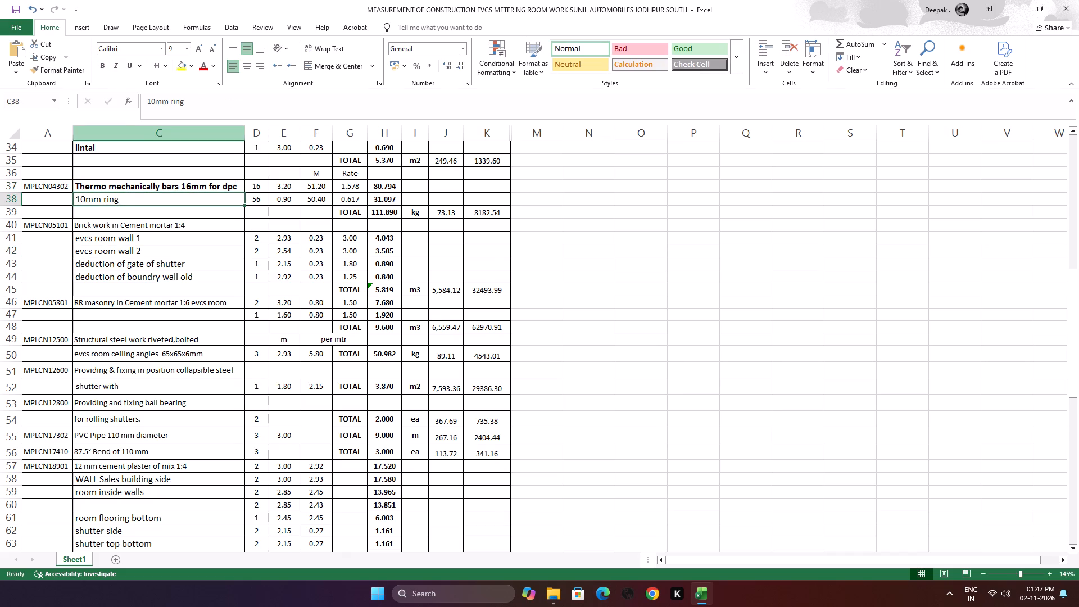
pyautogui.click(102, 65)
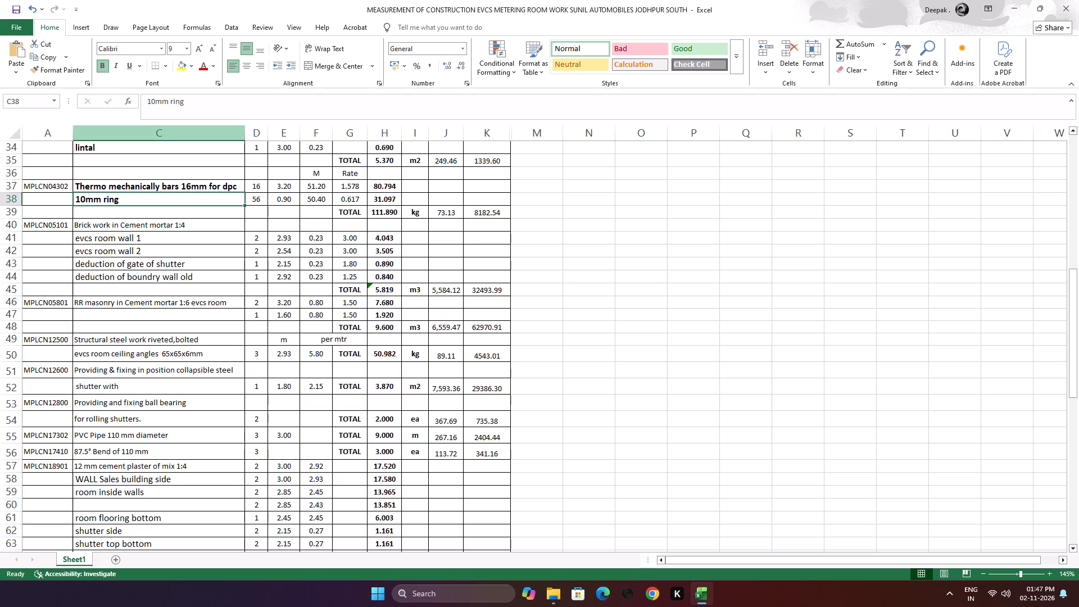
# Enter "Brick work in cement 1:4" as the description in cell C40 for capex code MPLCN05101.
pyautogui.click(169, 227)
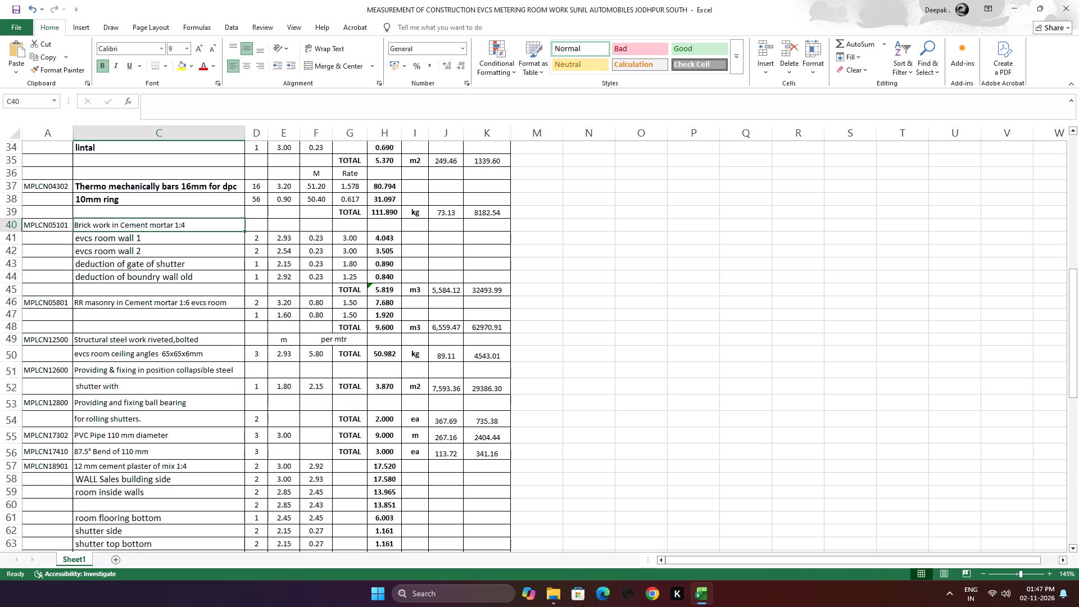
pyautogui.press('b')
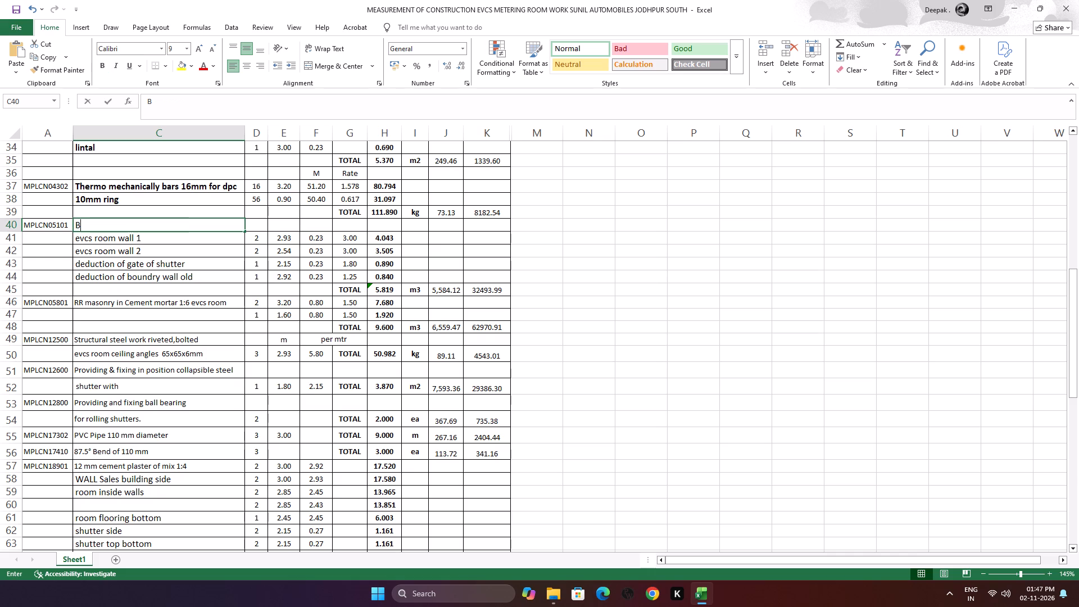
pyautogui.write('rick')
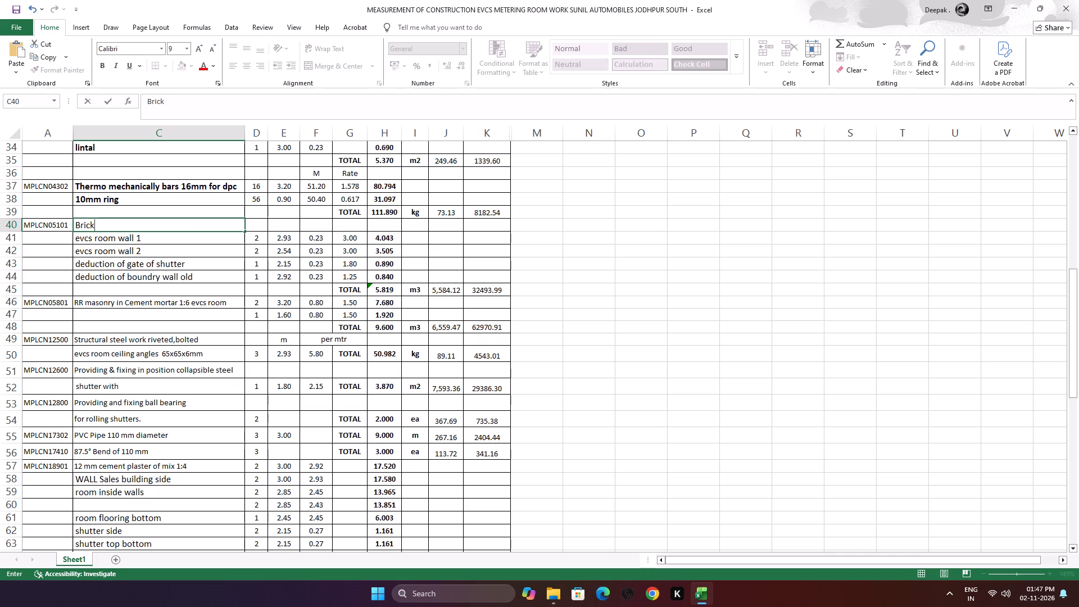
pyautogui.press('space')
pyautogui.write('work')
pyautogui.press('space')
pyautogui.write('in')
pyautogui.press('space')
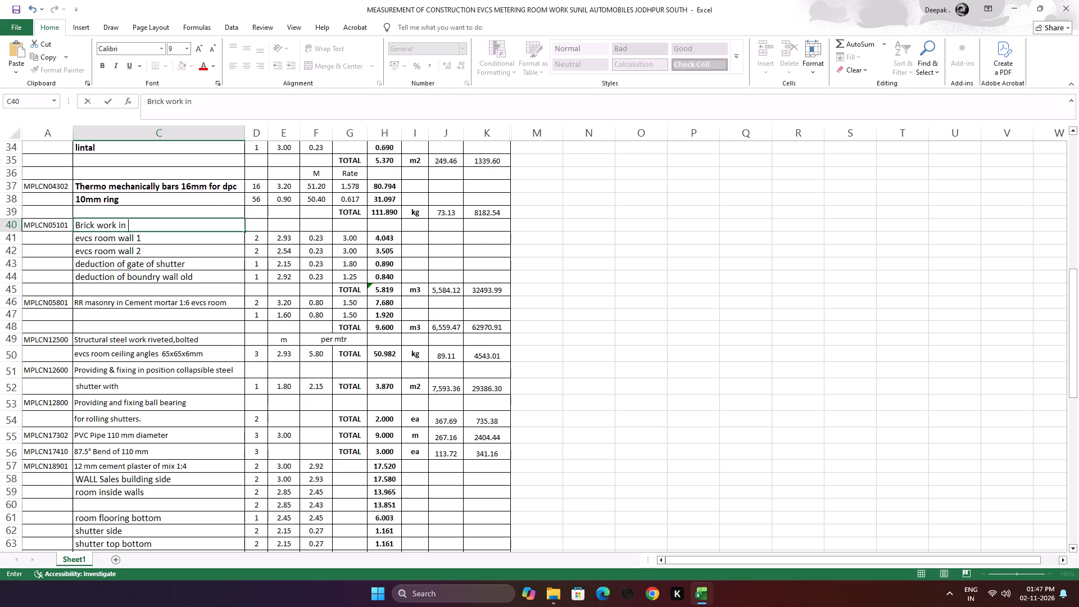
pyautogui.write('cem')
pyautogui.write('ent')
pyautogui.press('space')
pyautogui.press('1')
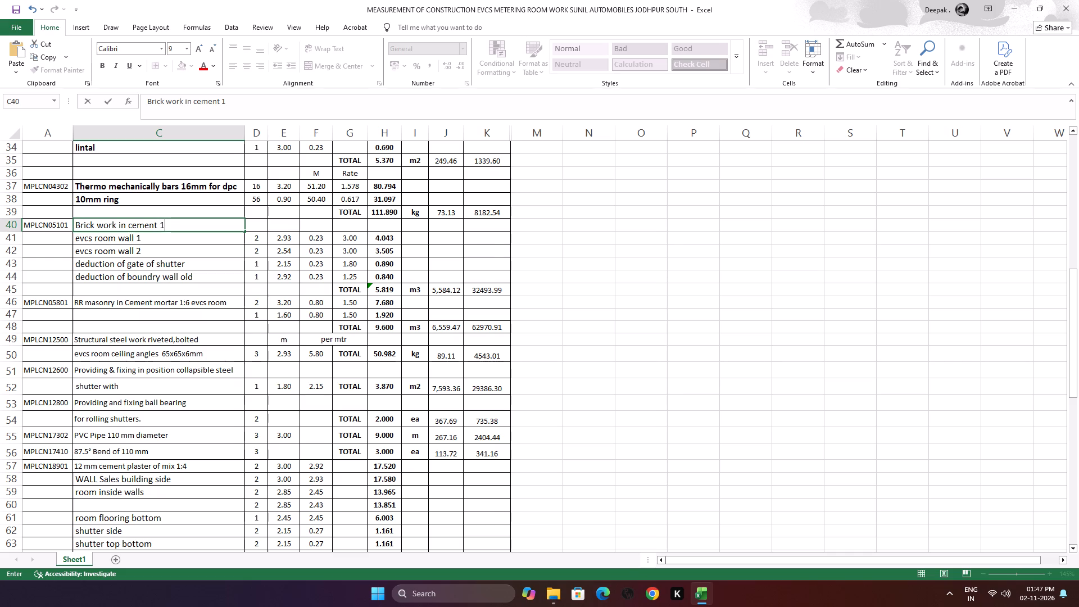
pyautogui.hotkey('shift', ':')
pyautogui.press('4')
pyautogui.click(167, 301)
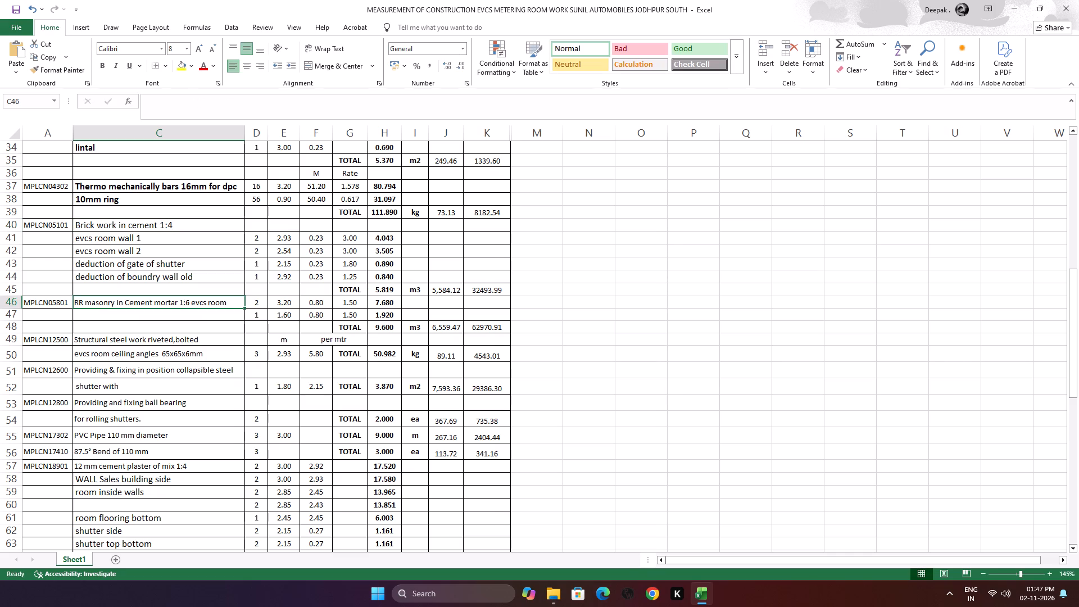
# Make the brick work description in cell C40 bold.
pyautogui.click(188, 226)
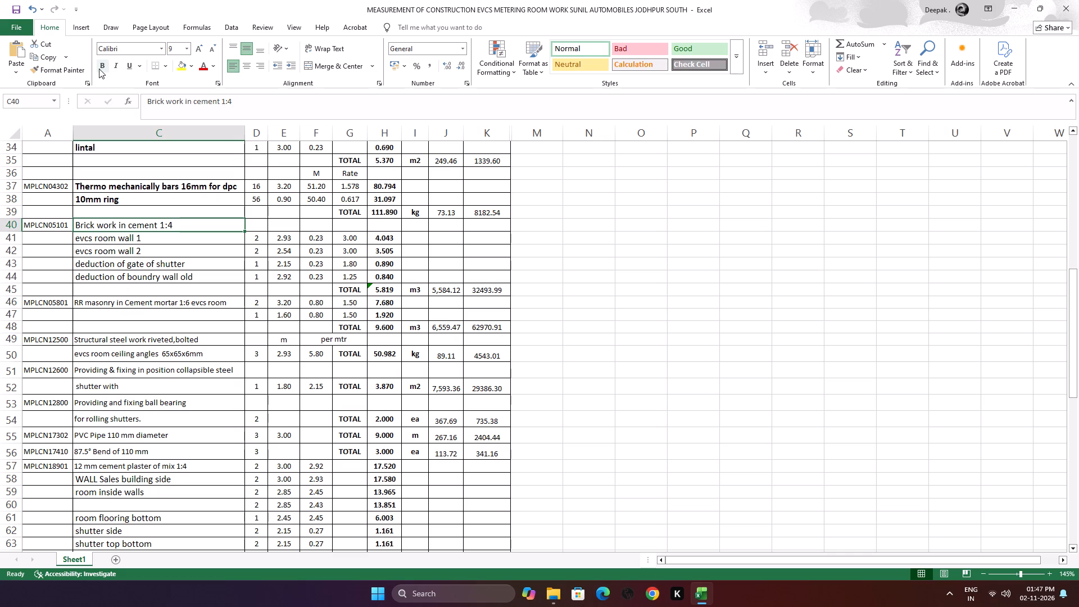
pyautogui.click(99, 69)
# Make the descriptions in cells C41 to C44 bold, from evcs room wall 1 to the boundary wall deduction.
pyautogui.moveTo(191, 241); pyautogui.dragTo(193, 279)
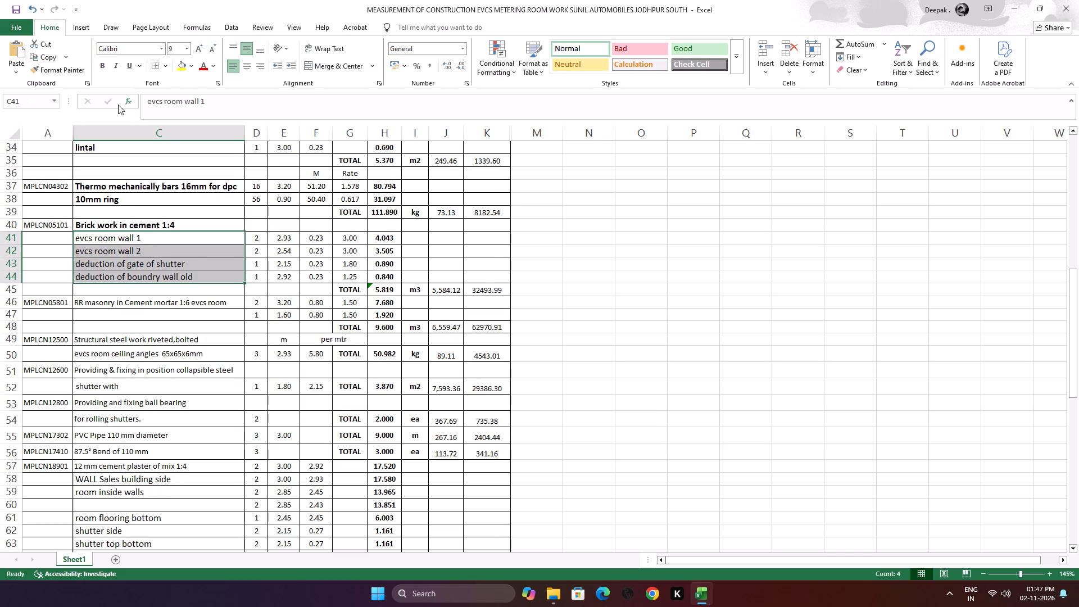
pyautogui.click(101, 66)
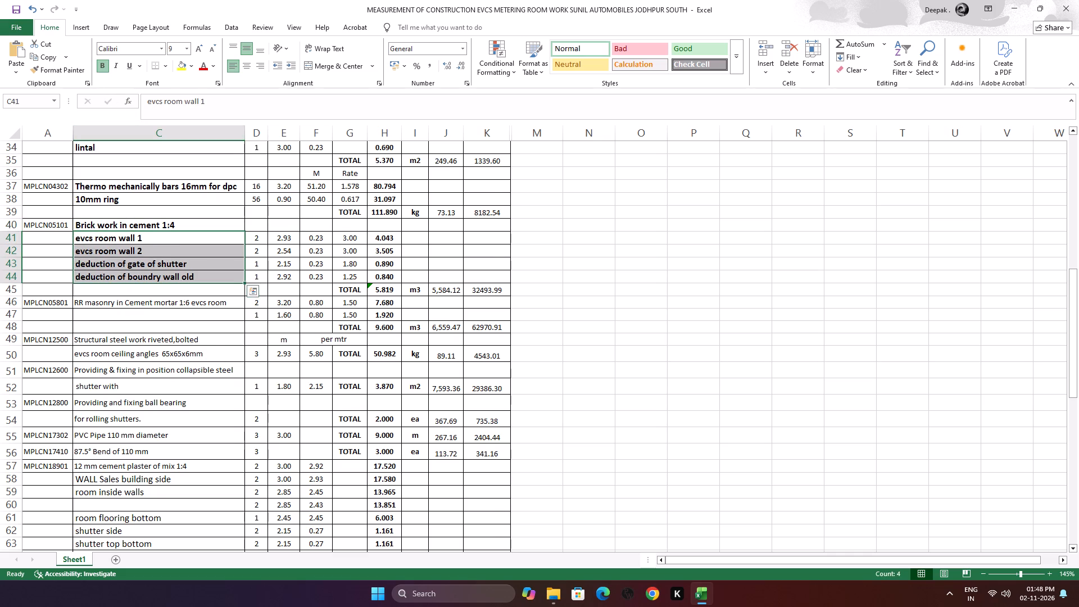
# Apply bold formatting to the RR masonry description cell C46.
pyautogui.scroll(-3, 184, 225)
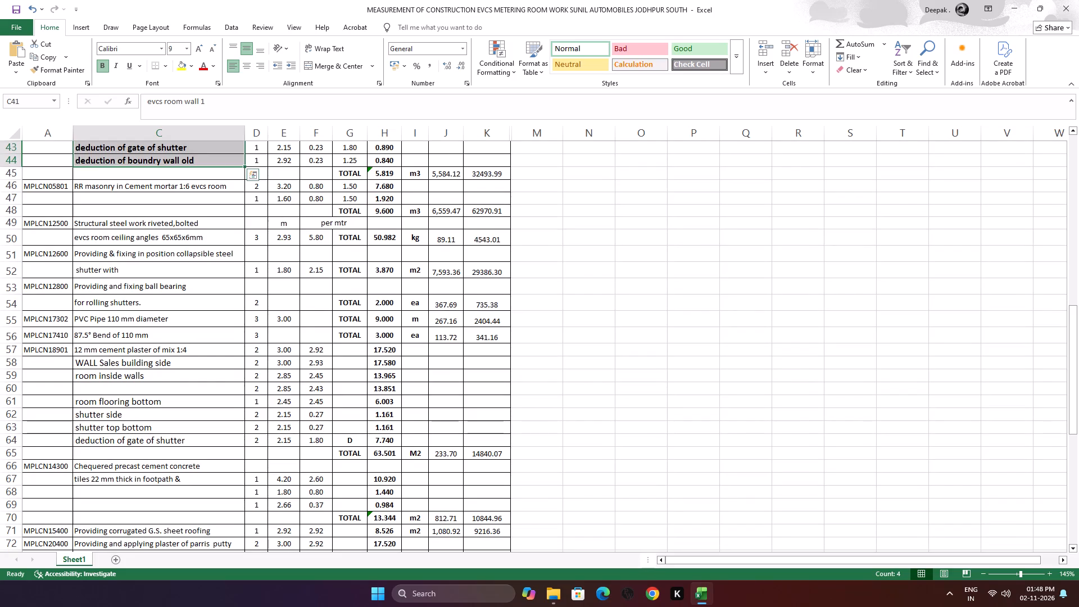
pyautogui.click(167, 188)
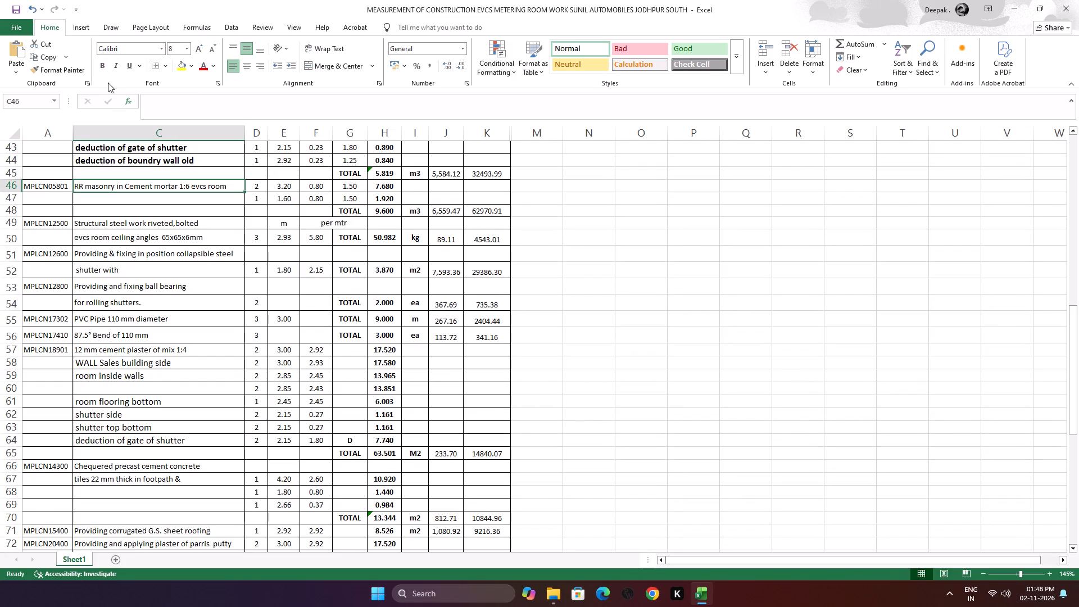
pyautogui.click(101, 67)
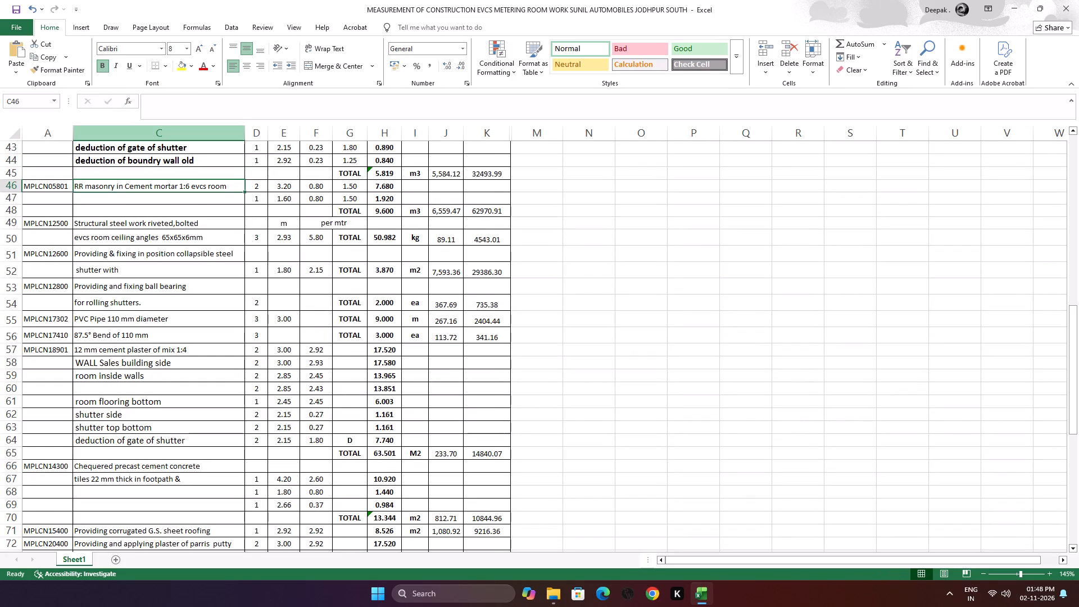
# Enter "RR Masonry in cement mortor 1:6" as the description in cell C46 for capex code MPLCN05801.
pyautogui.click(186, 185)
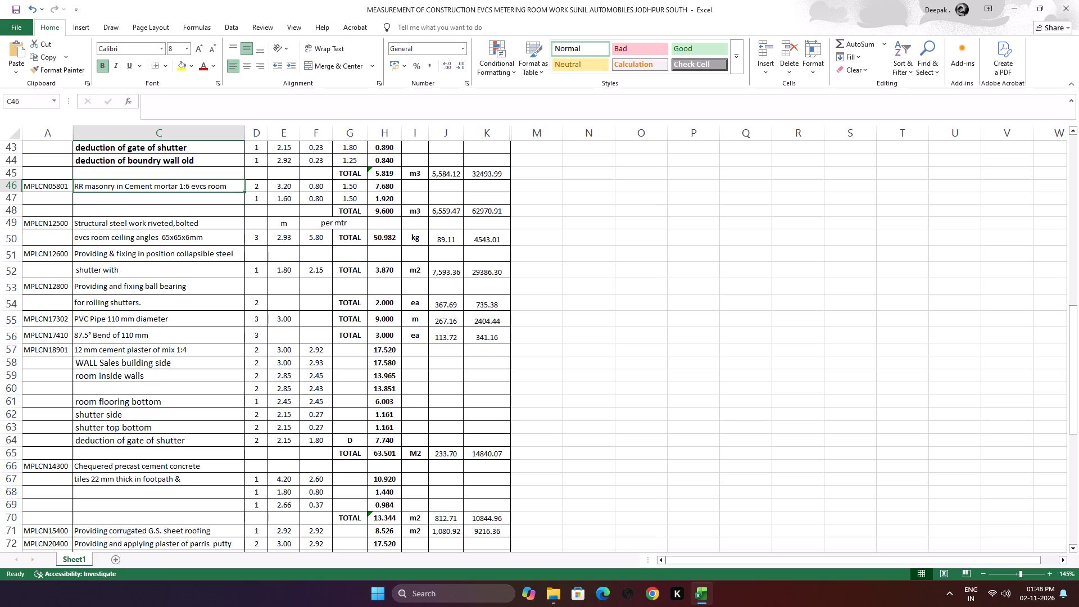
pyautogui.write('rr')
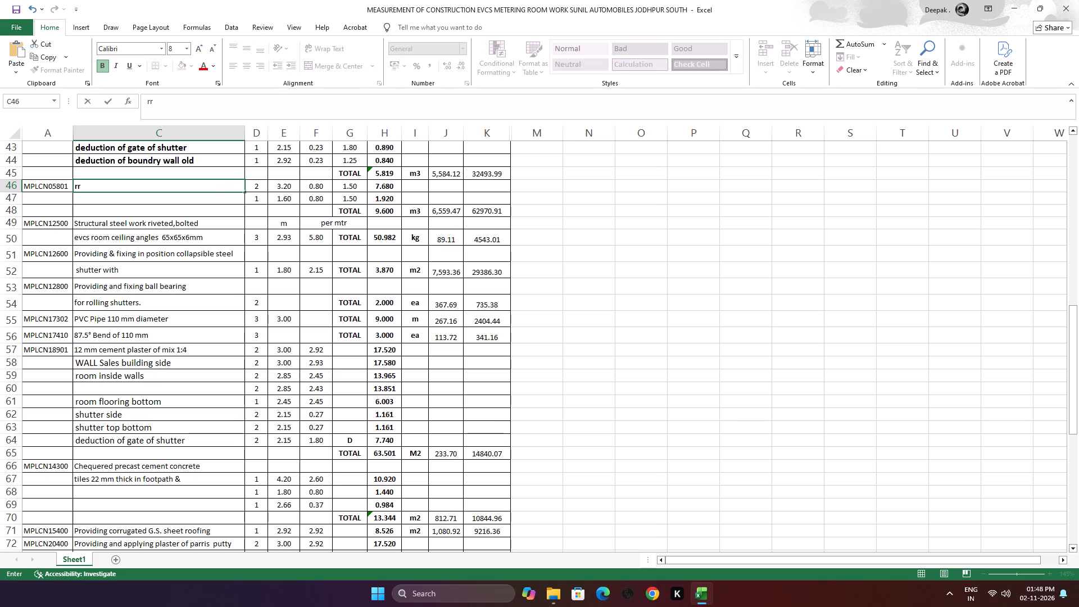
pyautogui.press('BackSpace')
pyautogui.press('BackSpace')
pyautogui.write('RR')
pyautogui.press('space')
pyautogui.press('m')
pyautogui.press('a')
pyautogui.write('so')
pyautogui.write('nry')
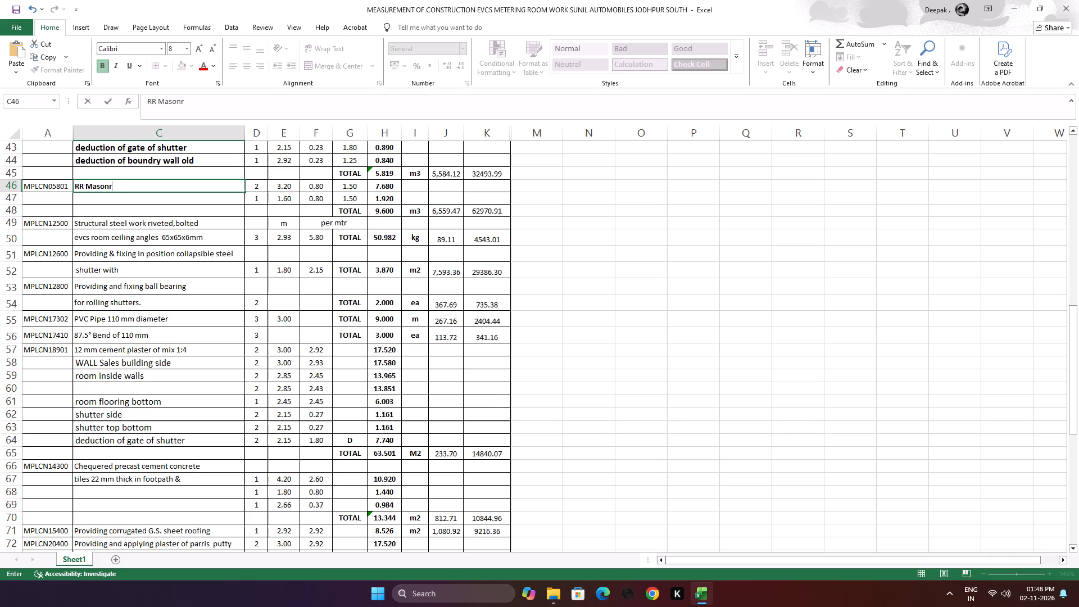
pyautogui.press('space')
pyautogui.write('in')
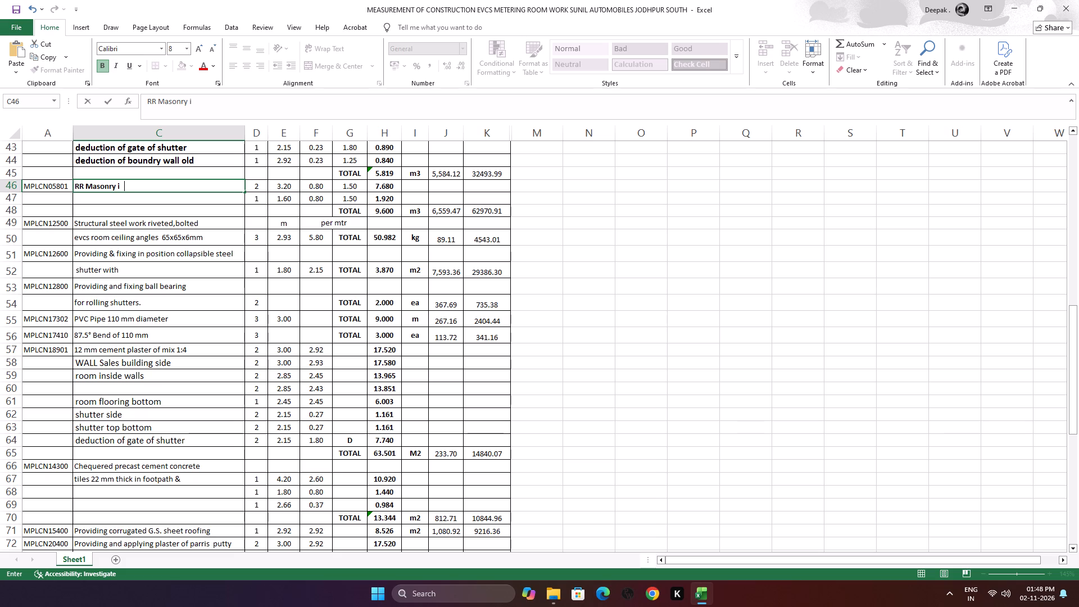
pyautogui.press('space')
pyautogui.write('cement')
pyautogui.press('space')
pyautogui.write('mortor')
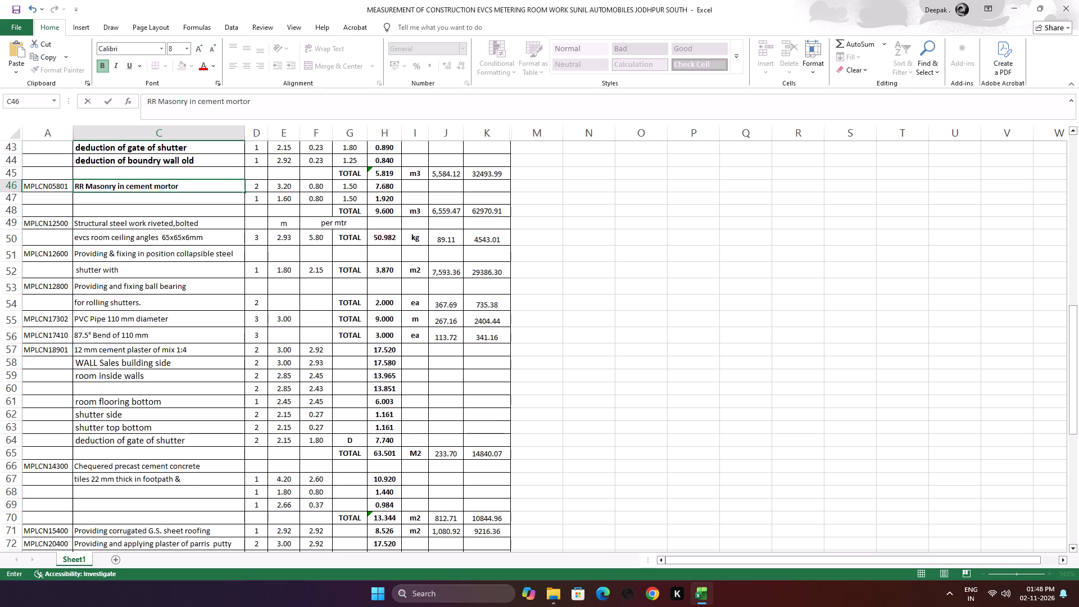
pyautogui.press('space')
pyautogui.press('1')
pyautogui.hotkey('shift', ':')
pyautogui.press('6')
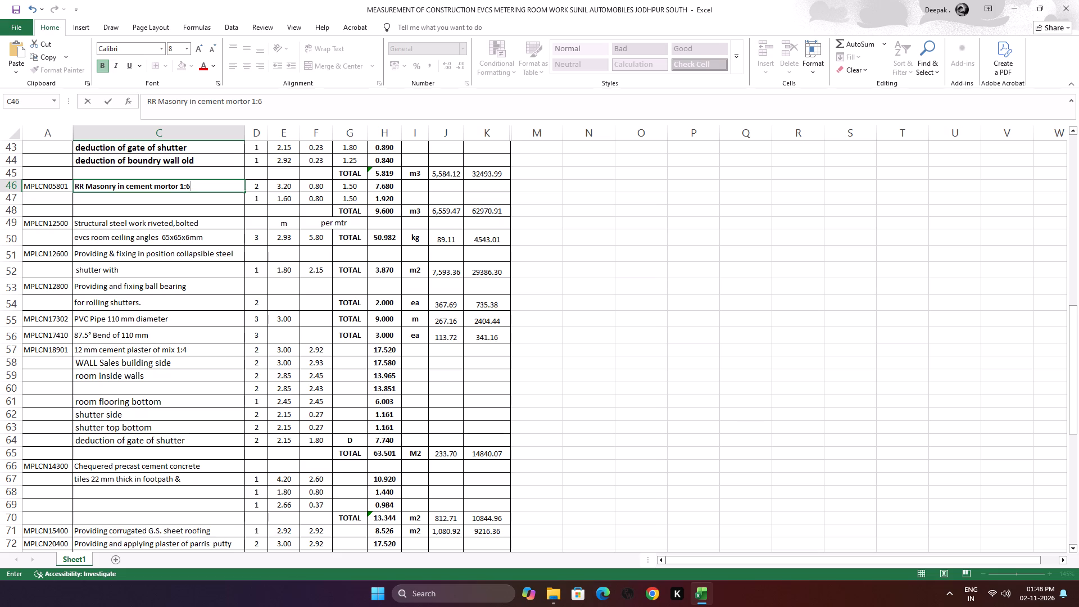
pyautogui.click(199, 246)
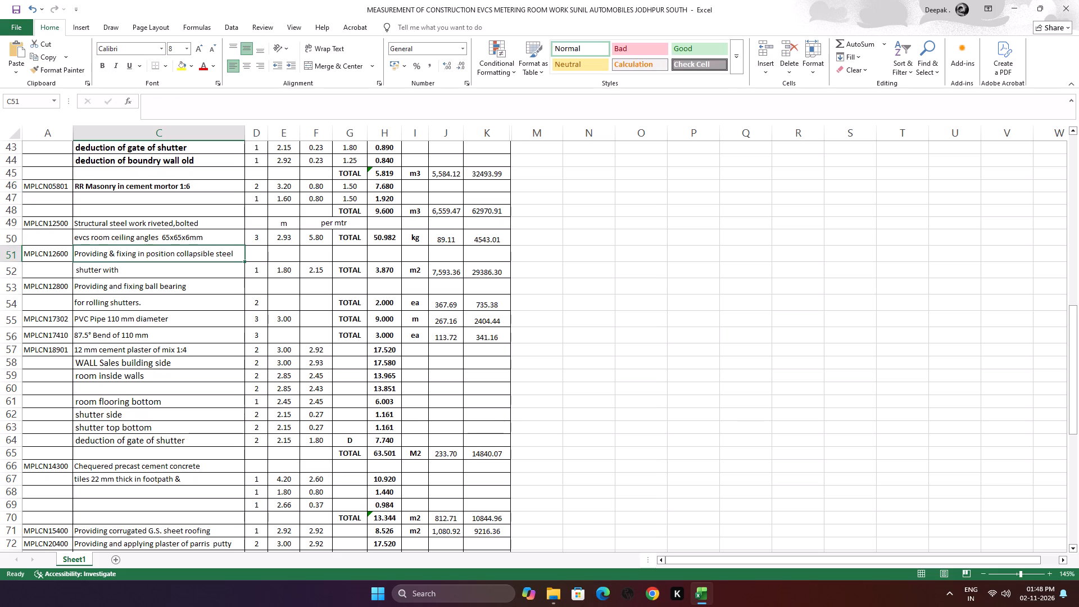
# Append "ground dept" to the end of the RR Masonry description in cell C46.
pyautogui.doubleClick(217, 188)
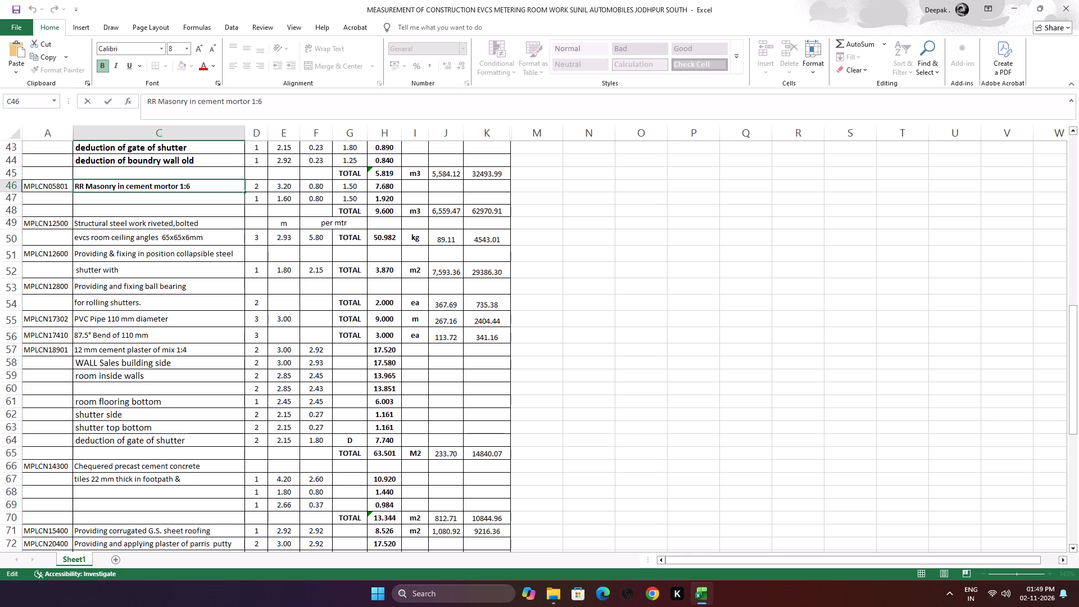
pyautogui.press('space')
pyautogui.press('space')
pyautogui.write('grond')
pyautogui.press('BackSpace')
pyautogui.press('BackSpace')
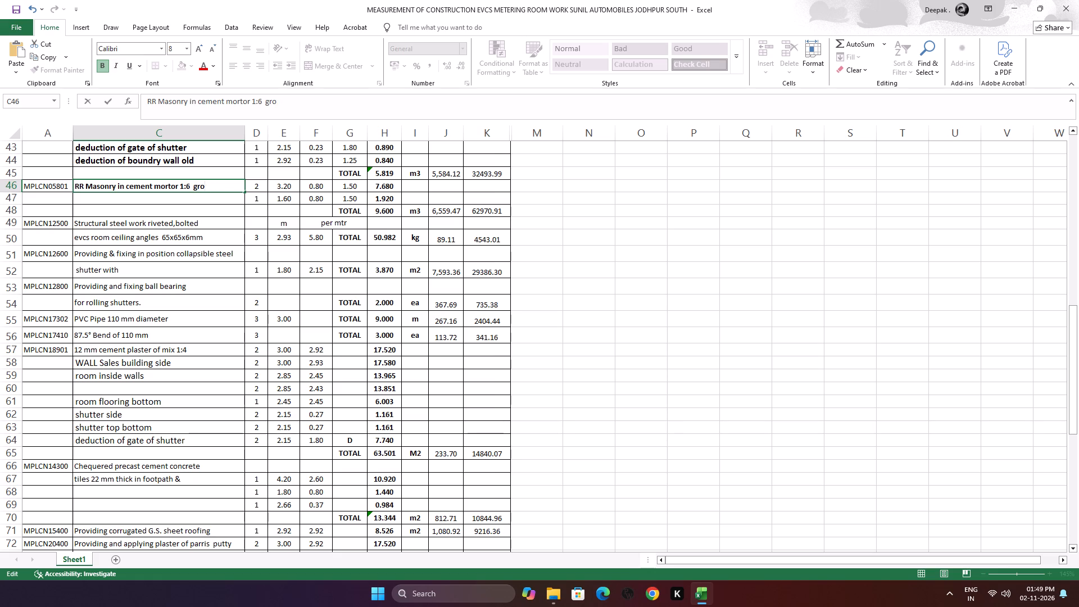
pyautogui.write('und')
pyautogui.press('space')
pyautogui.write('de')
pyautogui.write('pt')
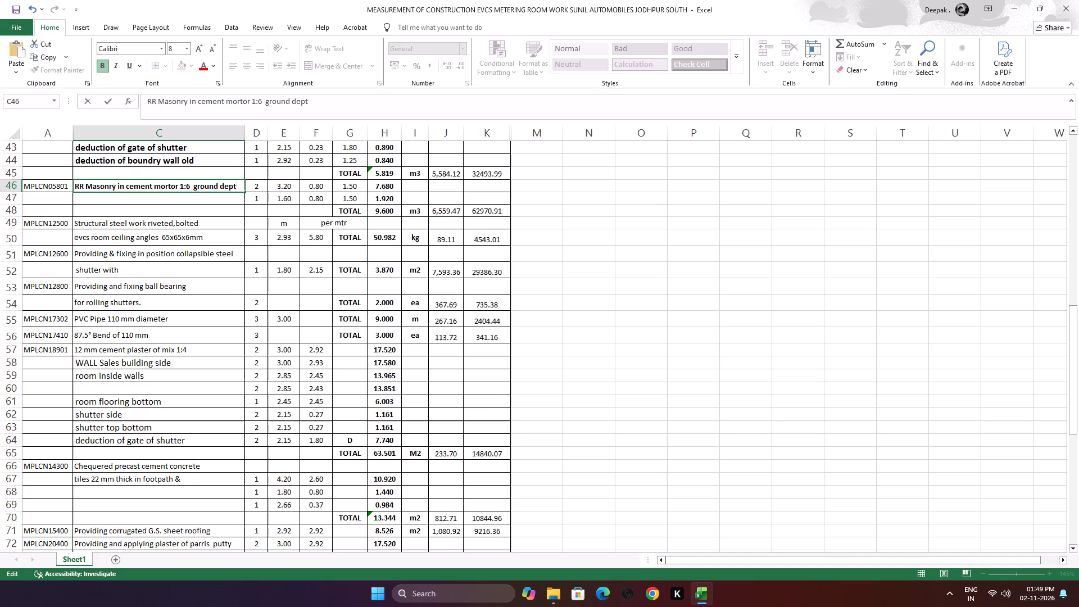
# Enter "walls" in cell C47 below the RR Masonry description and make it bold.
pyautogui.click(210, 197)
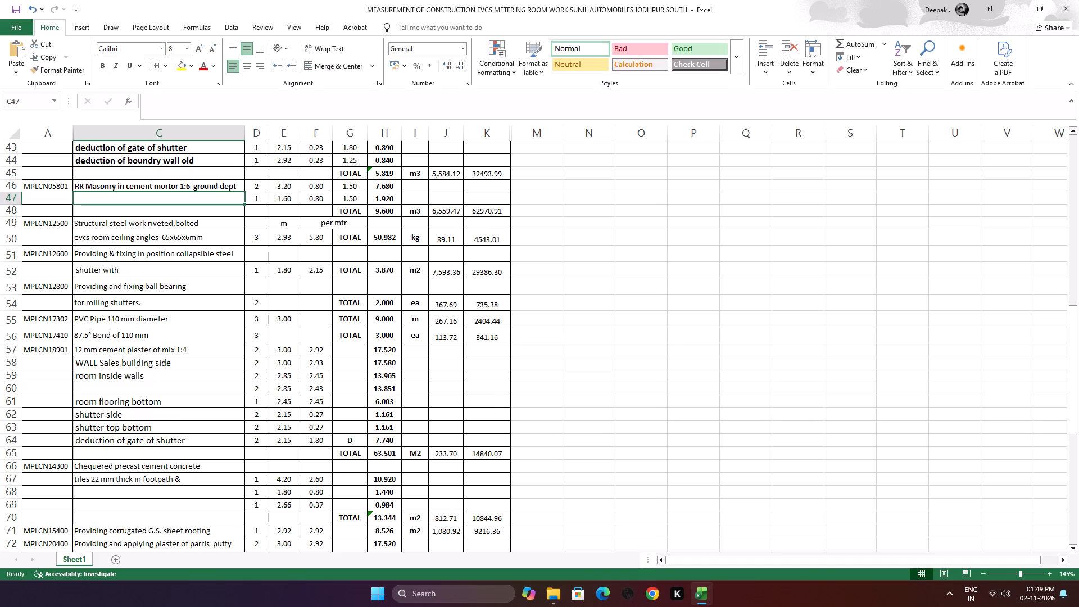
pyautogui.write('wa')
pyautogui.write('ll')
pyautogui.press('s')
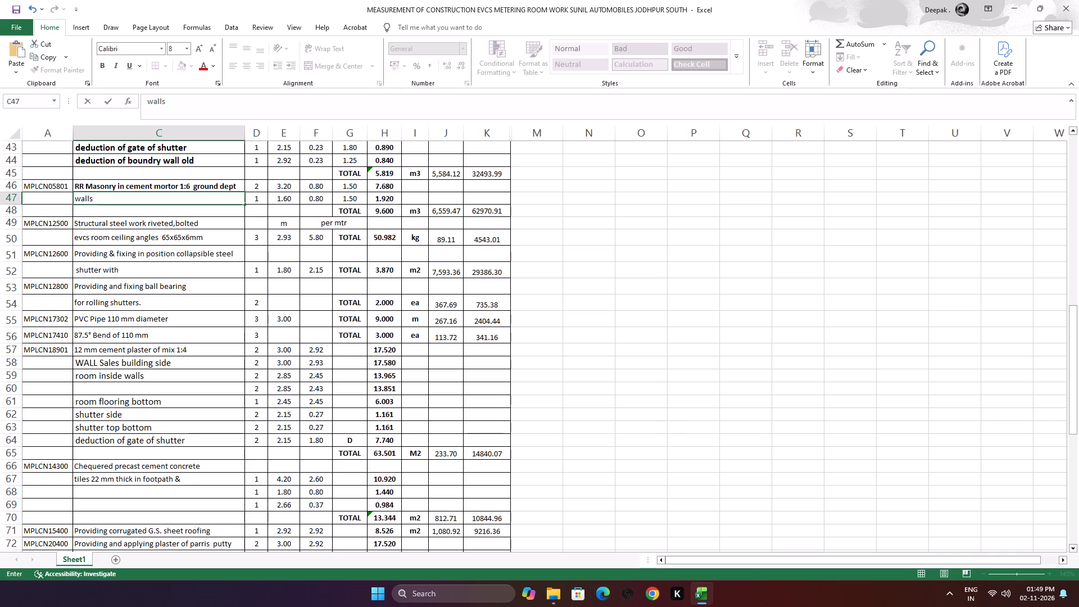
pyautogui.click(200, 260)
pyautogui.click(201, 201)
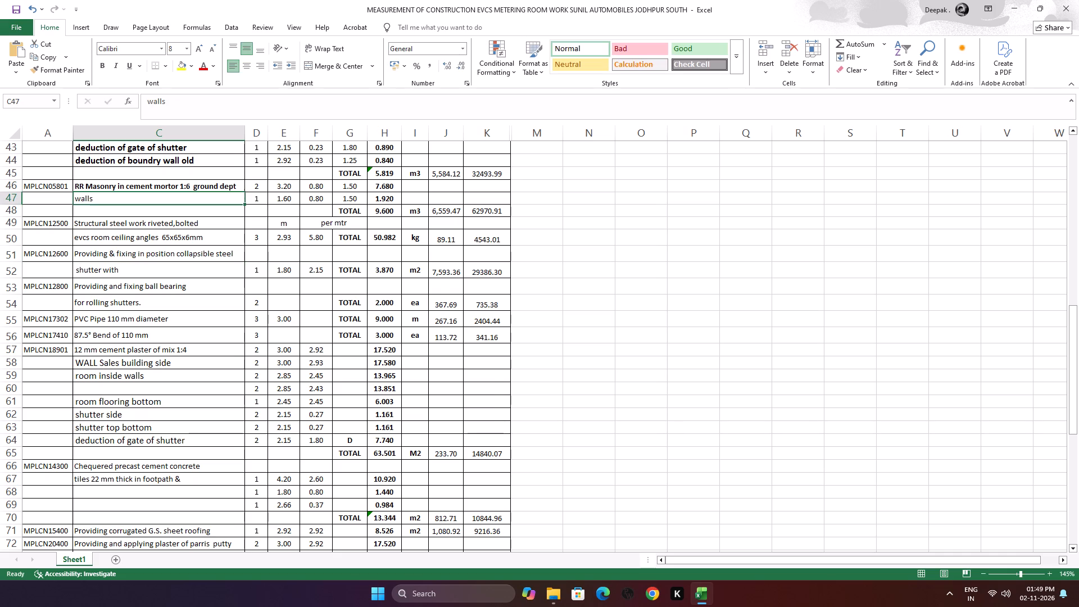
pyautogui.click(101, 66)
# Replace the MPLCN12500 description in cell C49 with "structural steel work" and make it bold.
pyautogui.click(186, 223)
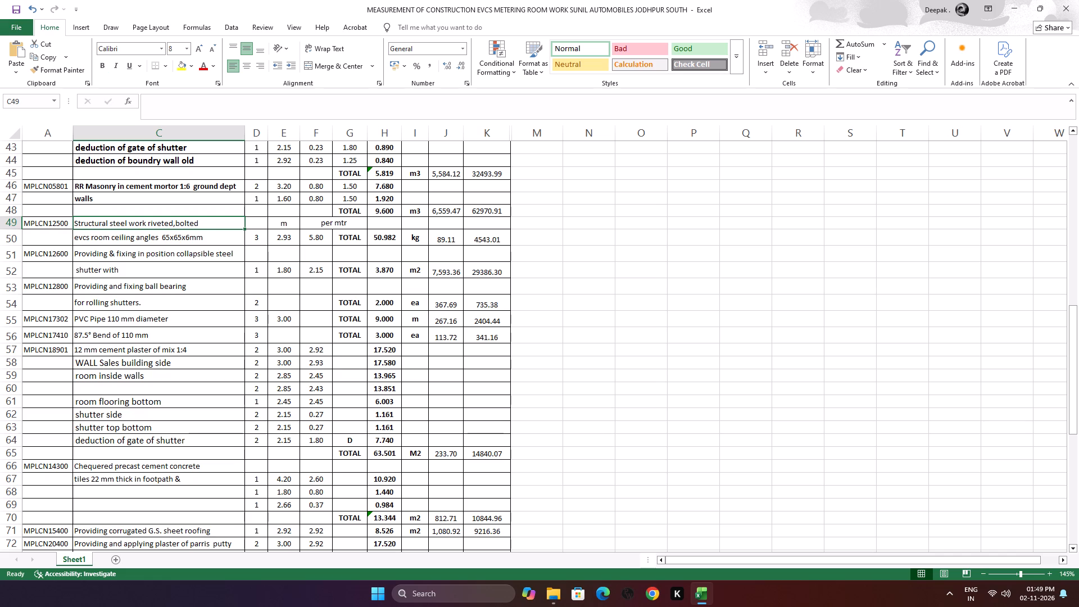
pyautogui.press('s')
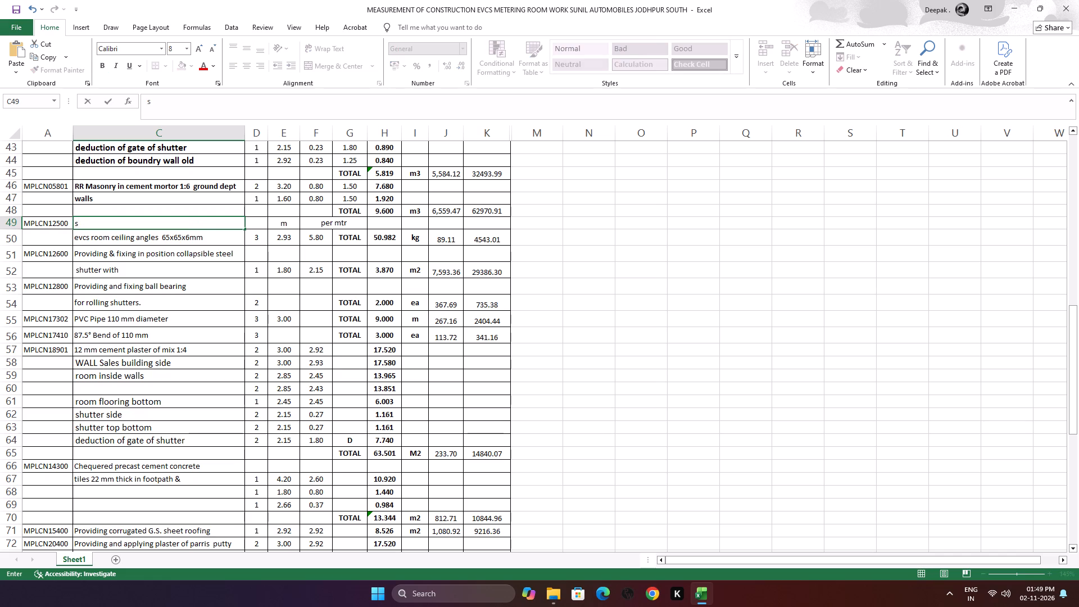
pyautogui.press('r')
pyautogui.press('BackSpace')
pyautogui.write('truc')
pyautogui.write('tu')
pyautogui.write('ral')
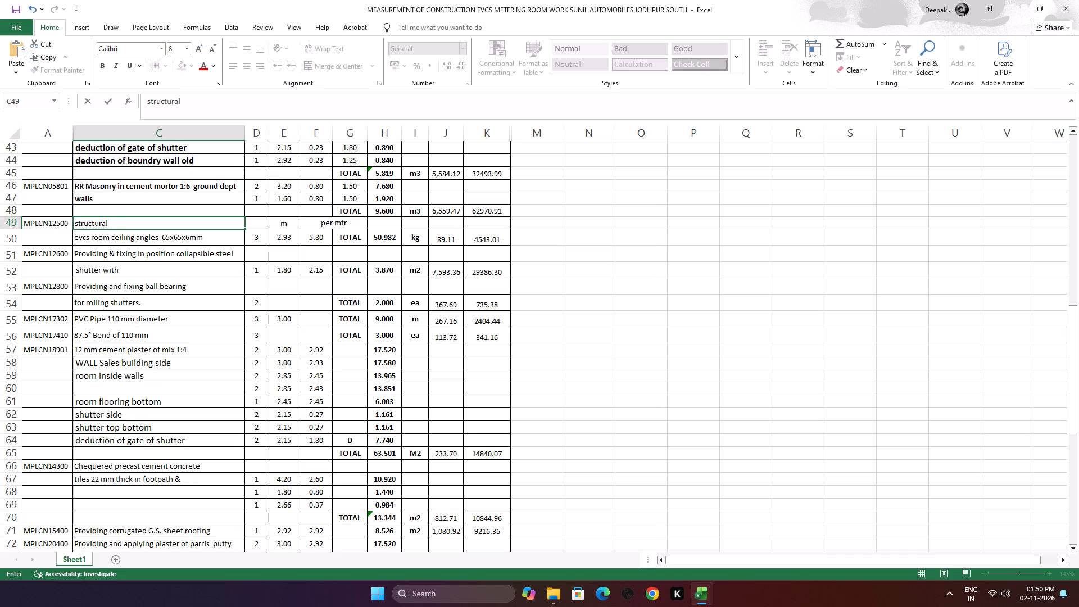
pyautogui.press('space')
pyautogui.write('steel')
pyautogui.press('space')
pyautogui.write('work')
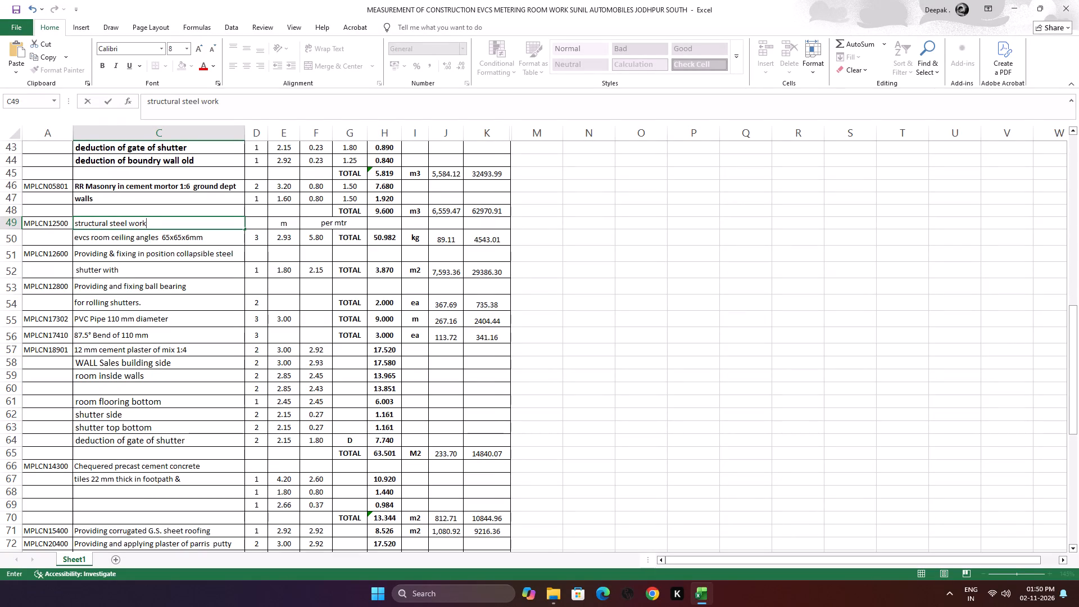
pyautogui.click(182, 266)
pyautogui.click(190, 226)
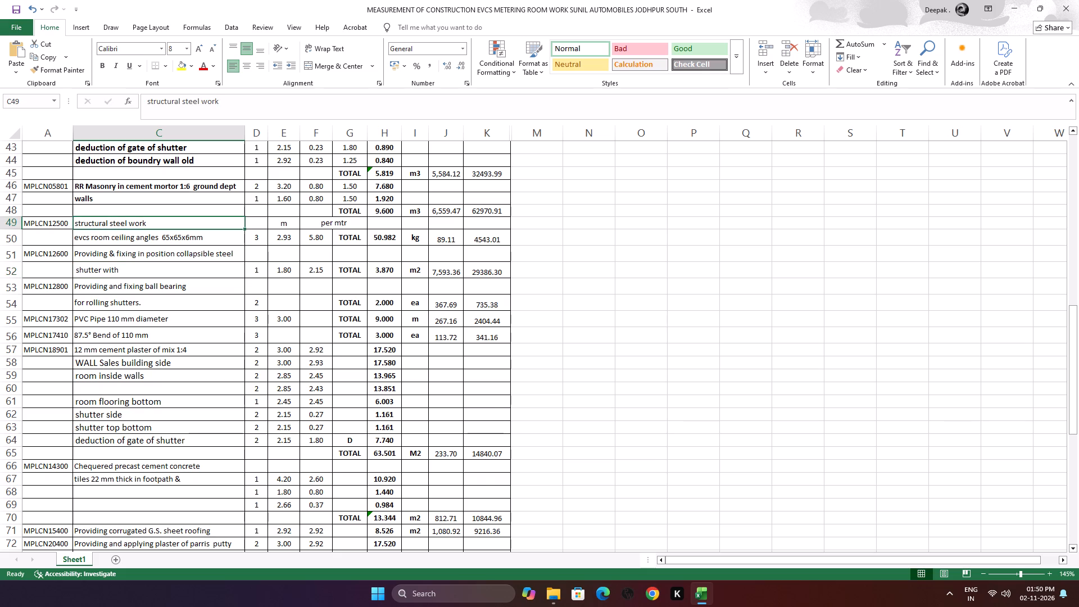
pyautogui.click(104, 66)
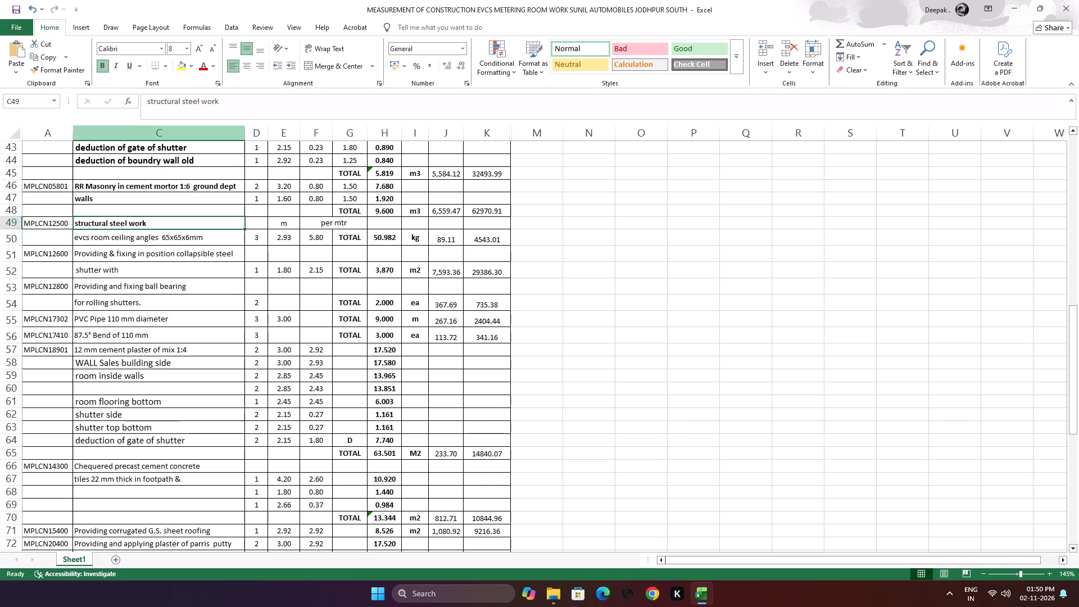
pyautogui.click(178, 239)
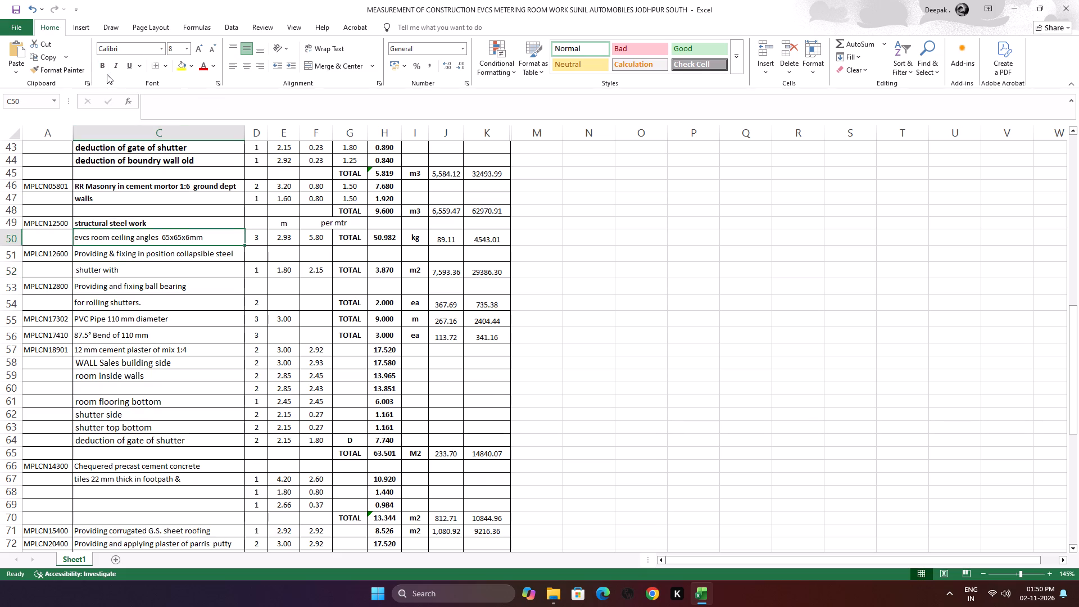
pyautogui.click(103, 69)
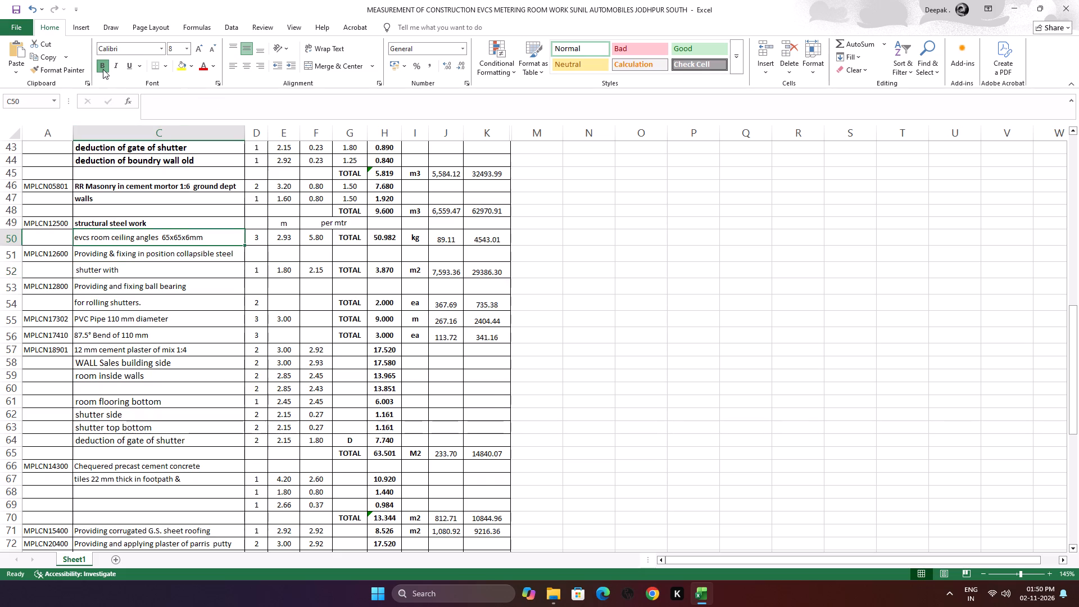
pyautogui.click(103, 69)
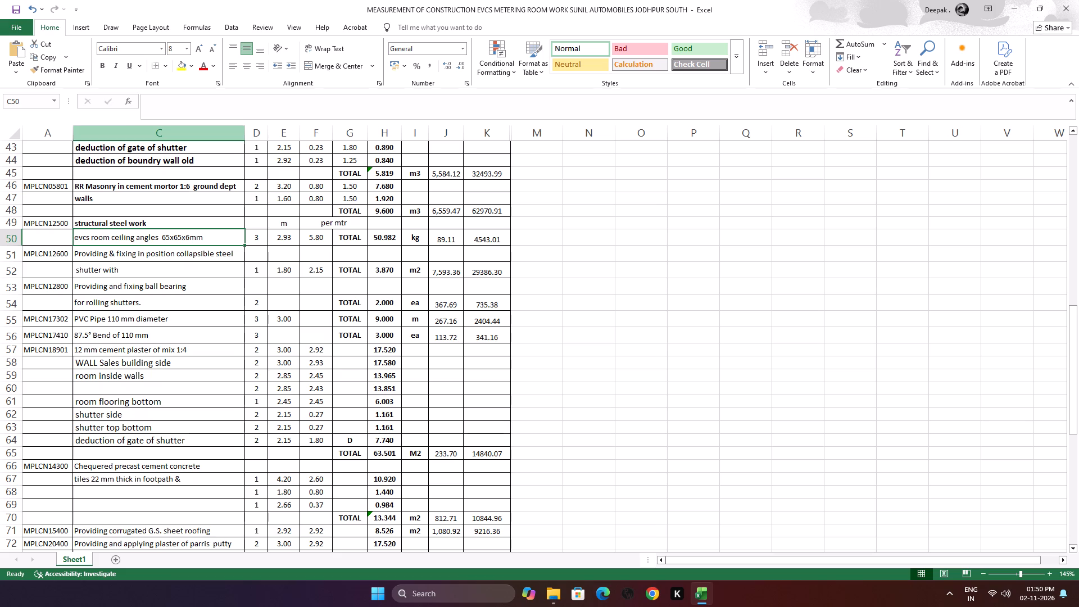
# Enter "evcs room ceiling angals 65x65x6mm" in cell C50 below the structural steel description and make it bold.
pyautogui.click(200, 239)
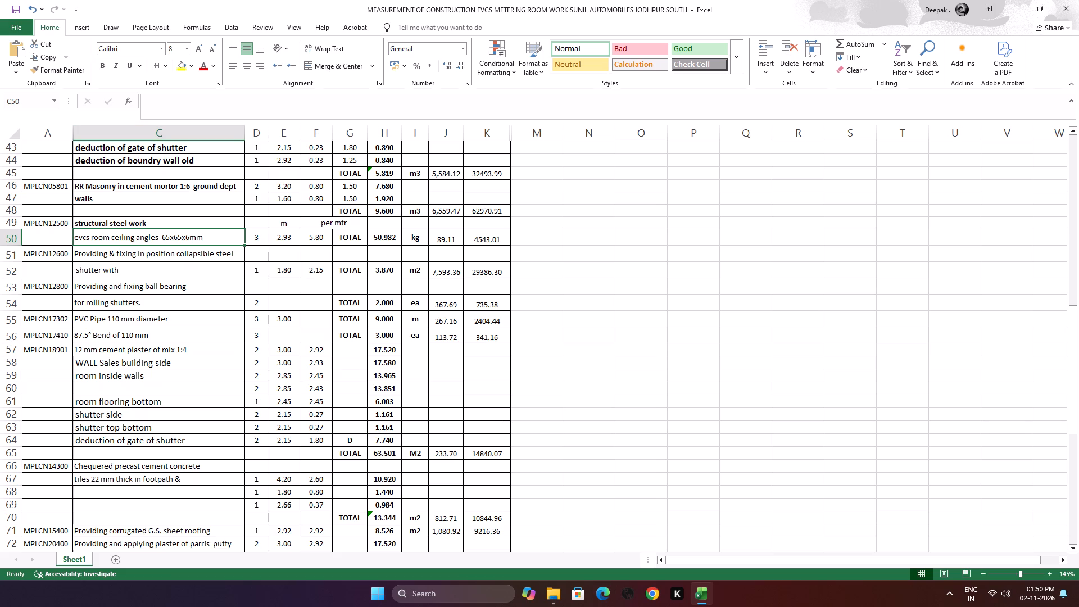
pyautogui.press('e')
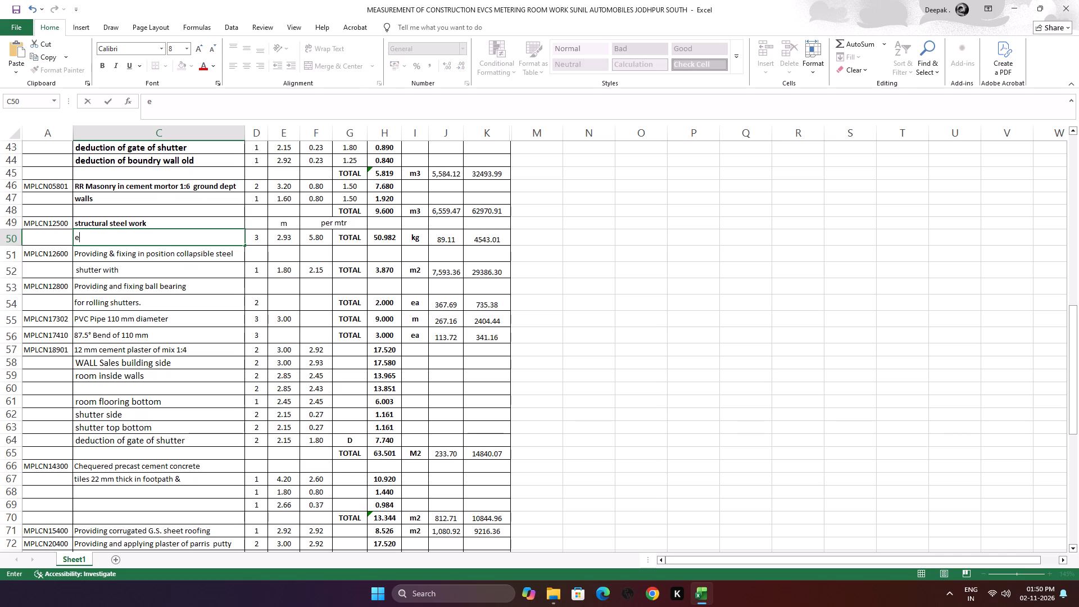
pyautogui.write('vcs')
pyautogui.press('space')
pyautogui.write('room')
pyautogui.press('space')
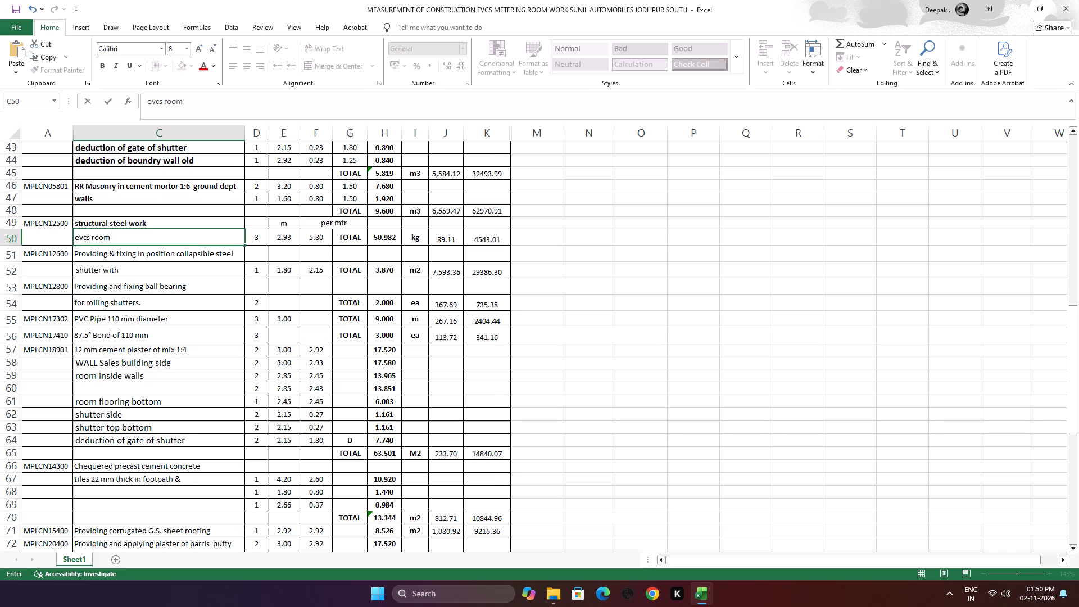
pyautogui.press('c')
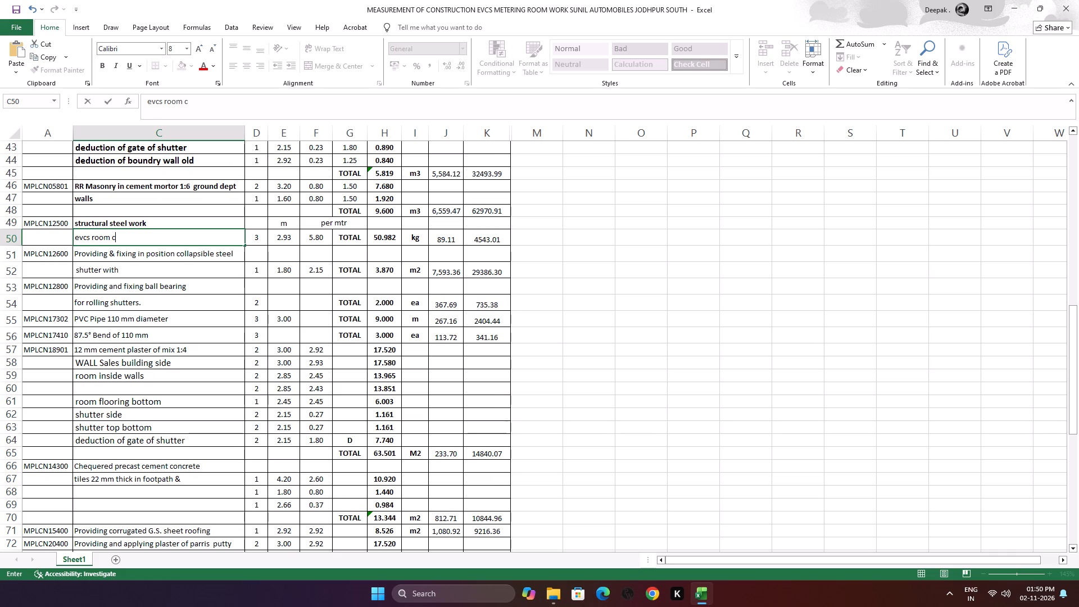
pyautogui.write('eiling')
pyautogui.press('space')
pyautogui.press('a')
pyautogui.write('ngals')
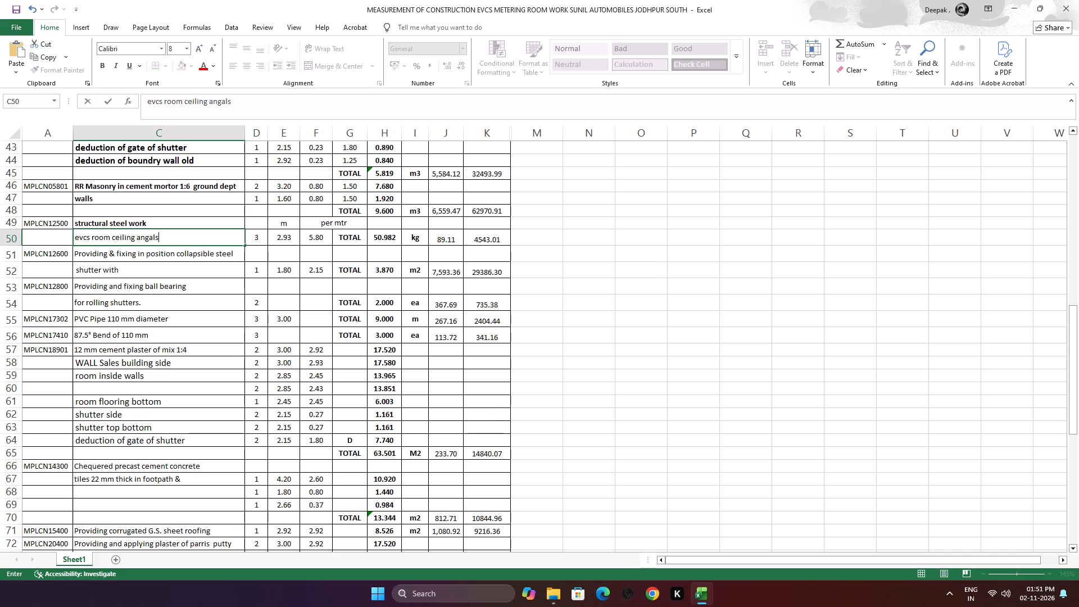
pyautogui.press('space')
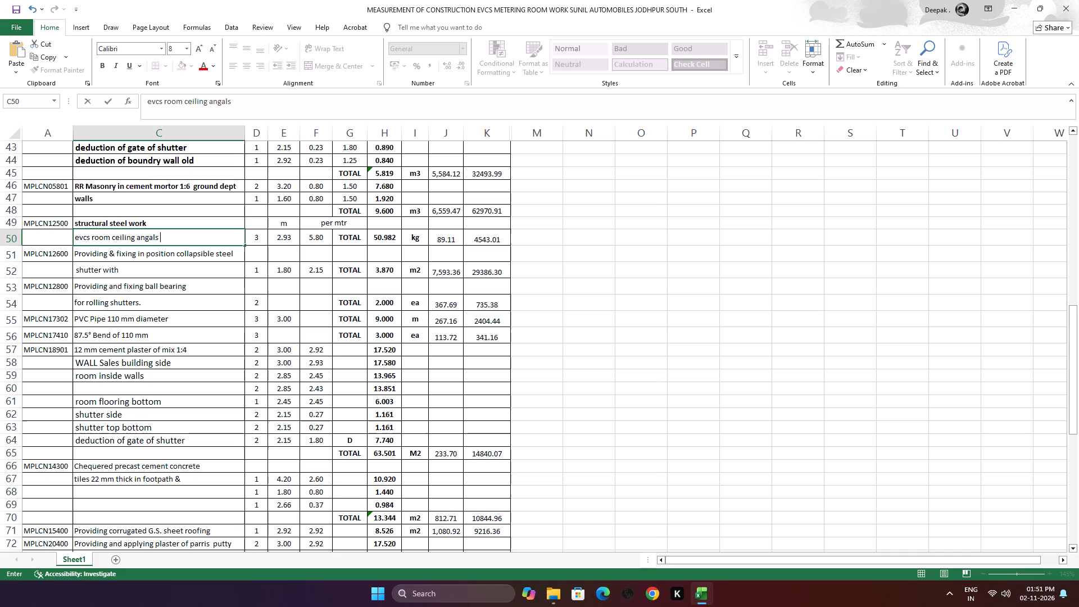
pyautogui.write('65')
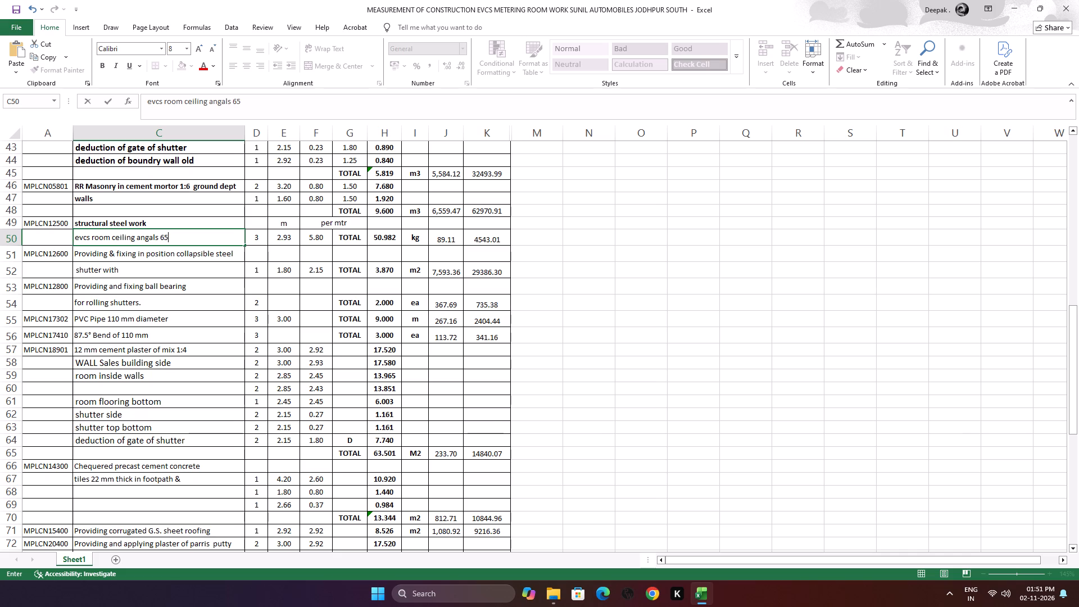
pyautogui.press('x')
pyautogui.write('65x6mm')
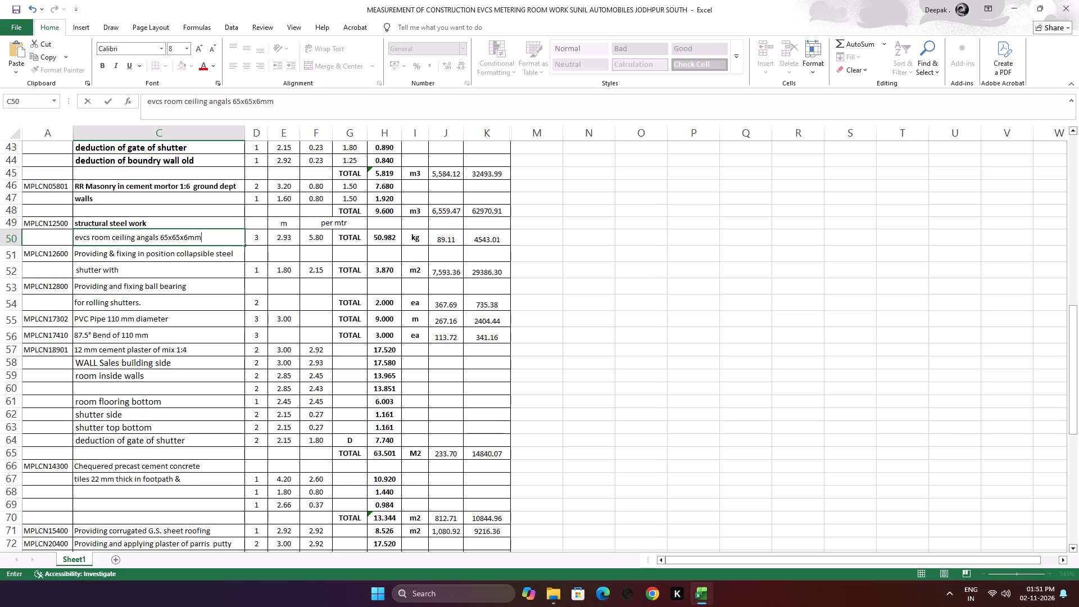
pyautogui.click(198, 308)
pyautogui.click(206, 241)
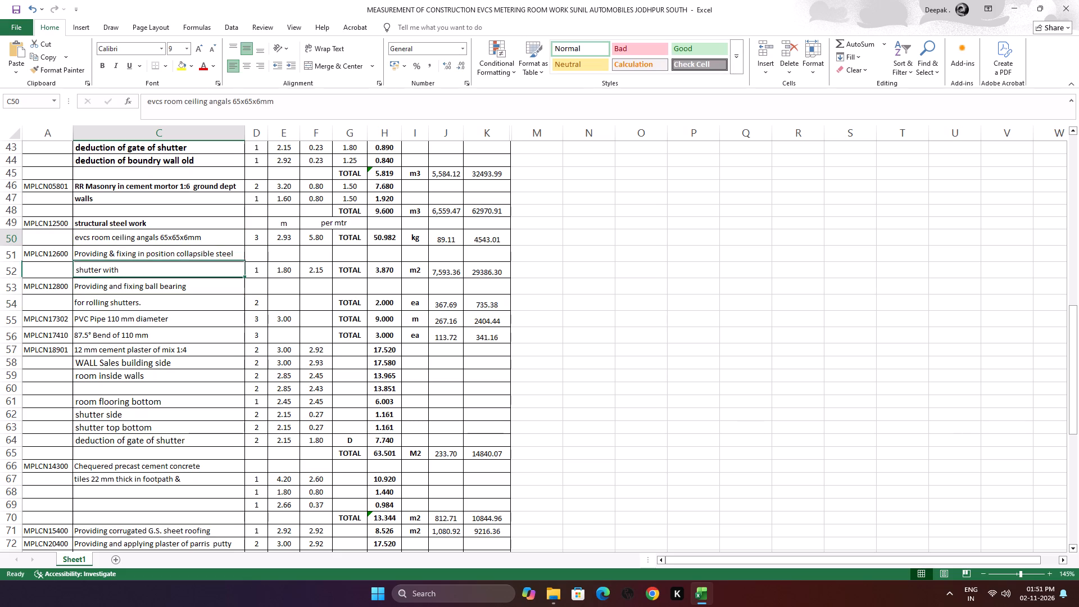
pyautogui.click(104, 67)
# Replace the MPLCN12600 description in cell C51 with "providing & fixing steel shutter".
pyautogui.click(168, 257)
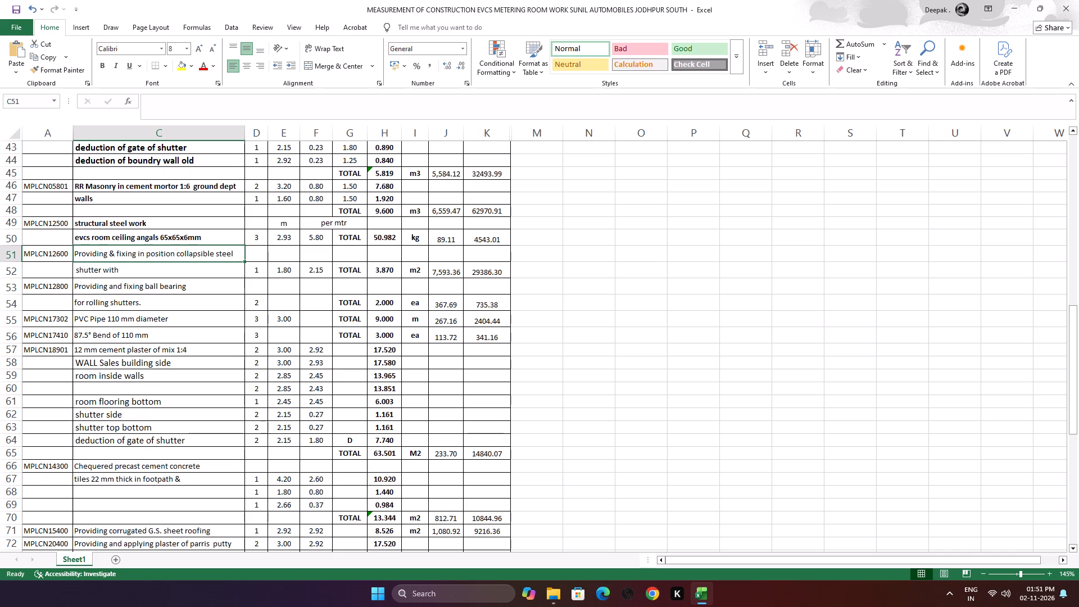
pyautogui.click(164, 340)
pyautogui.click(164, 258)
pyautogui.press('p')
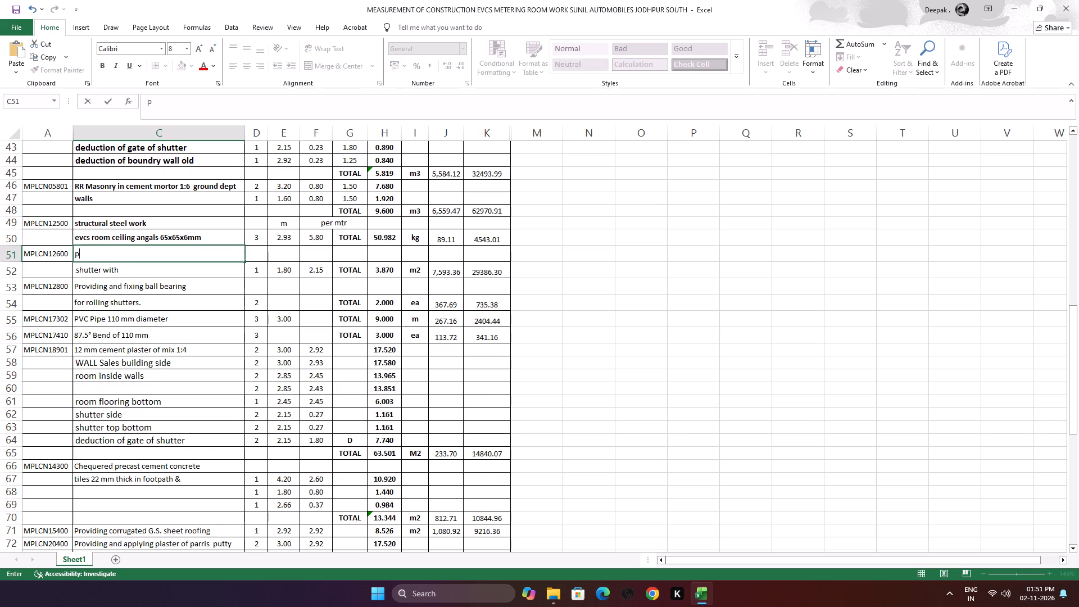
pyautogui.write('ro')
pyautogui.write('viding')
pyautogui.press('space')
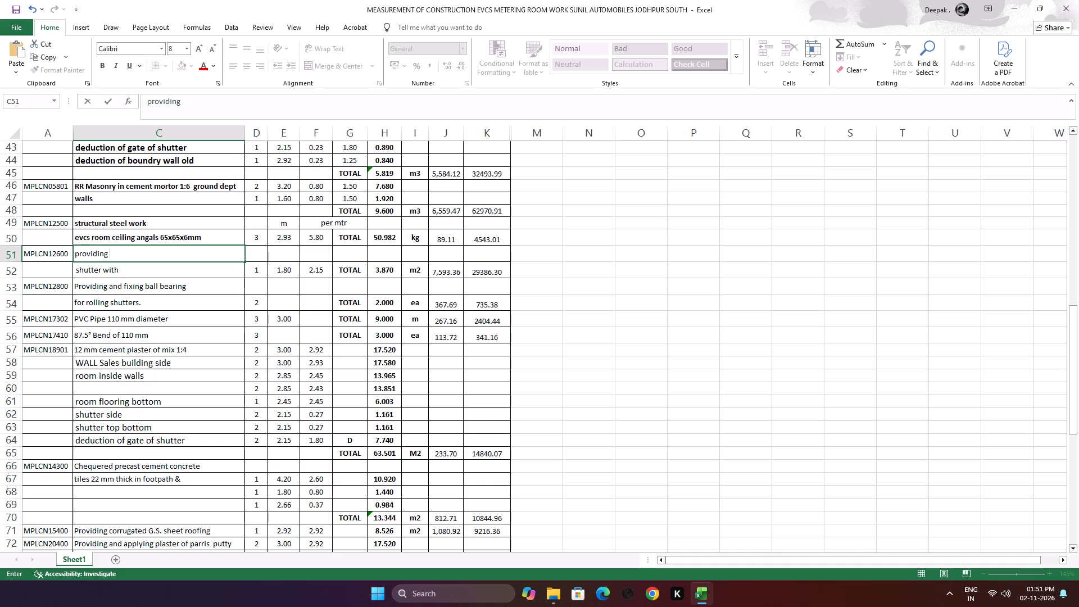
pyautogui.hotkey('shift', '&')
pyautogui.press('space')
pyautogui.write('fixing')
pyautogui.press('space')
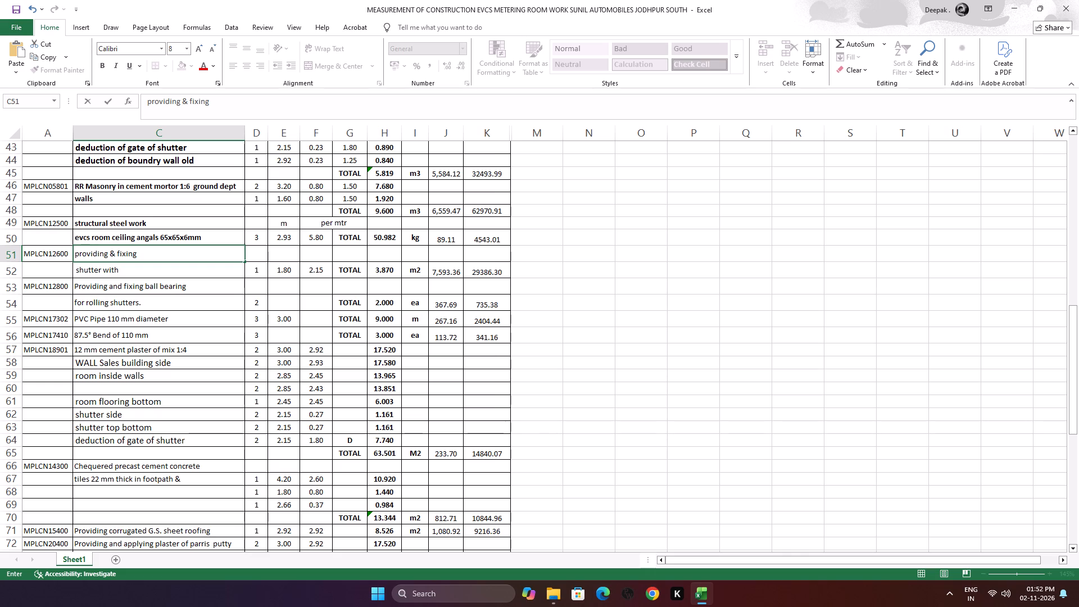
pyautogui.write('steel')
pyautogui.press('space')
pyautogui.write('sh')
pyautogui.write('uter')
pyautogui.press('BackSpace')
pyautogui.press('BackSpace')
pyautogui.write('ter')
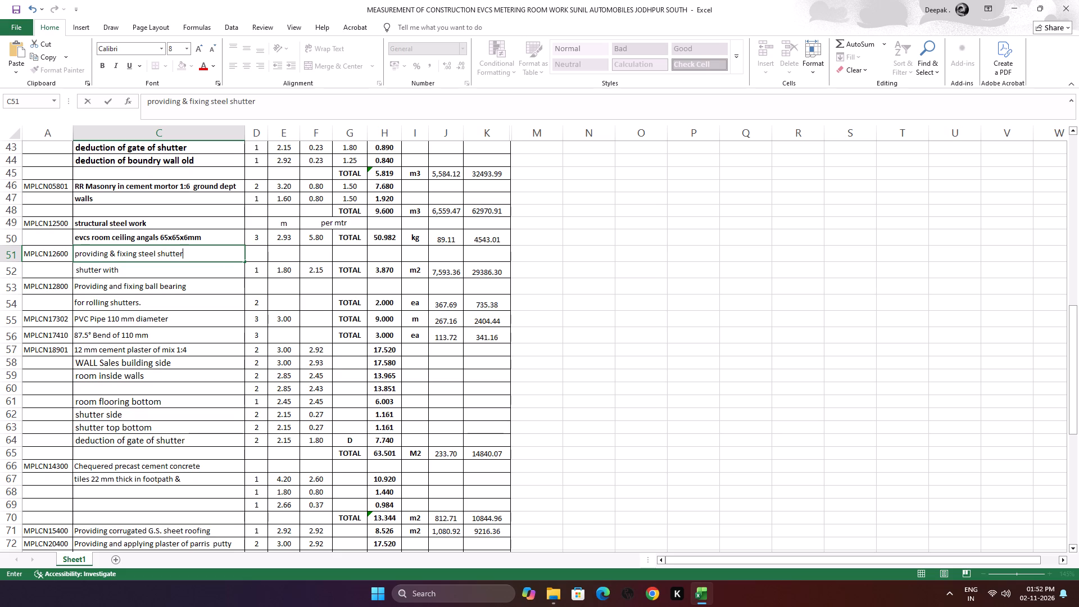
pyautogui.click(176, 307)
# Enter the quantity 1 in cell D51 of the MPLCN12600 steel shutter row.
pyautogui.click(264, 258)
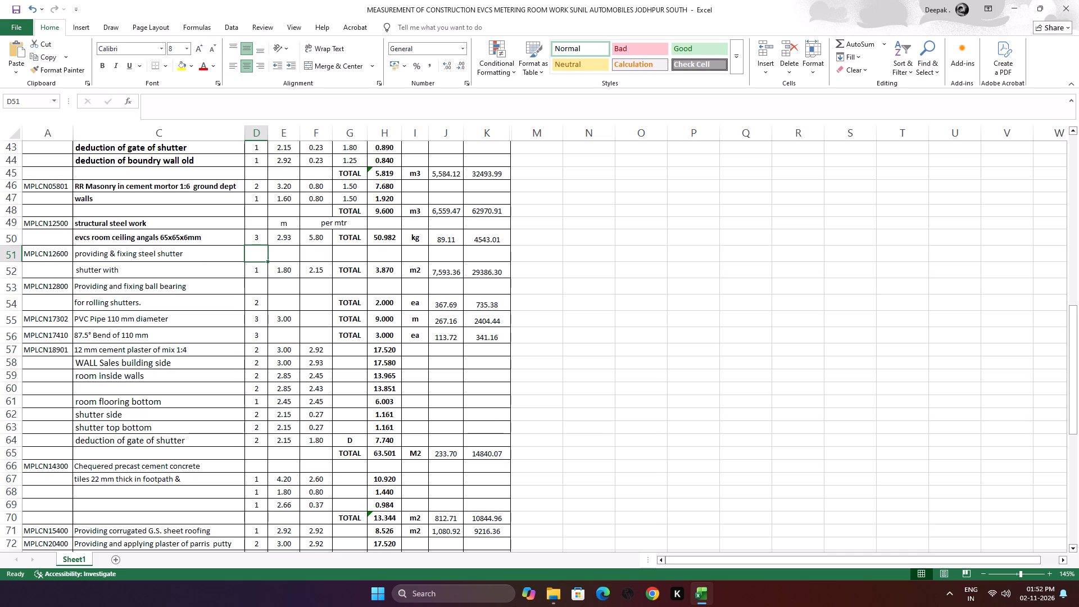
pyautogui.press('1')
pyautogui.press('Right')
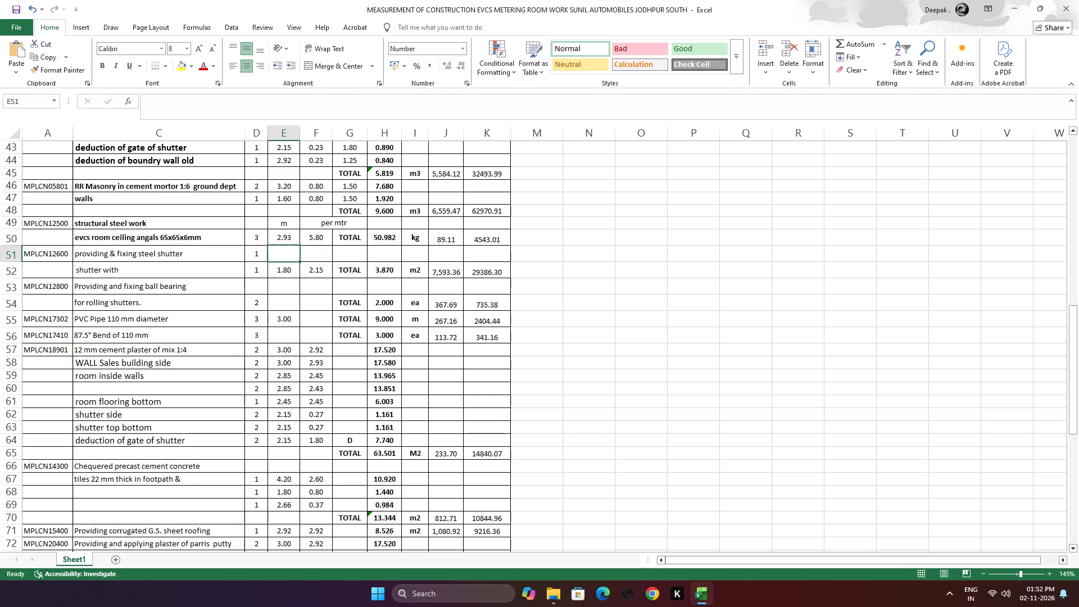
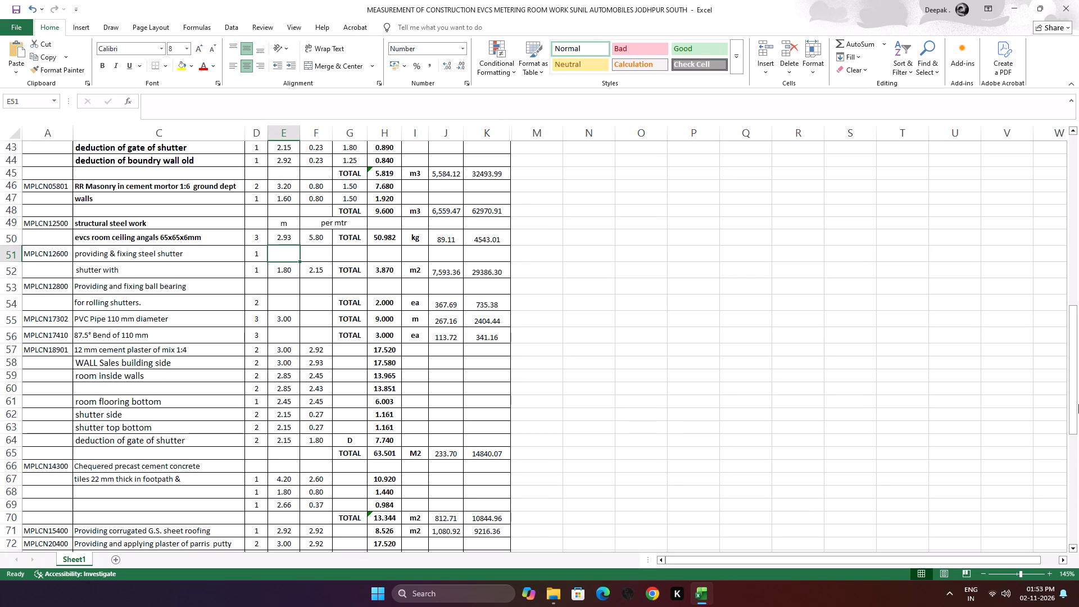
# Enter the shutter dimensions 2.45 in cell E51 and 1.95 in cell F51 of the MPLCN12600 row.
pyautogui.press('2')
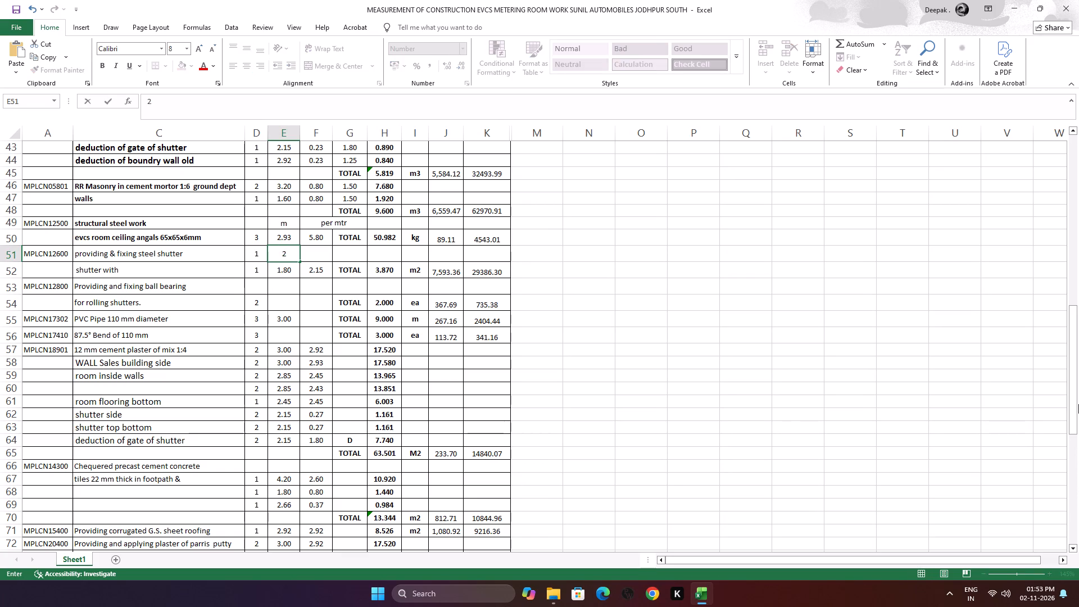
pyautogui.press('.')
pyautogui.write('45')
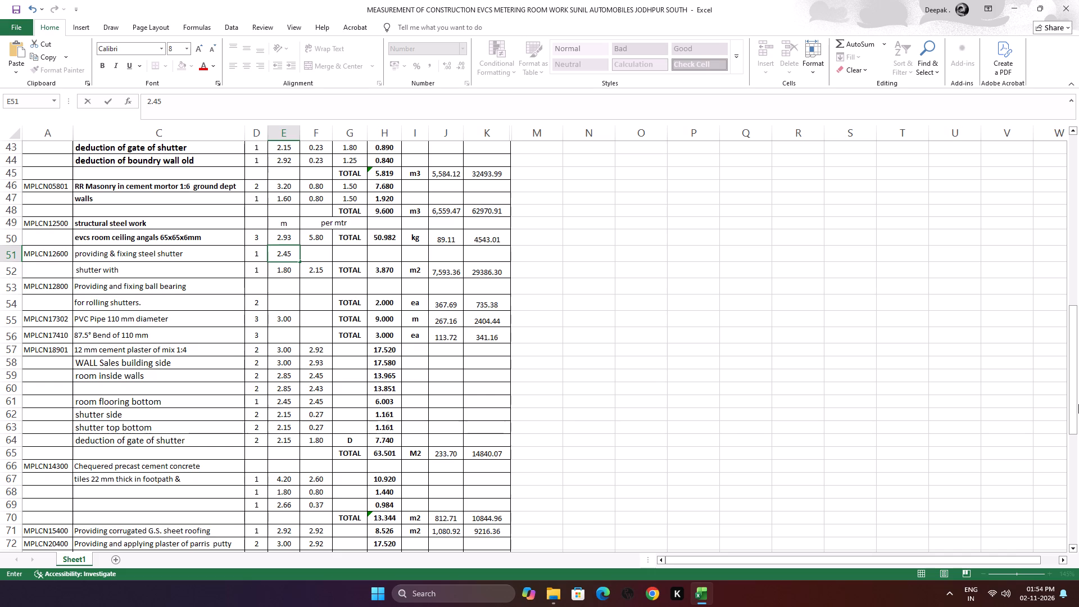
pyautogui.press('Right')
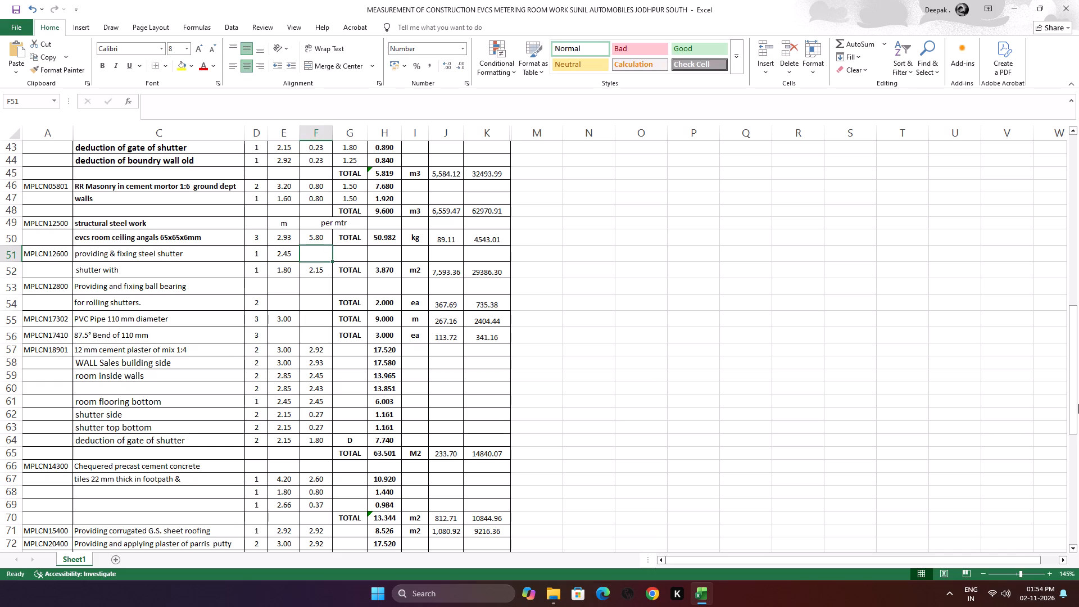
pyautogui.press('1')
pyautogui.press('.')
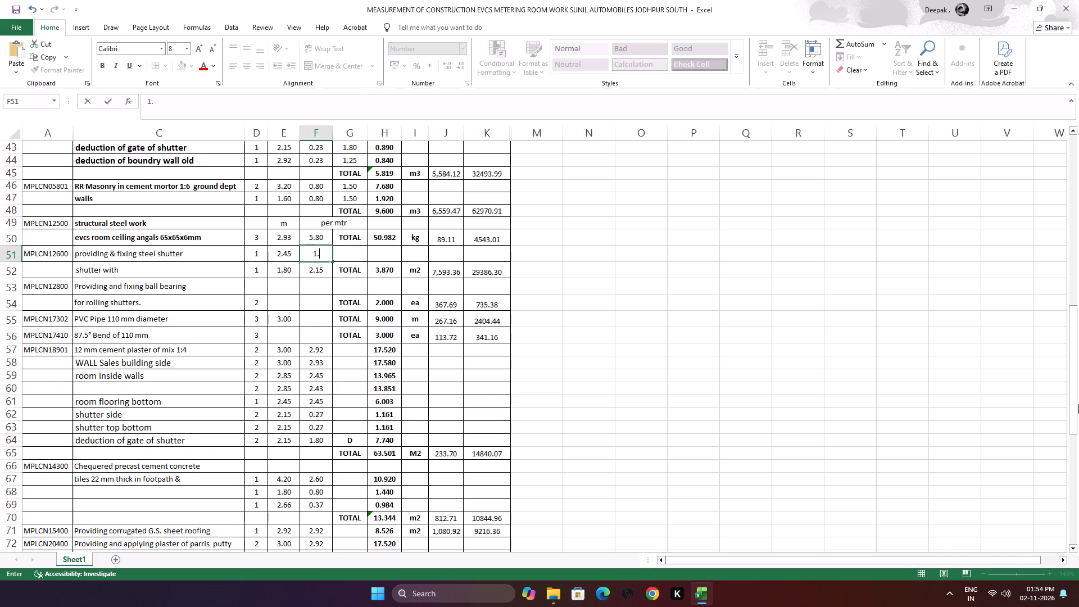
pyautogui.press('9')
pyautogui.press('5')
pyautogui.press('Right')
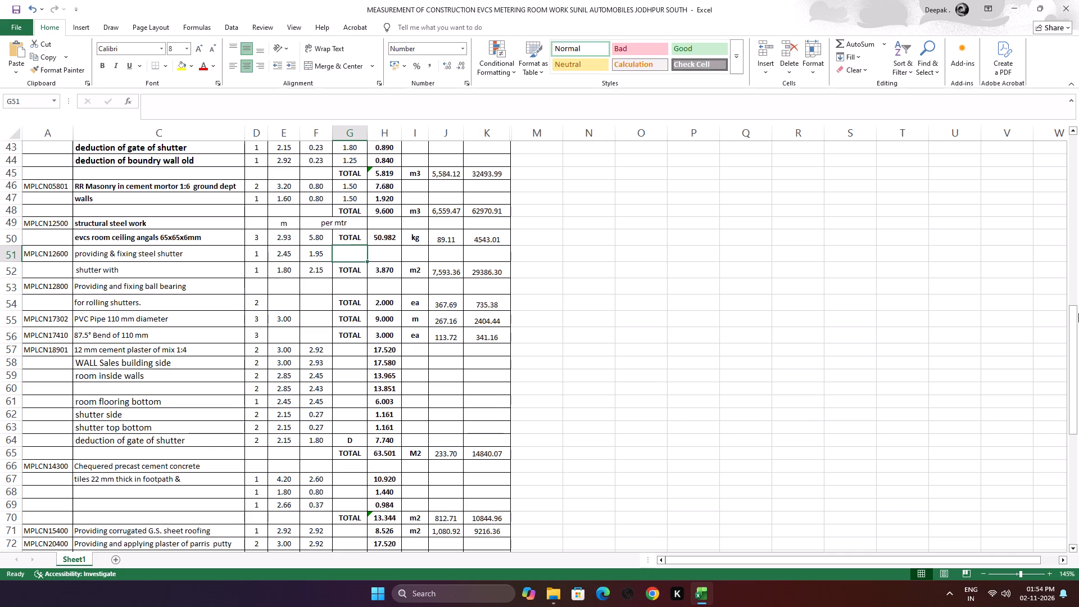
# Label cell G51 TOTAL and calculate the shutter area in H51 with the formula =F51*E51.
pyautogui.press('t')
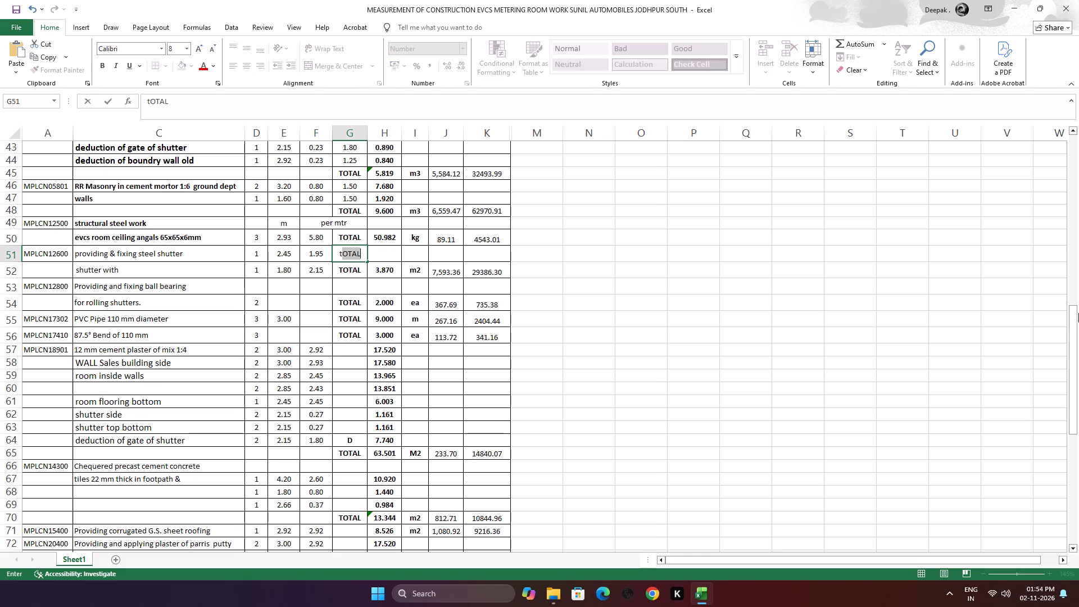
pyautogui.press('Right')
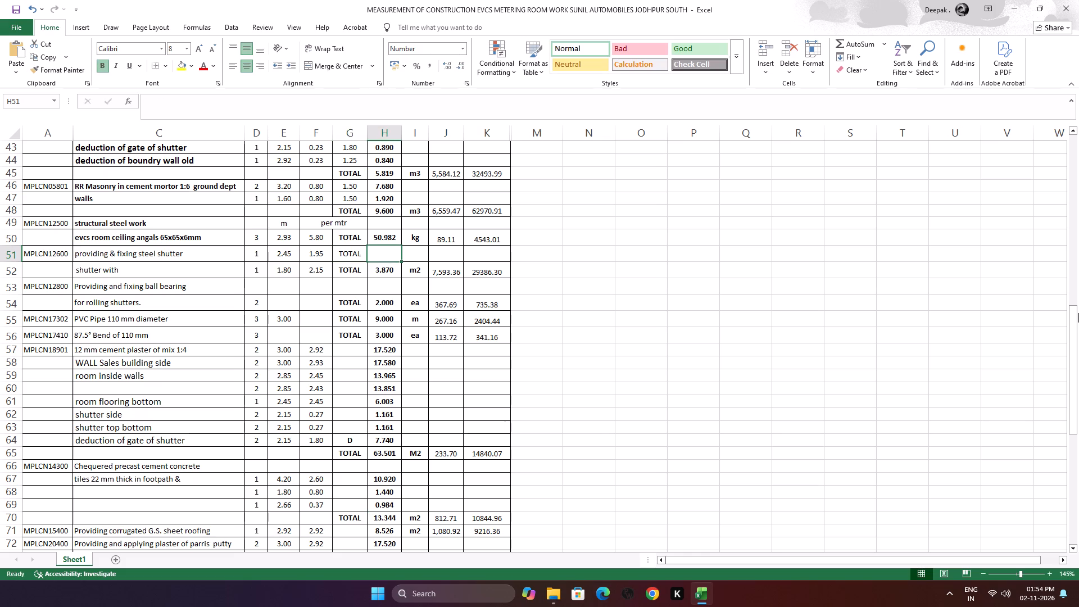
pyautogui.press('=')
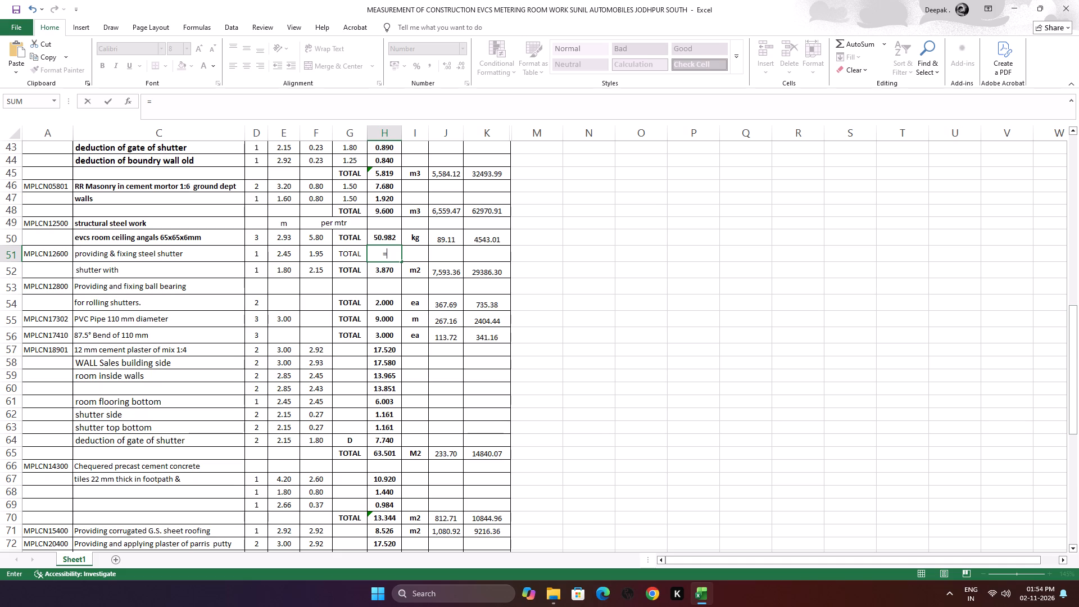
pyautogui.click(313, 254)
pyautogui.hotkey('shift', '*')
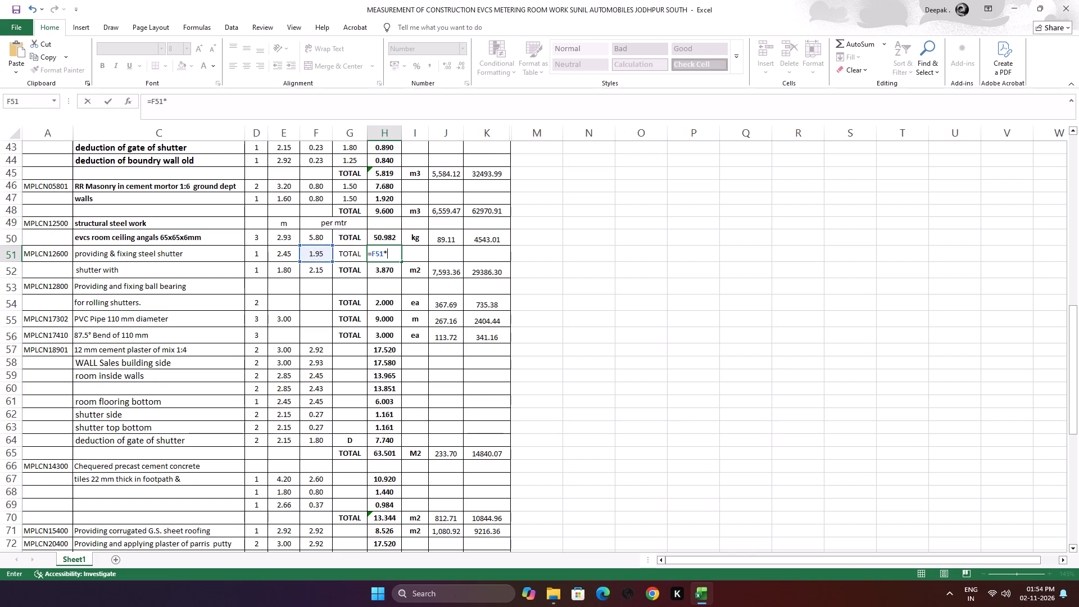
pyautogui.click(292, 253)
pyautogui.press('Return')
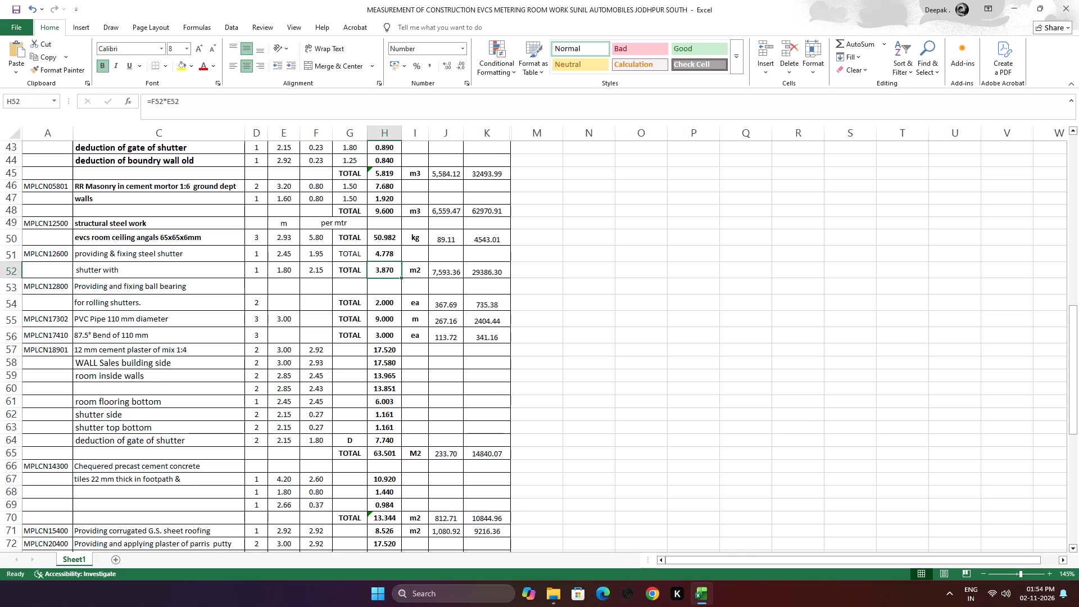
# Enter the unit m2 in cell I51 and the rate 7593.36 in cell J51 of the steel shutter row.
pyautogui.click(424, 254)
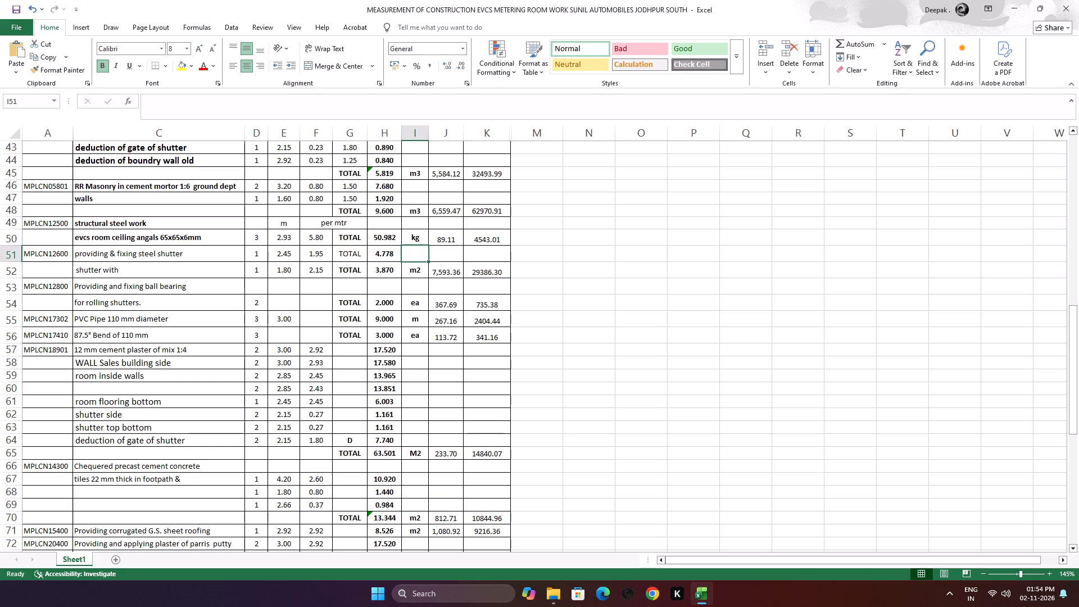
pyautogui.write('m2')
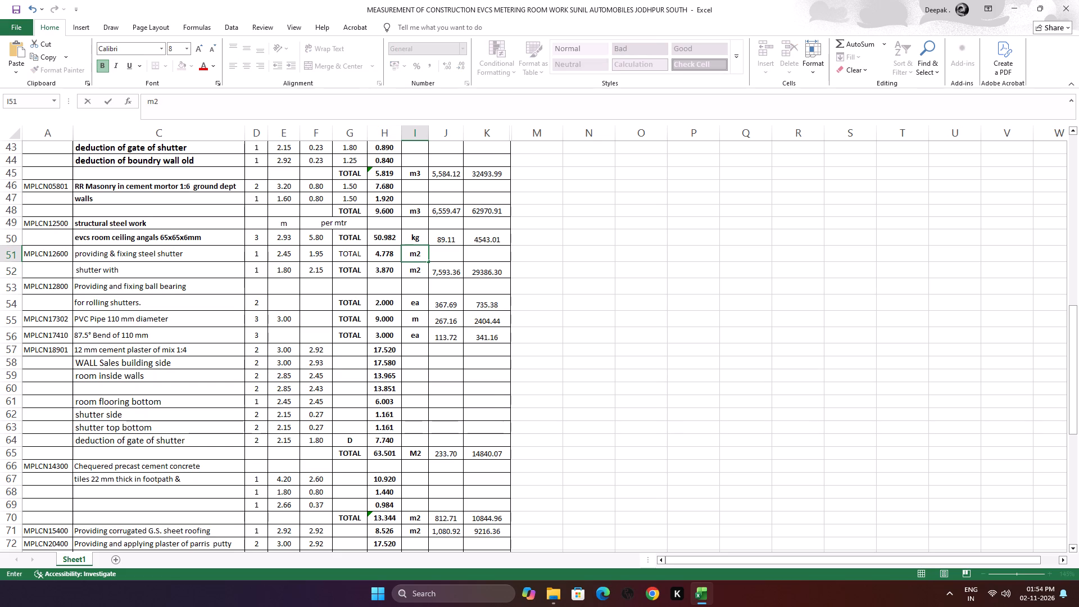
pyautogui.press('Right')
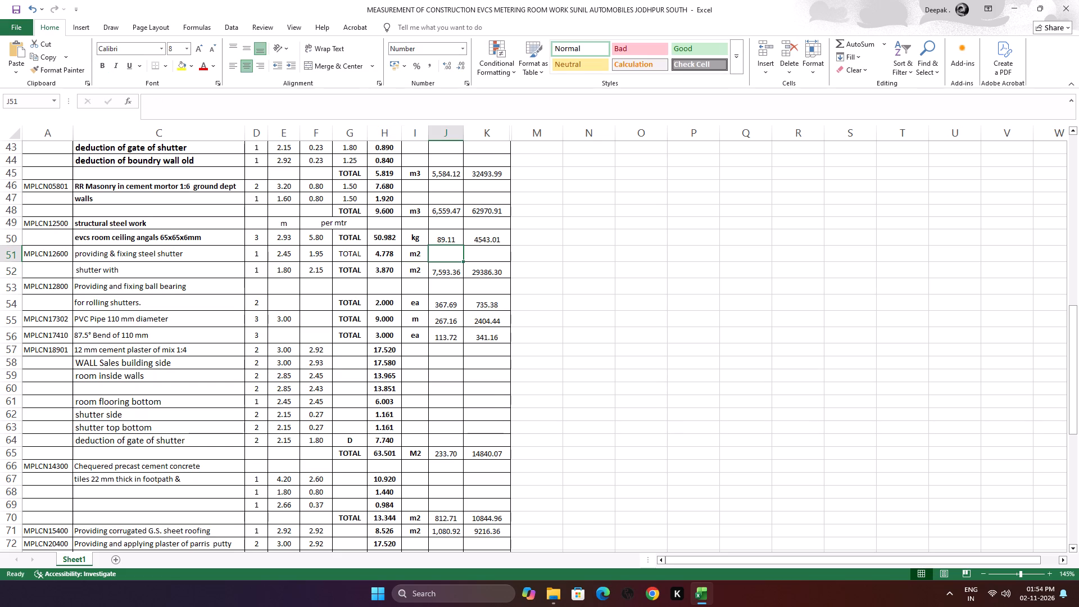
pyautogui.write('75')
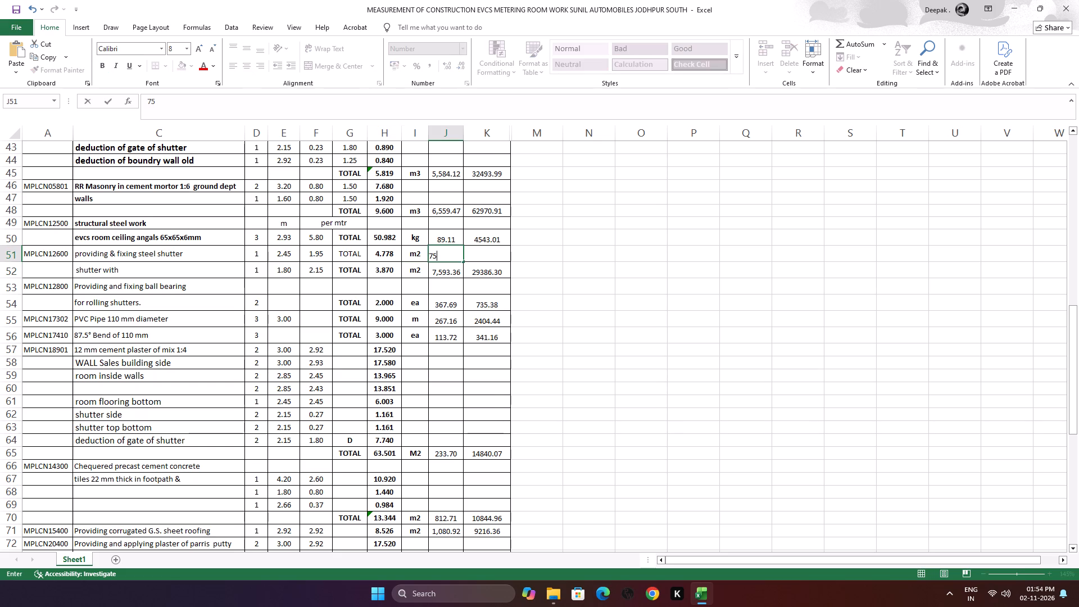
pyautogui.write('93')
pyautogui.press('.')
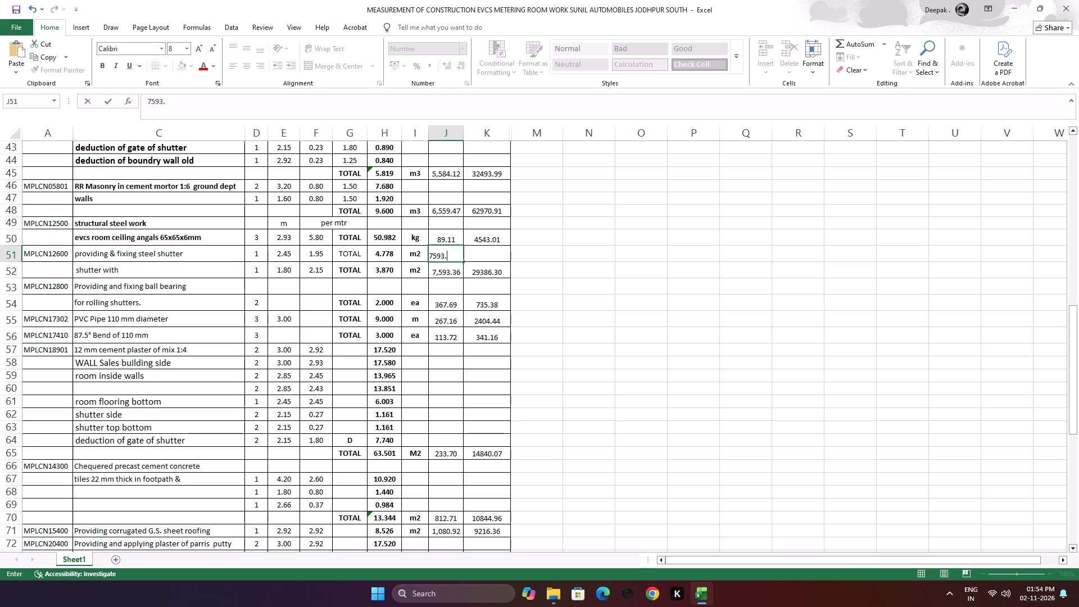
pyautogui.write('36')
pyautogui.press('Right')
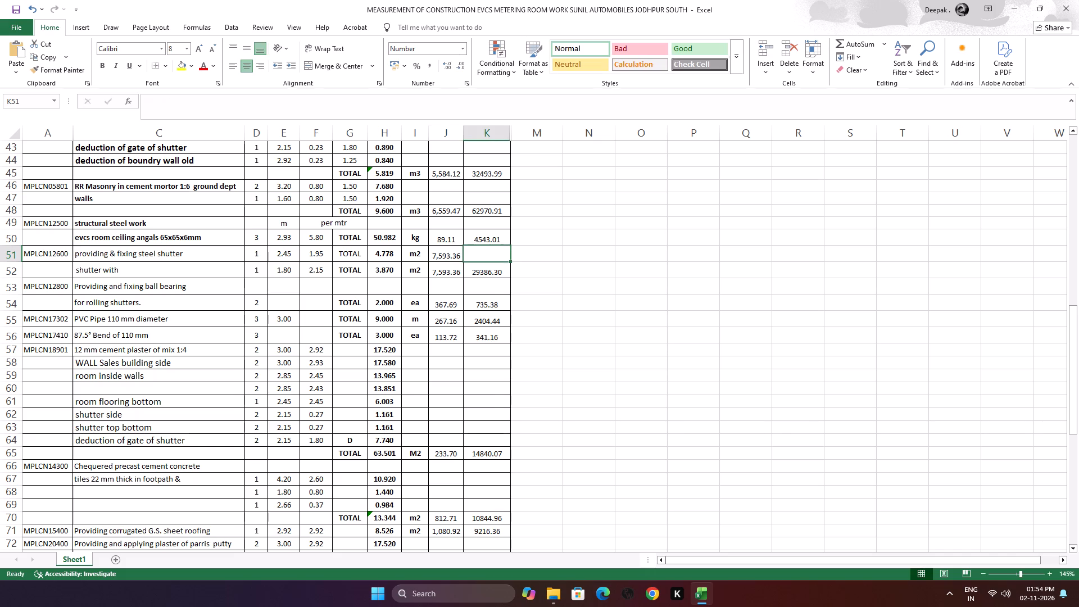
# Calculate the steel shutter amount in cell K51 with the formula =J51*H51.
pyautogui.press('=')
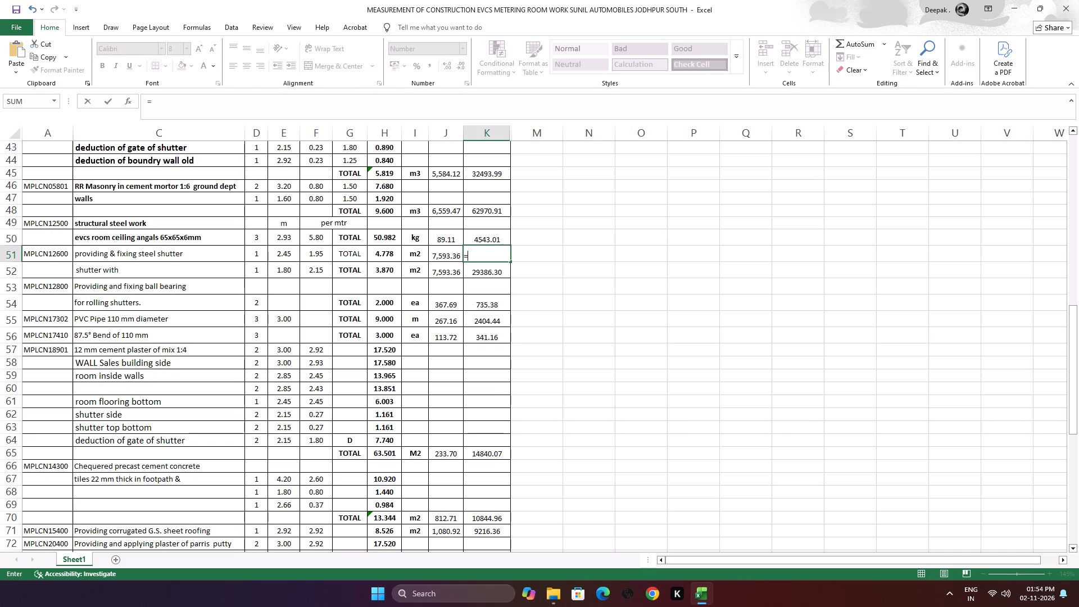
pyautogui.click(453, 259)
pyautogui.hotkey('shift', '*')
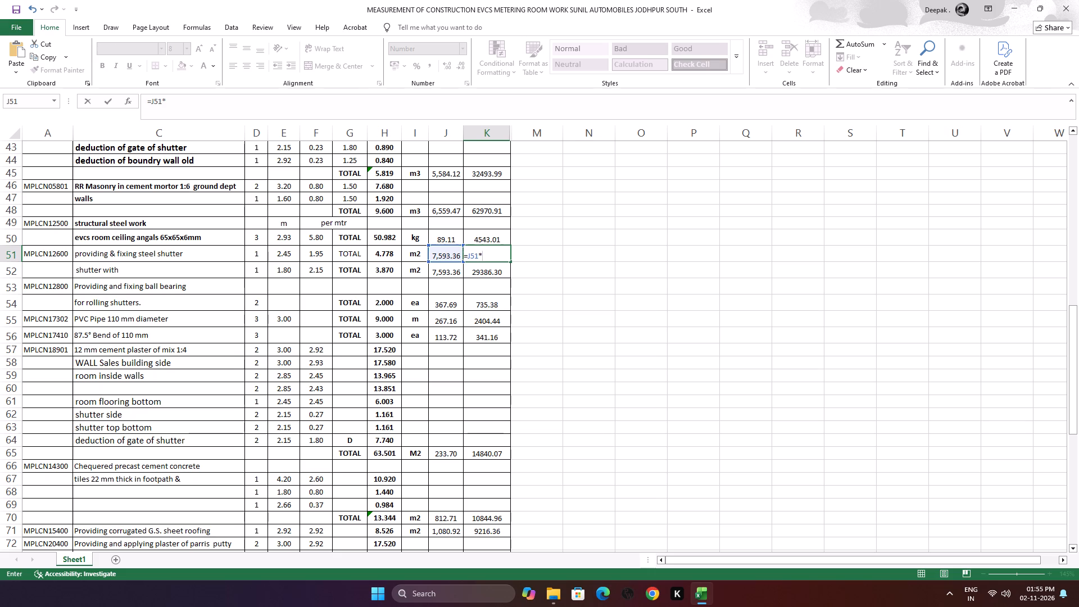
pyautogui.click(390, 251)
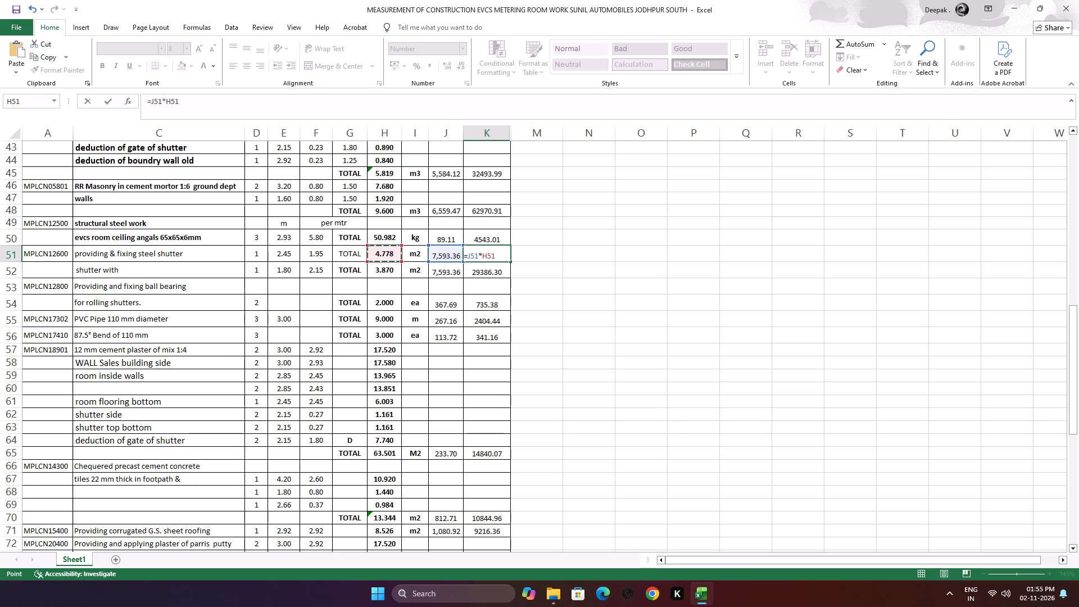
pyautogui.press('Return')
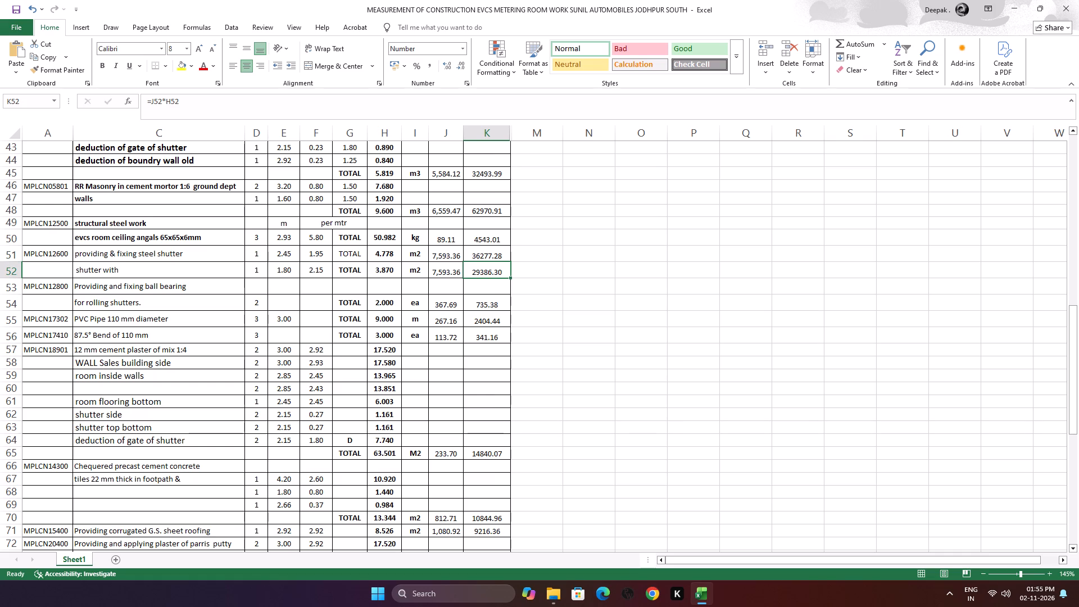
# Delete the redundant "shutter with" row 52 below the MPLCN12600 row.
pyautogui.click(12, 270)
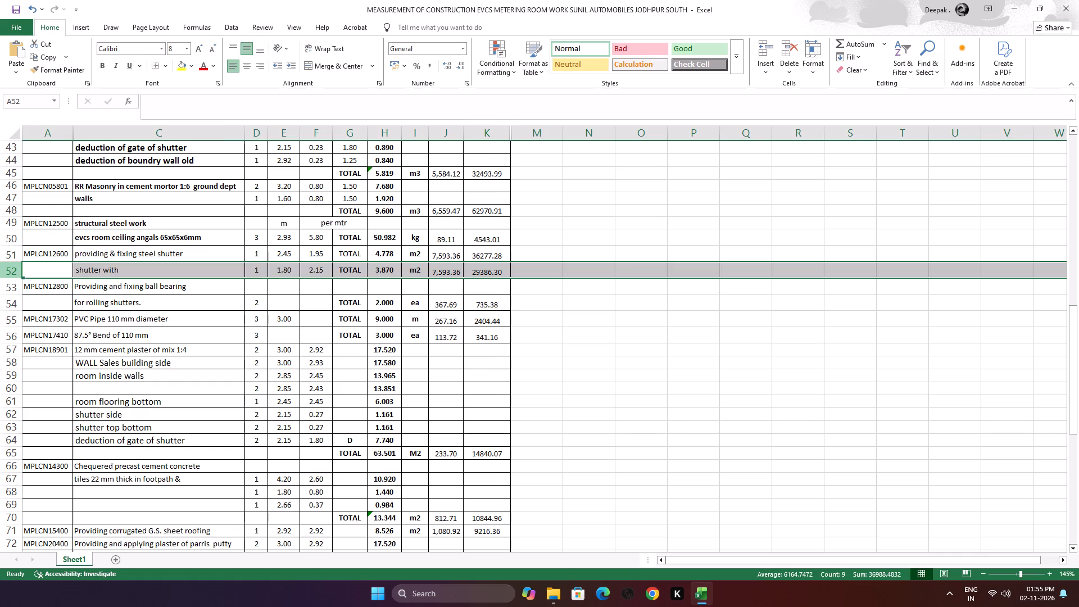
pyautogui.rightClick(12, 271)
pyautogui.click(81, 378)
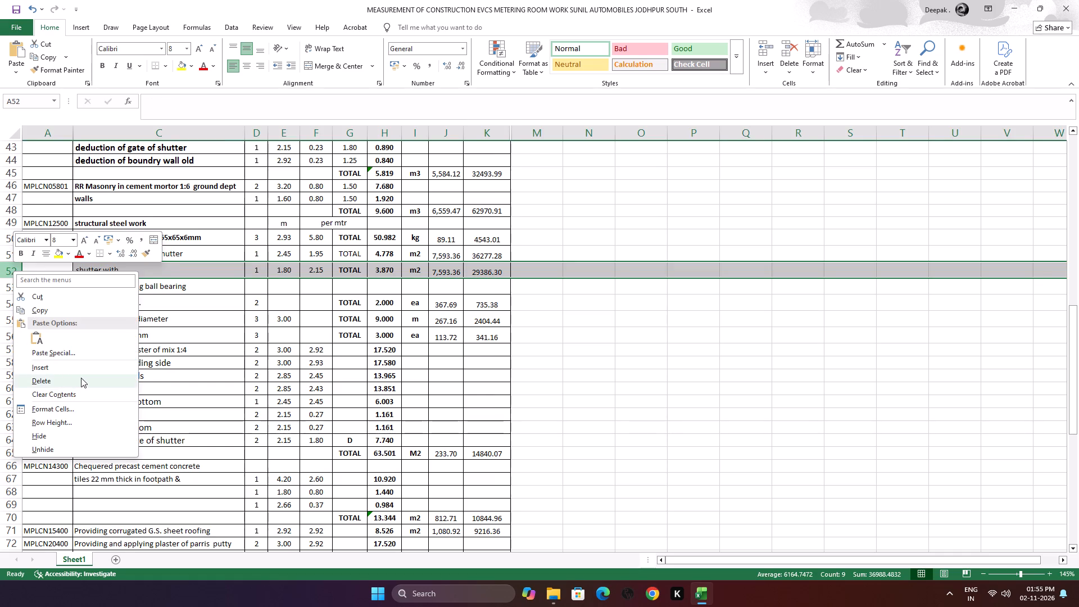
pyautogui.click(138, 329)
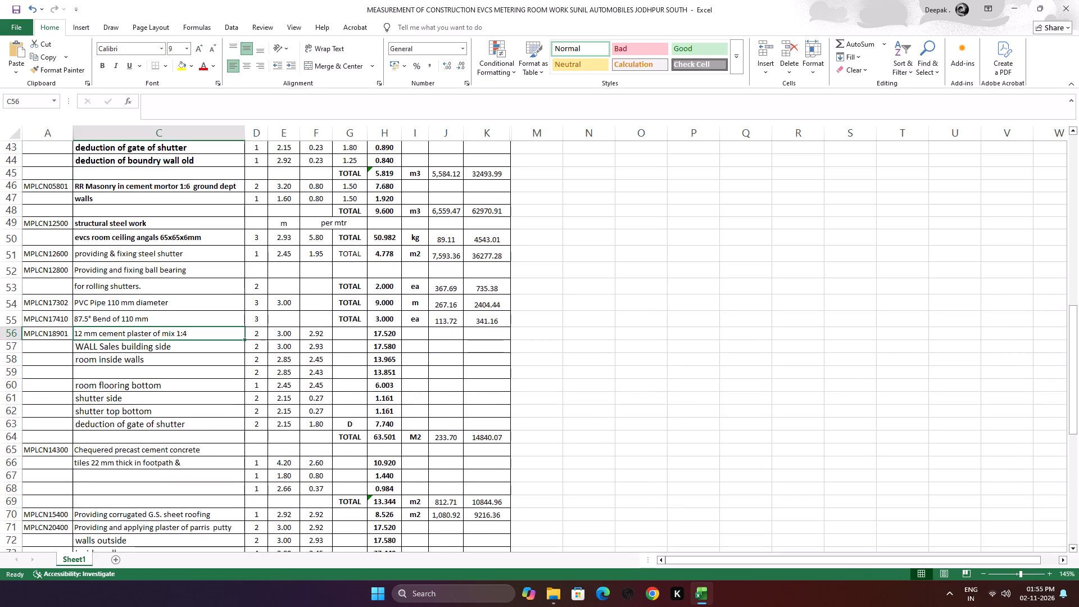
# Make the "providing & fixing steel shutter" description in cell C51 bold.
pyautogui.click(128, 268)
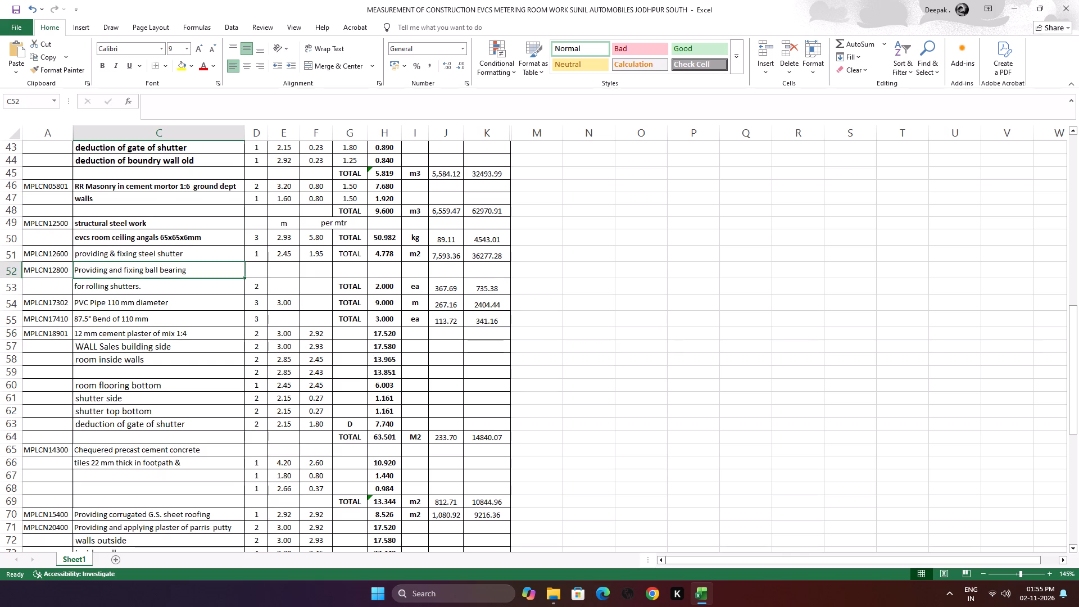
pyautogui.click(149, 252)
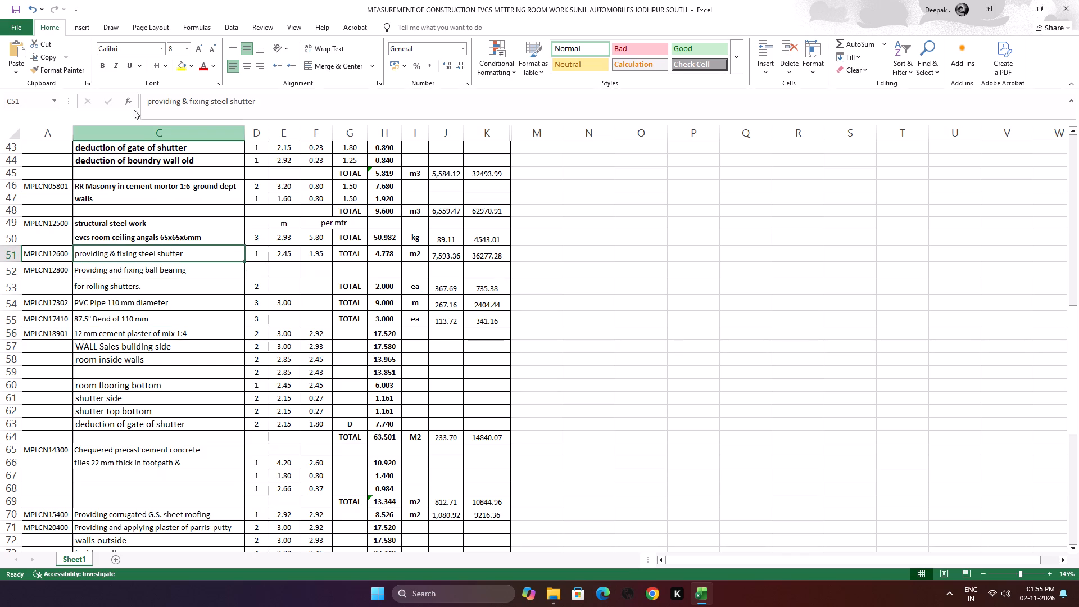
pyautogui.click(103, 70)
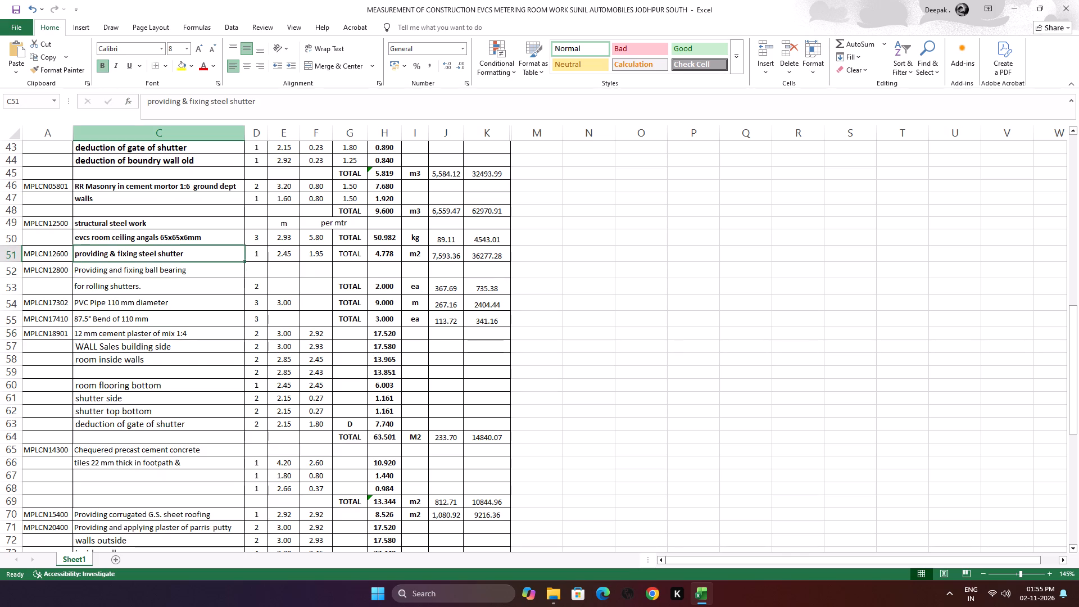
# Make the ball bearing description in cell C52 of the MPLCN12800 row bold.
pyautogui.click(167, 273)
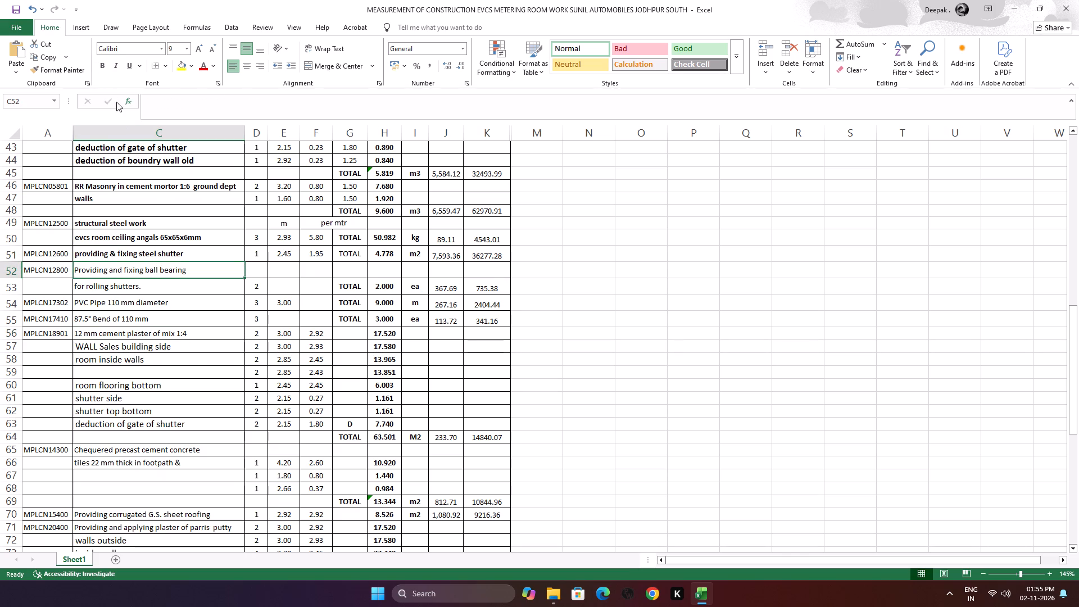
pyautogui.click(102, 68)
# Retype the description in cell C52 as "providing & fixing ball bearing for shutter".
pyautogui.press('p')
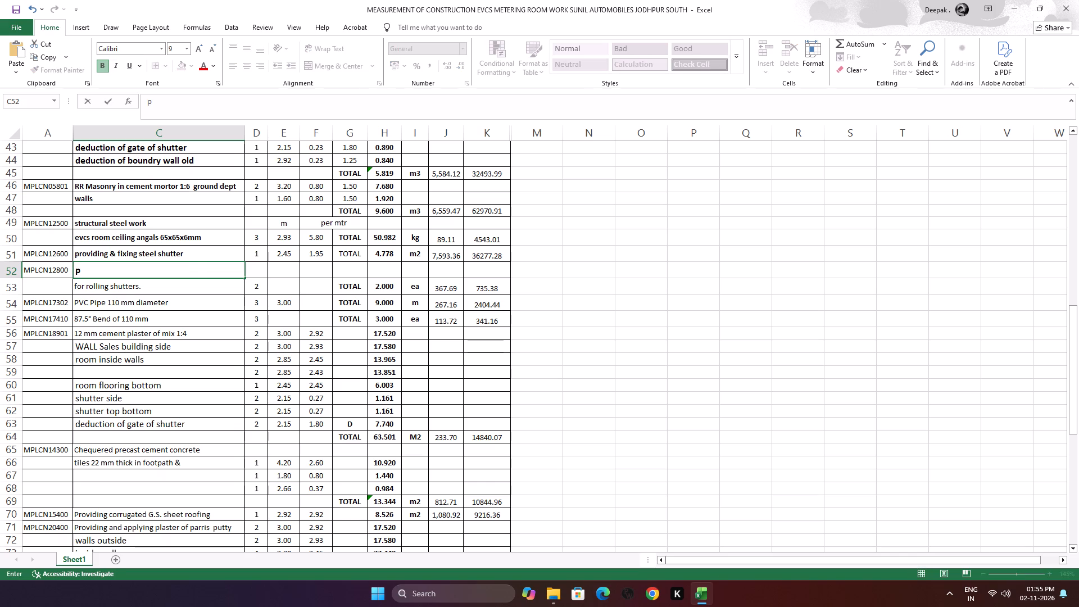
pyautogui.write('rovi')
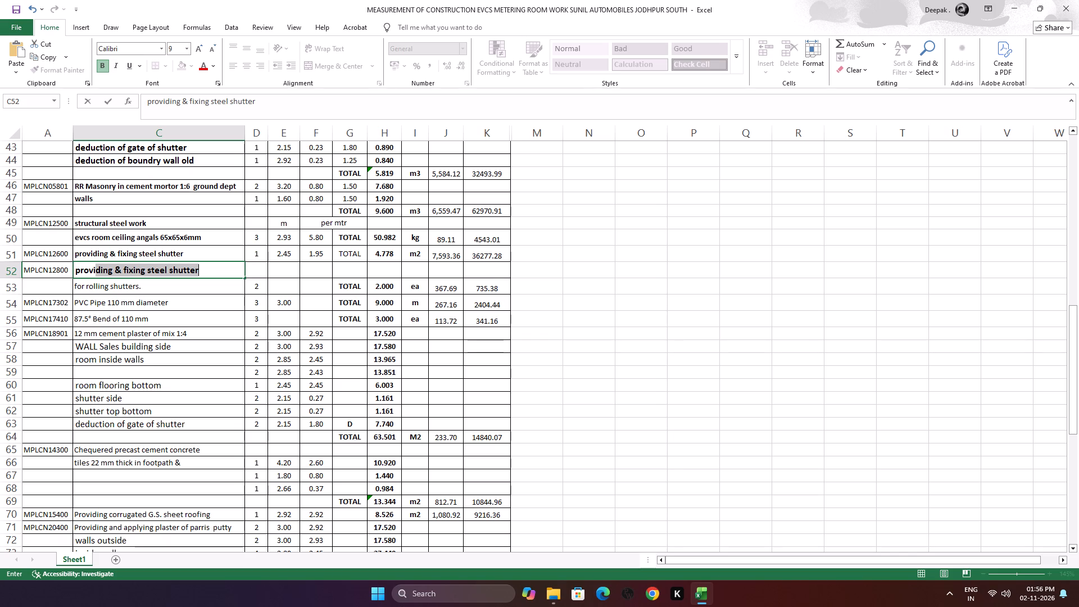
pyautogui.click(205, 267)
pyautogui.press('Left')
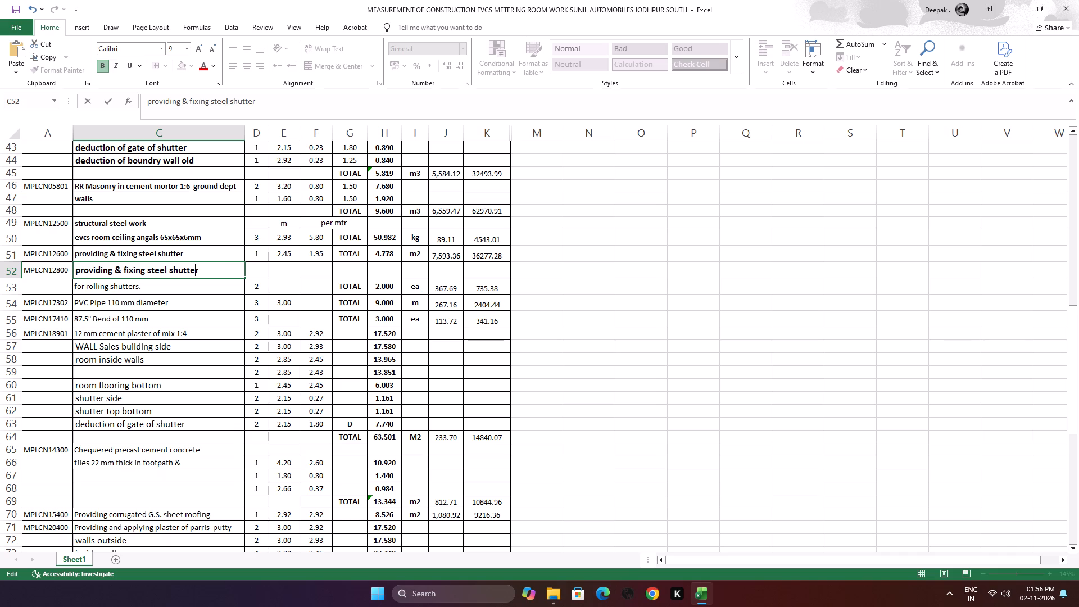
pyautogui.press('Left')
pyautogui.press('Left')
pyautogui.press('Left')
pyautogui.press('Left')
pyautogui.press('Left')
pyautogui.press('Left')
pyautogui.press('Left')
pyautogui.press('BackSpace')
pyautogui.press('BackSpace')
pyautogui.press('BackSpace')
pyautogui.press('BackSpace')
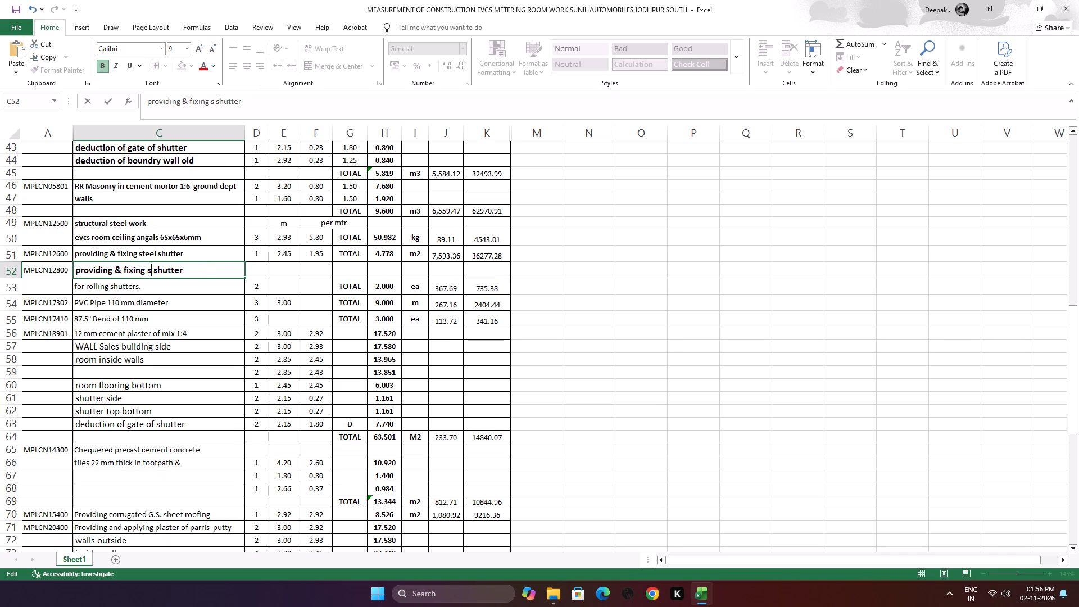
pyautogui.press('BackSpace')
pyautogui.press('b')
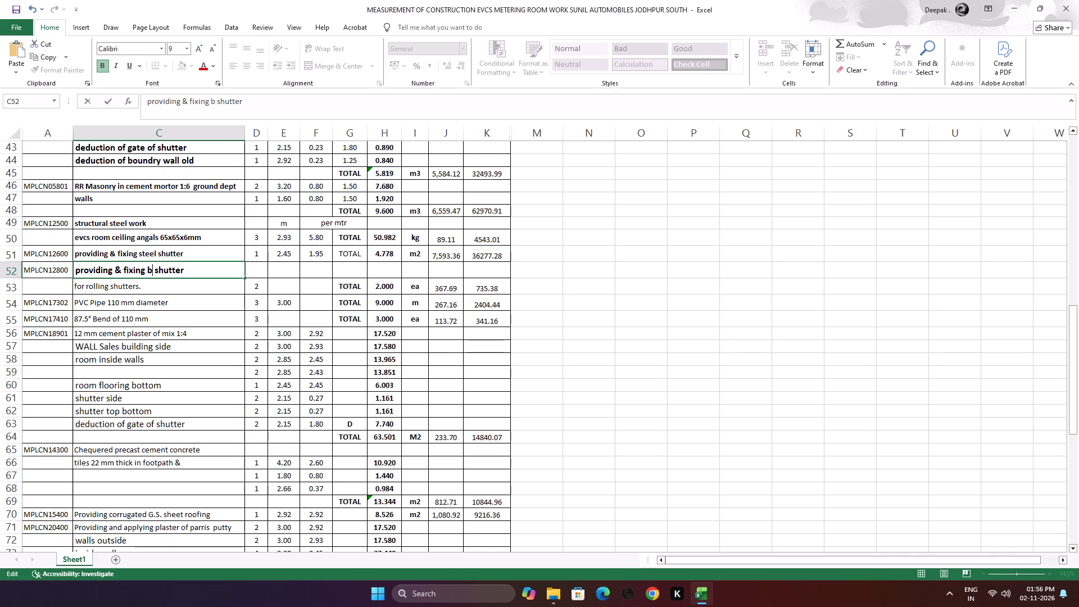
pyautogui.press('a')
pyautogui.write('ll bearing')
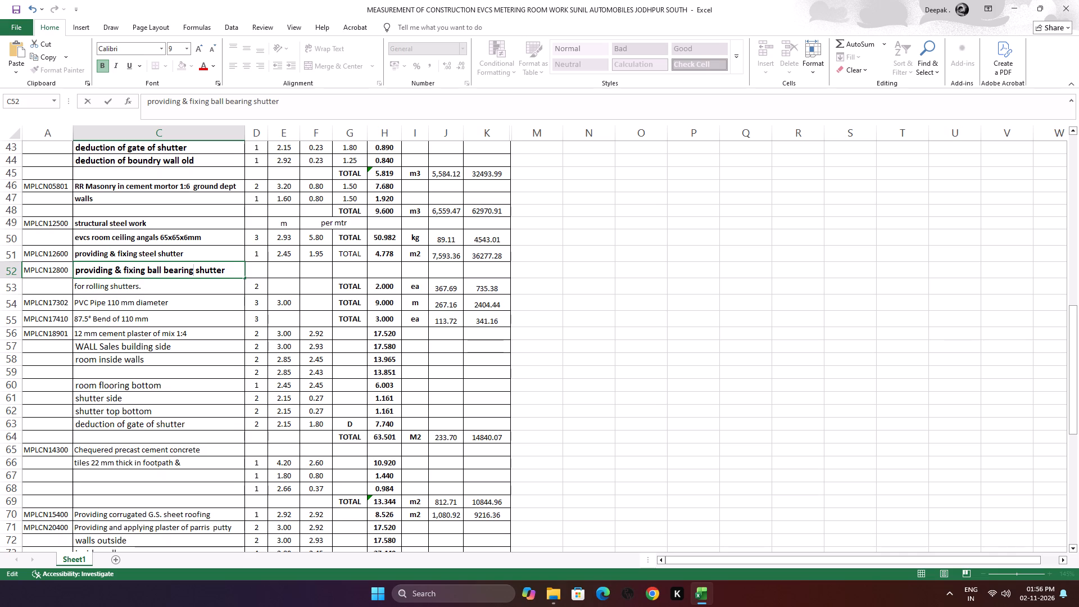
pyautogui.press('f')
pyautogui.press('BackSpace')
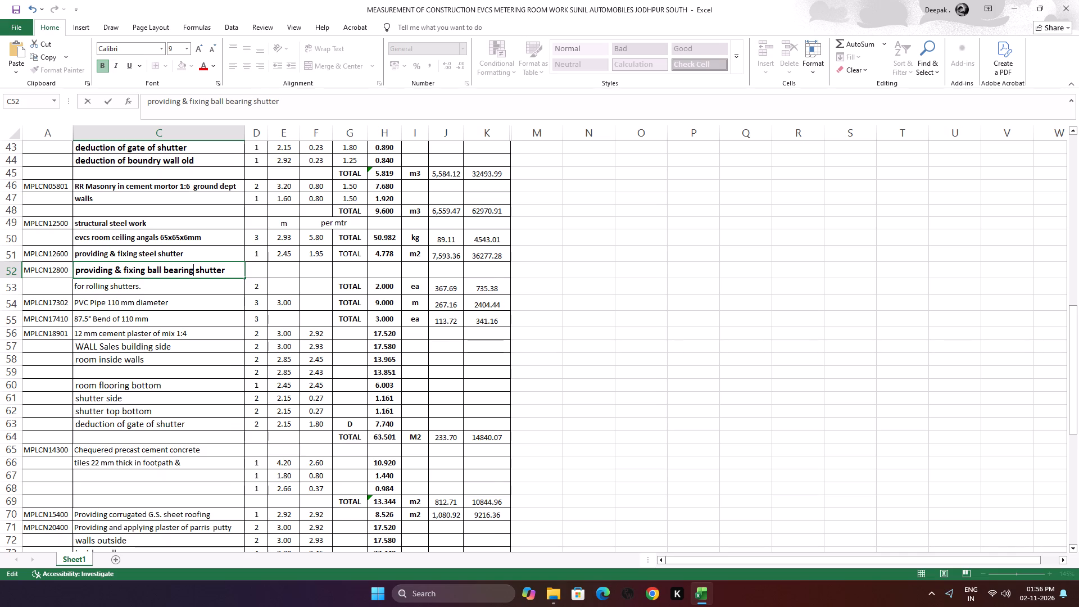
pyautogui.press('space')
pyautogui.write('for')
# Replace the last word "shutter" in cell C52 with "rolling".
pyautogui.press('Right')
pyautogui.press('Right')
pyautogui.press('Right')
pyautogui.press('Right')
pyautogui.press('Right')
pyautogui.press('Right')
pyautogui.press('Right')
pyautogui.press('Right')
pyautogui.press('BackSpace')
pyautogui.press('BackSpace')
pyautogui.press('BackSpace')
pyautogui.press('BackSpace')
pyautogui.press('BackSpace')
pyautogui.press('BackSpace')
pyautogui.press('BackSpace')
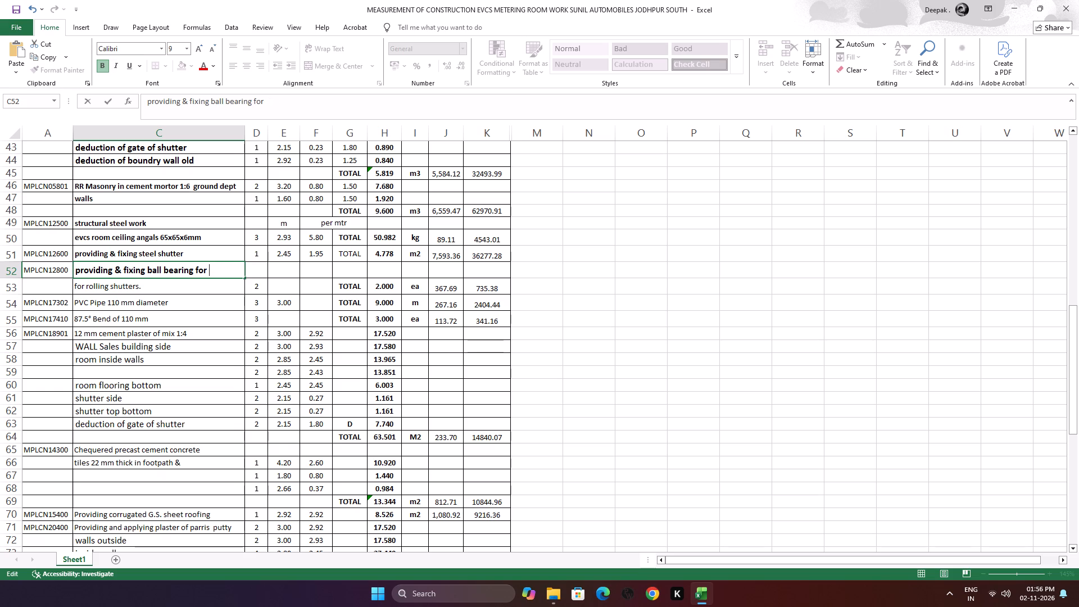
pyautogui.write('ro')
pyautogui.write('lling')
# Fill the ball bearing row 52 with number 2 in D52, TOTAL in G52, quantity 2 in H52 and unit ea in I52.
pyautogui.click(257, 272)
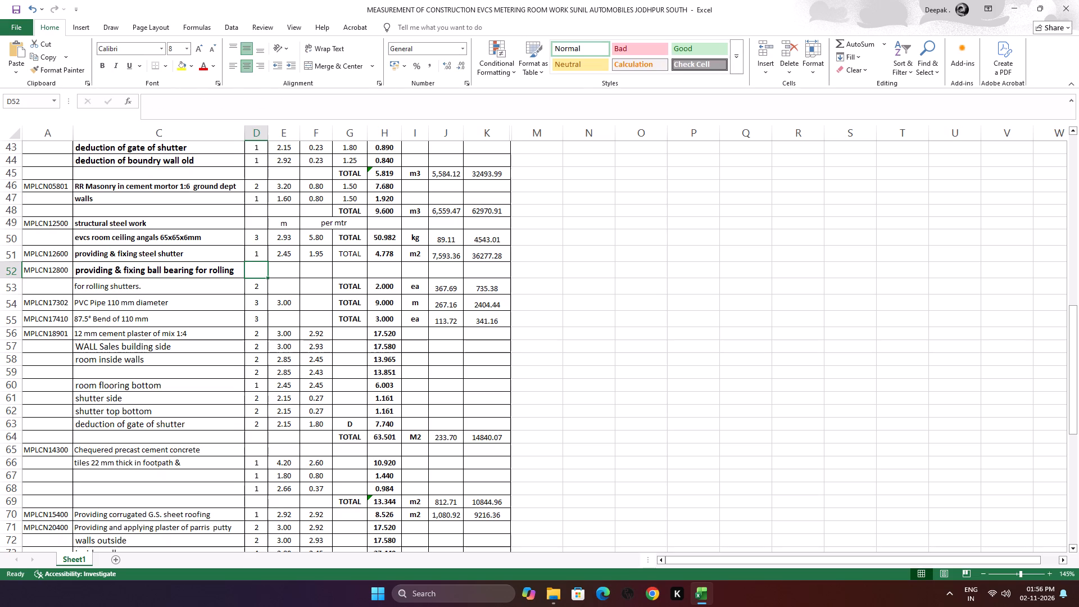
pyautogui.press('2')
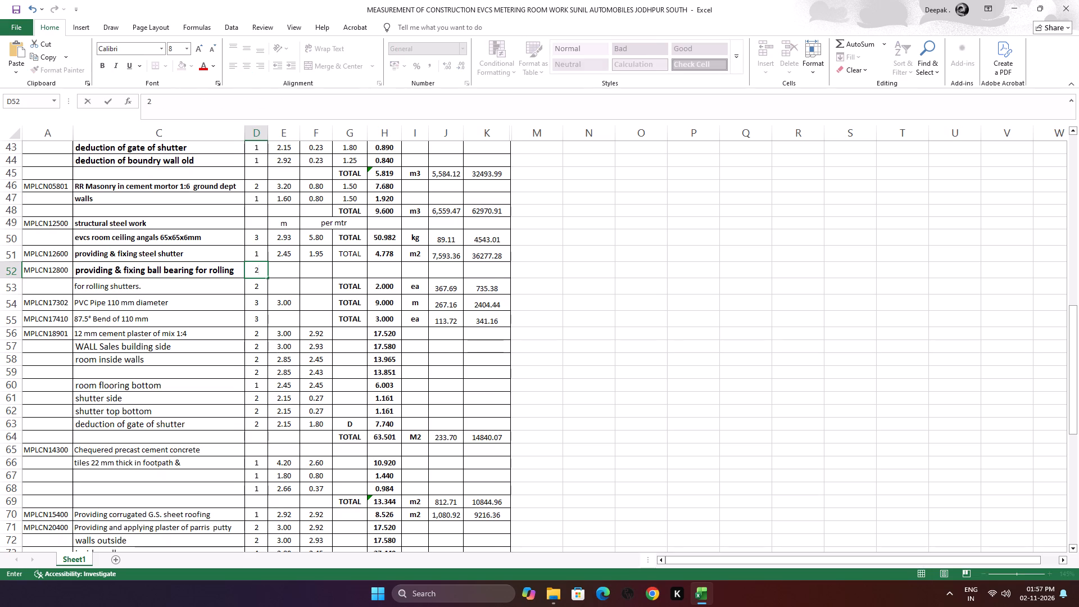
pyautogui.press('Right')
pyautogui.press('Right')
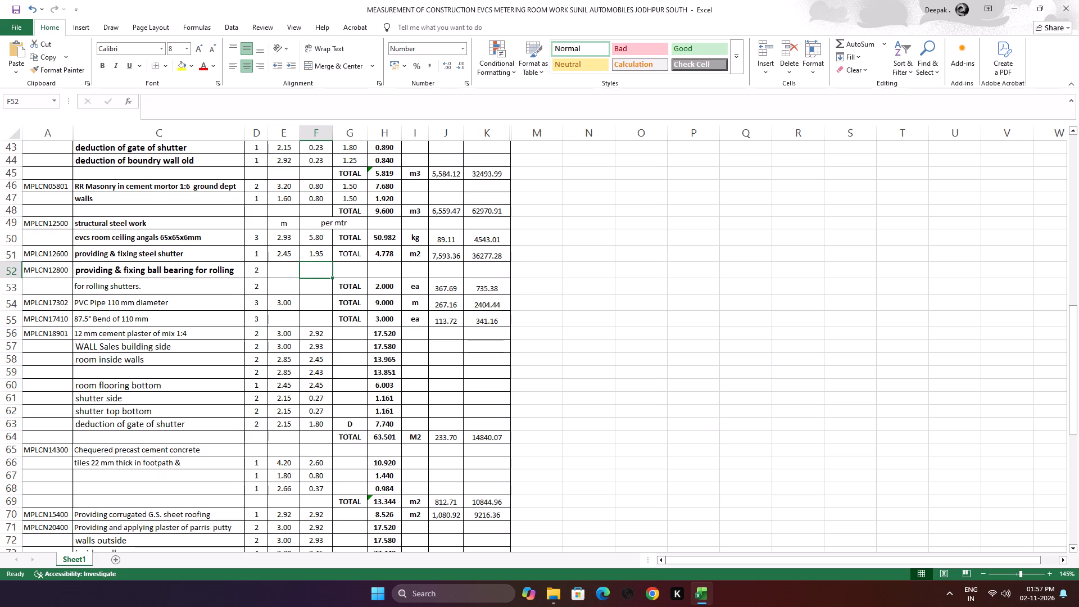
pyautogui.press('Right')
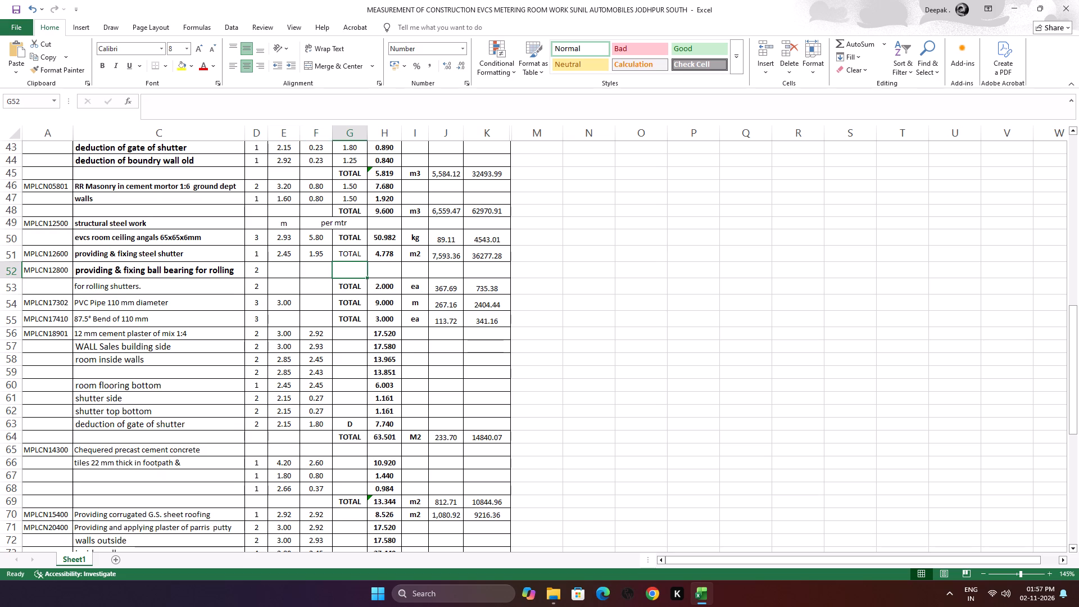
pyautogui.press('t')
pyautogui.press('Right')
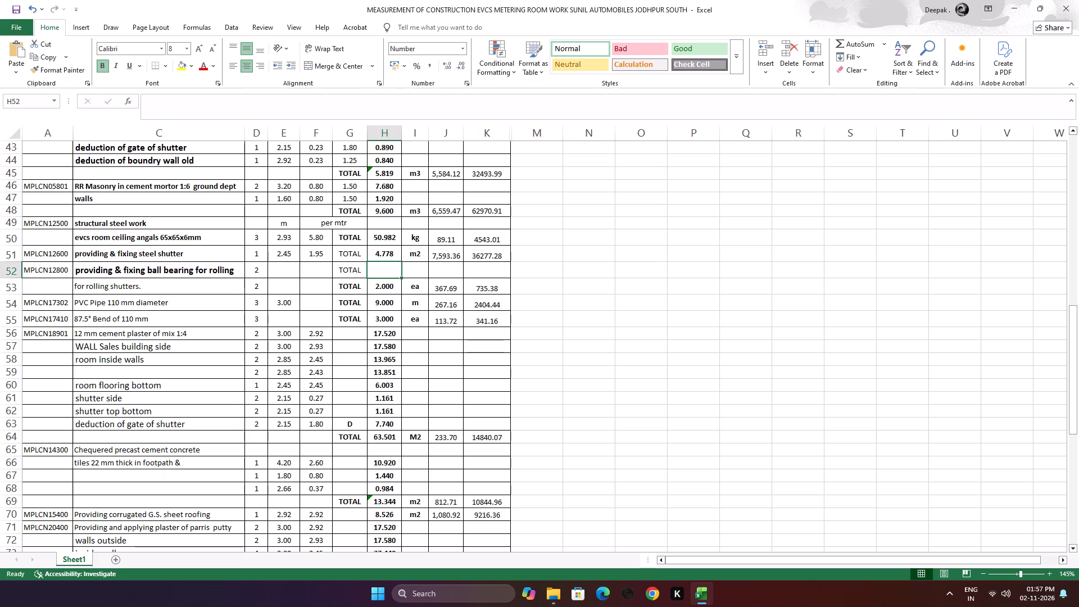
pyautogui.press('2')
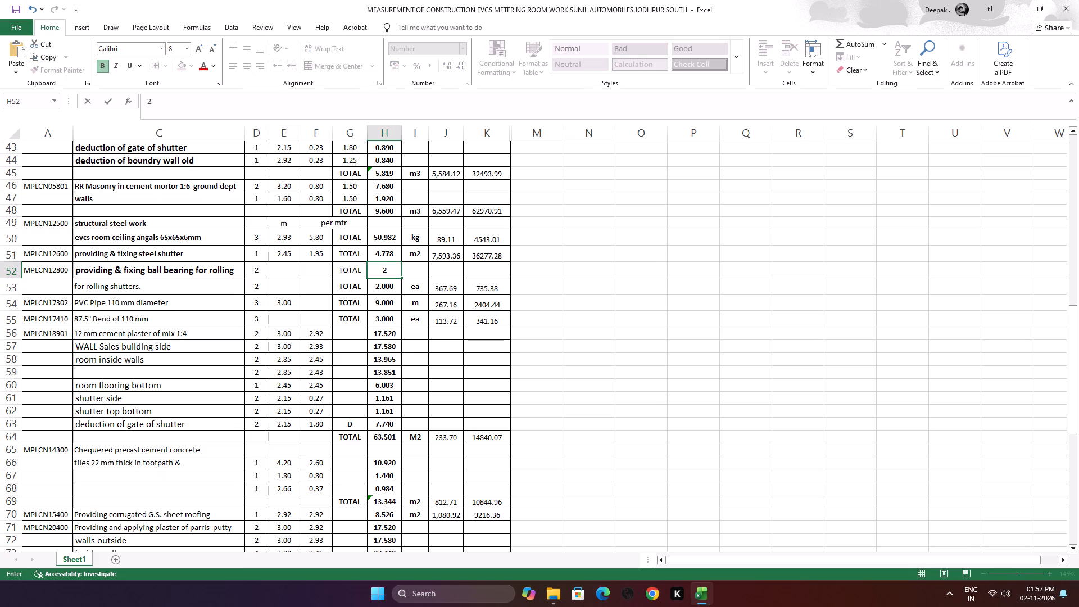
pyautogui.press('Right')
pyautogui.press('e')
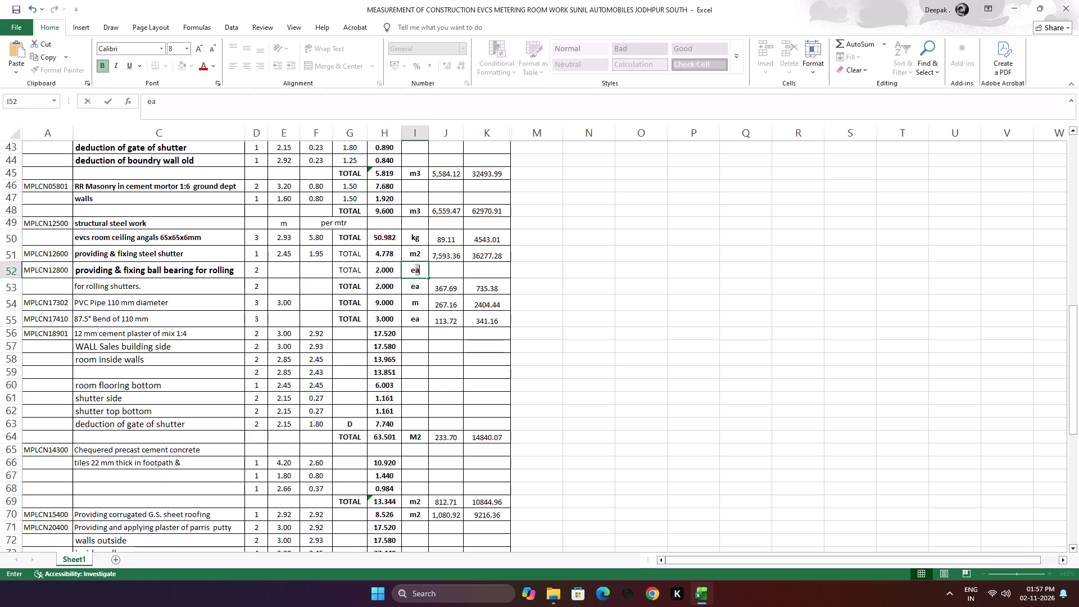
# Enter the rate 367.69 in cell J52 of the ball bearing row.
pyautogui.press('Right')
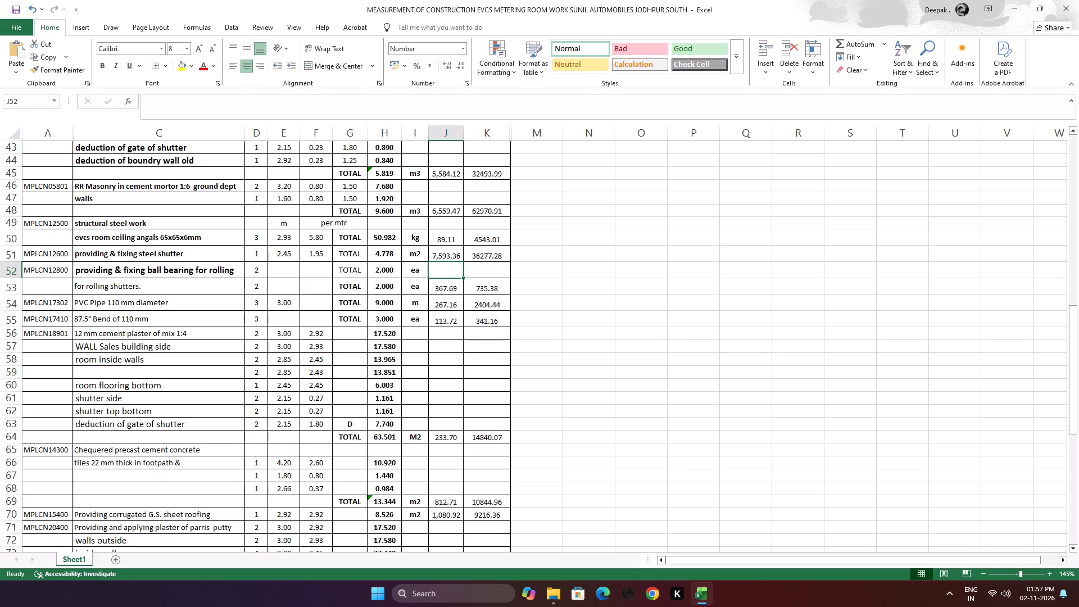
pyautogui.press('3')
pyautogui.write('67')
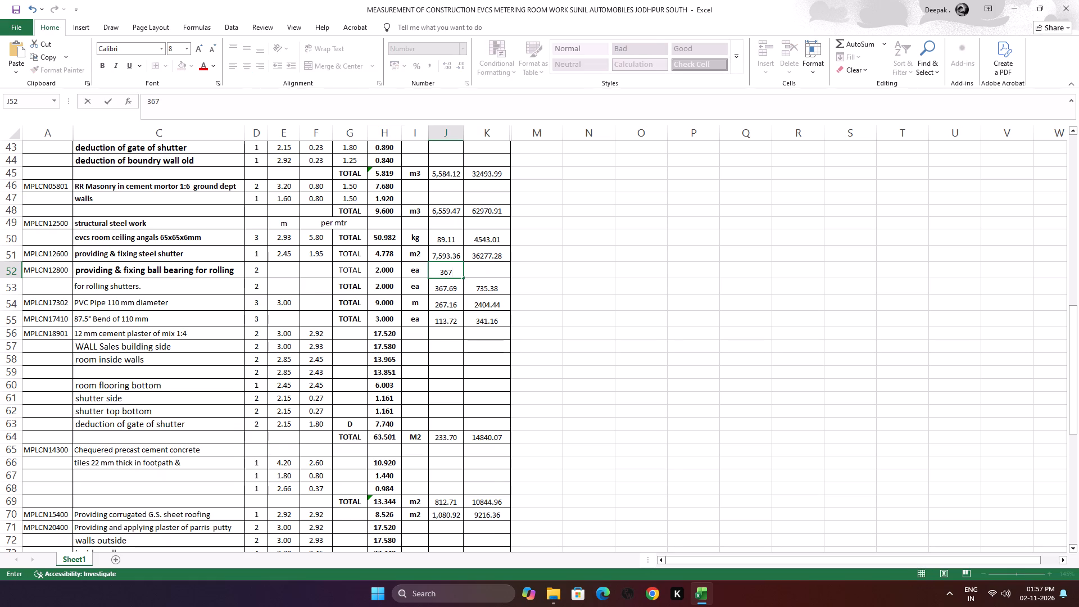
pyautogui.press('.')
pyautogui.write('69')
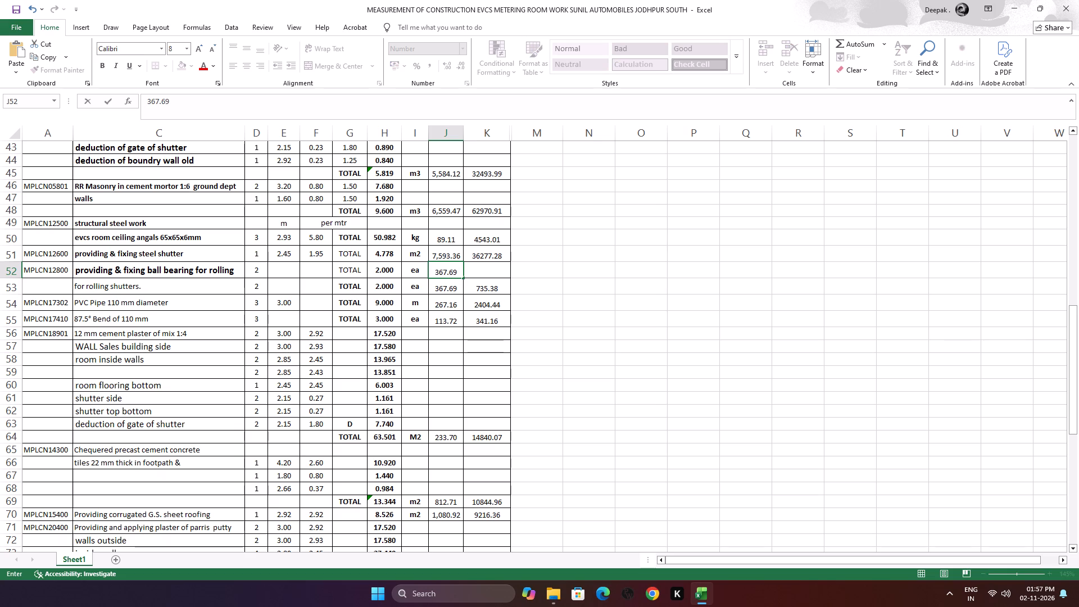
# Calculate the ball bearing amount in cell K52 with the formula =J52*H52.
pyautogui.press('Right')
pyautogui.press('=')
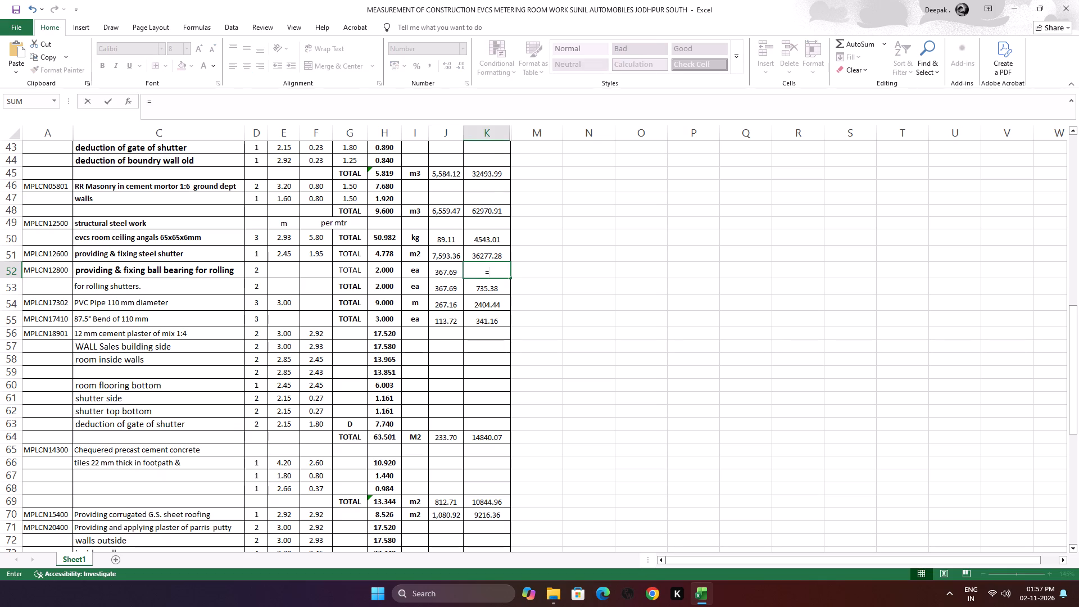
pyautogui.click(448, 270)
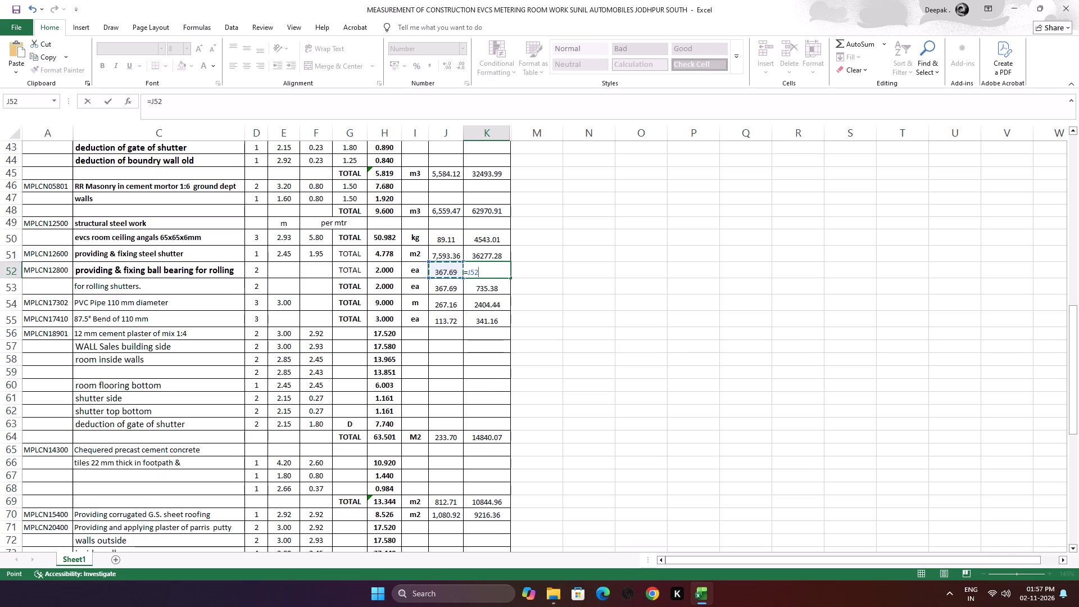
pyautogui.hotkey('shift', '*')
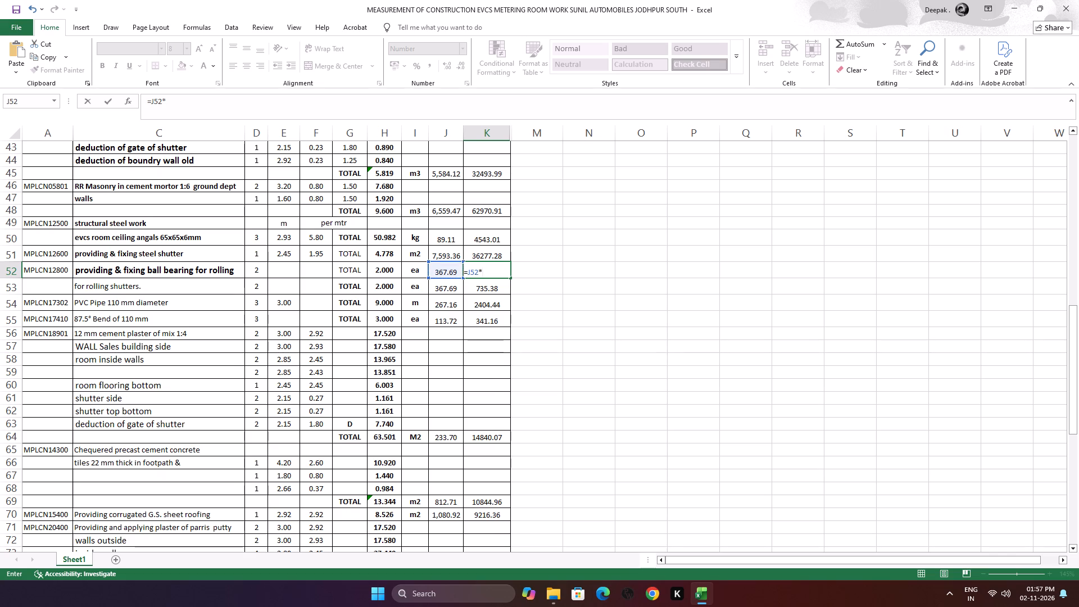
pyautogui.click(392, 268)
pyautogui.press('Return')
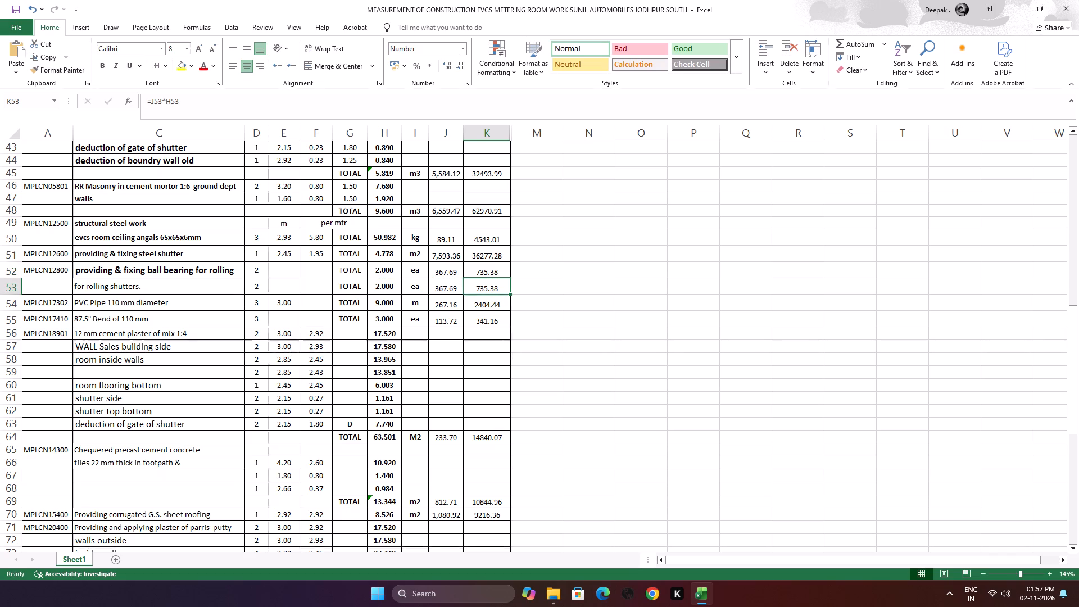
# Delete the redundant row 53 containing the leftover "for rolling shutters." text.
pyautogui.click(14, 285)
pyautogui.rightClick(13, 286)
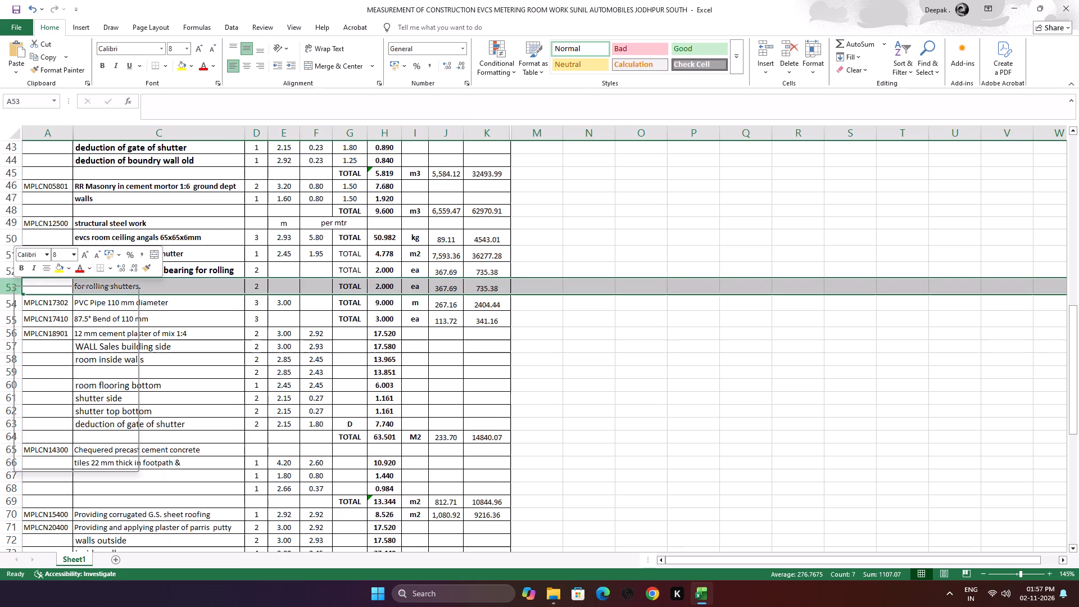
pyautogui.click(85, 394)
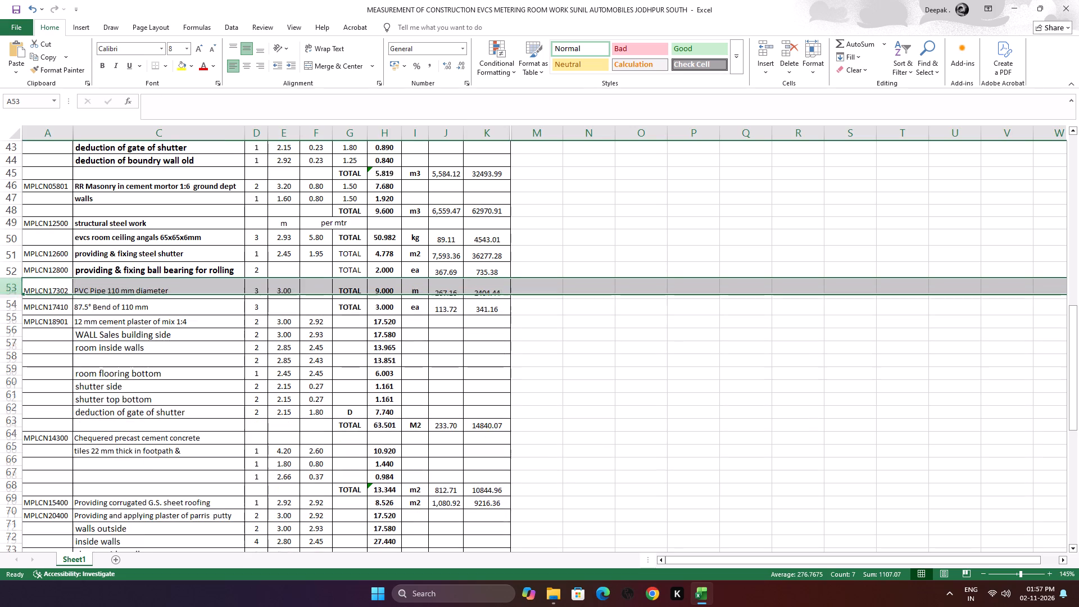
pyautogui.click(121, 357)
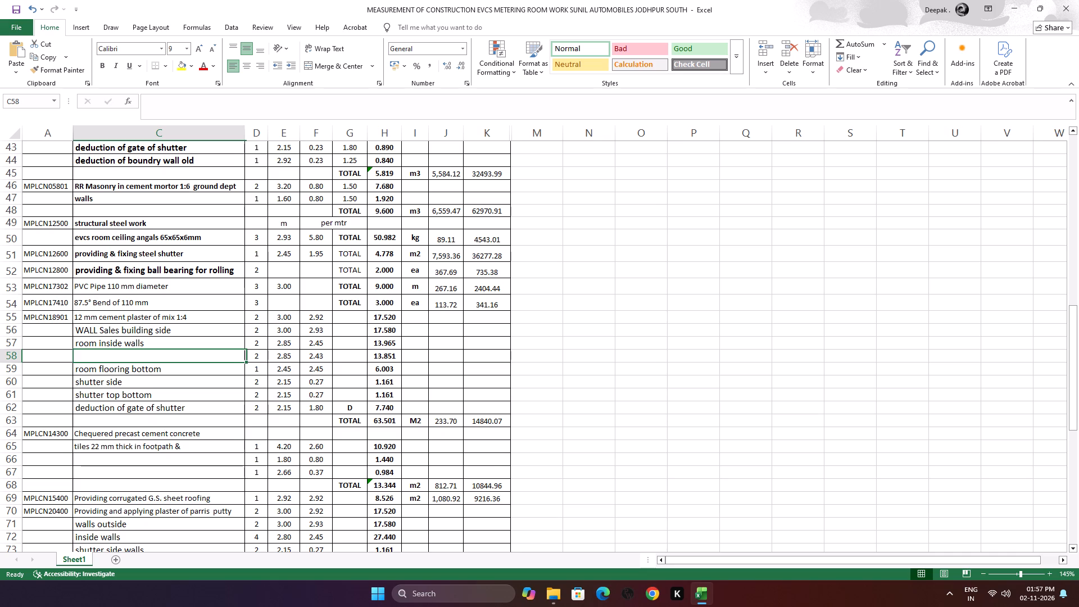
# Reduce the font size of the ball bearing description in cell C52 to 8.
pyautogui.click(190, 273)
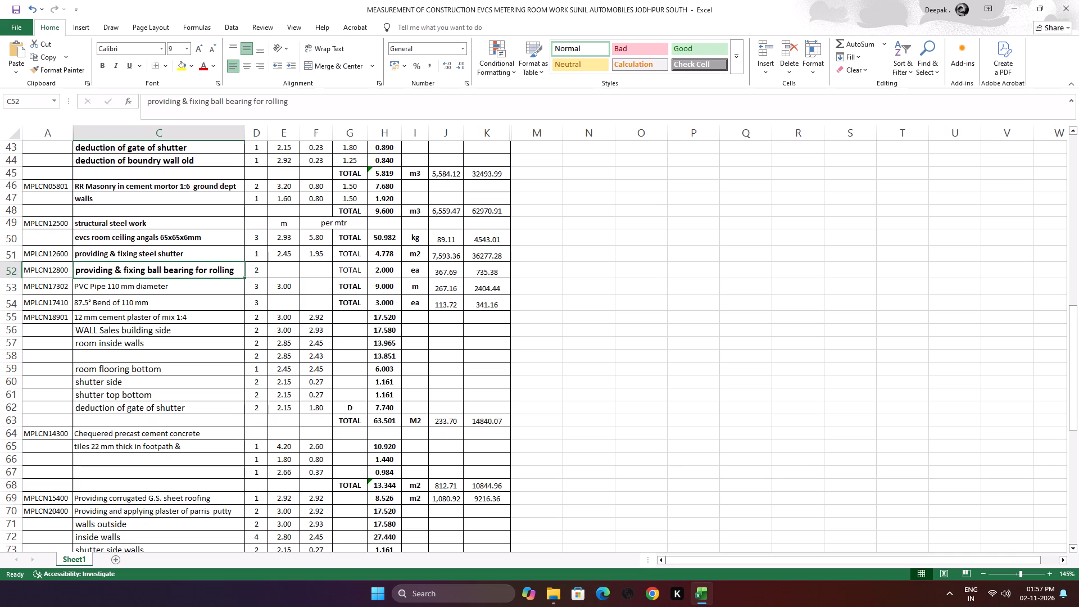
pyautogui.click(212, 52)
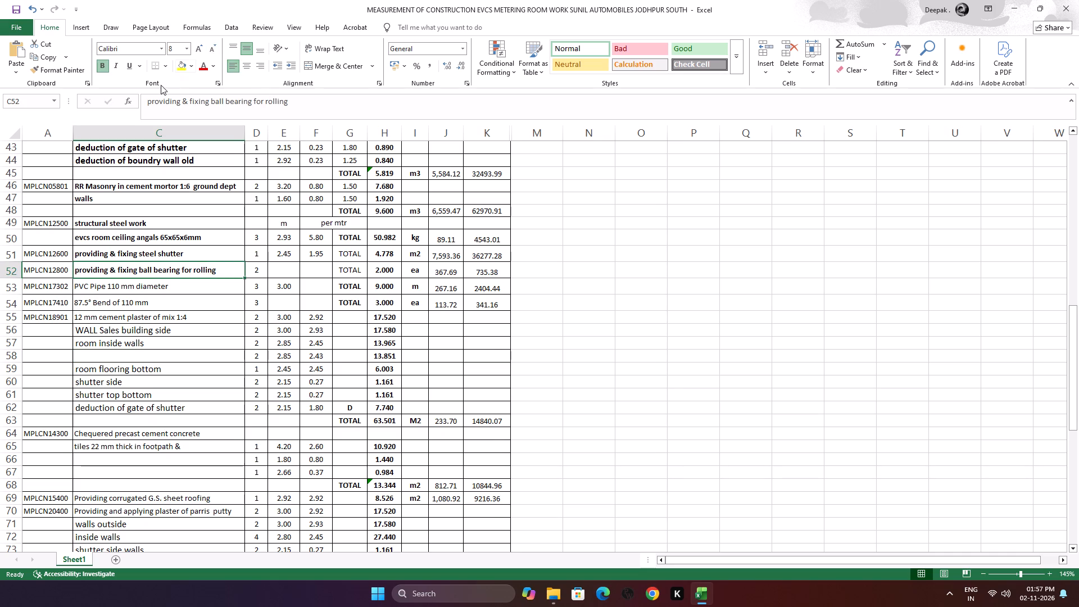
# Retype the PVC pipe description in cell C53 as "pvc pipe 110mm diameter".
pyautogui.click(151, 286)
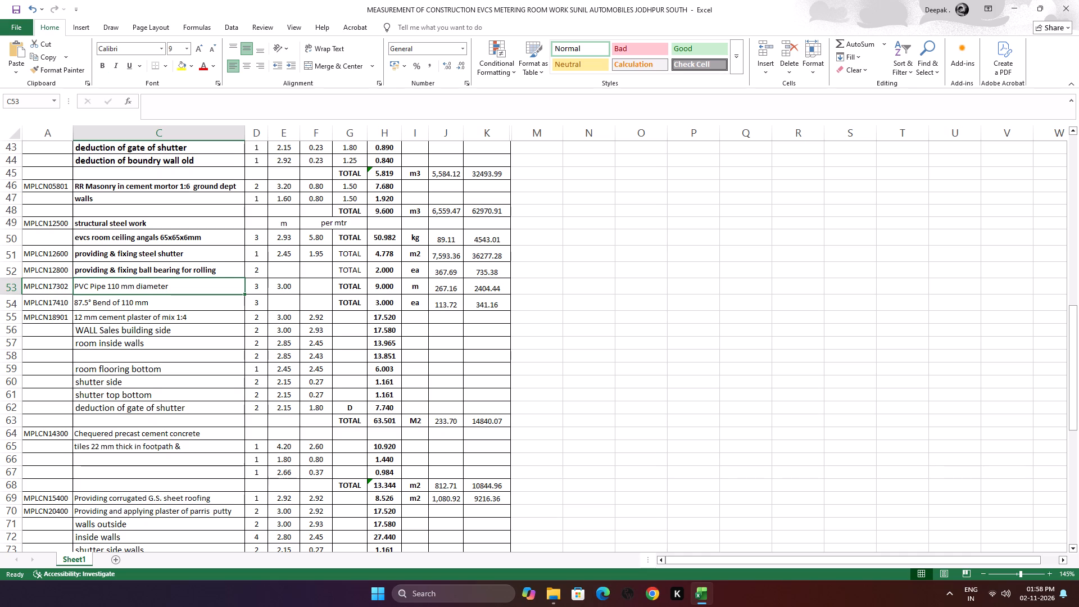
pyautogui.press('p')
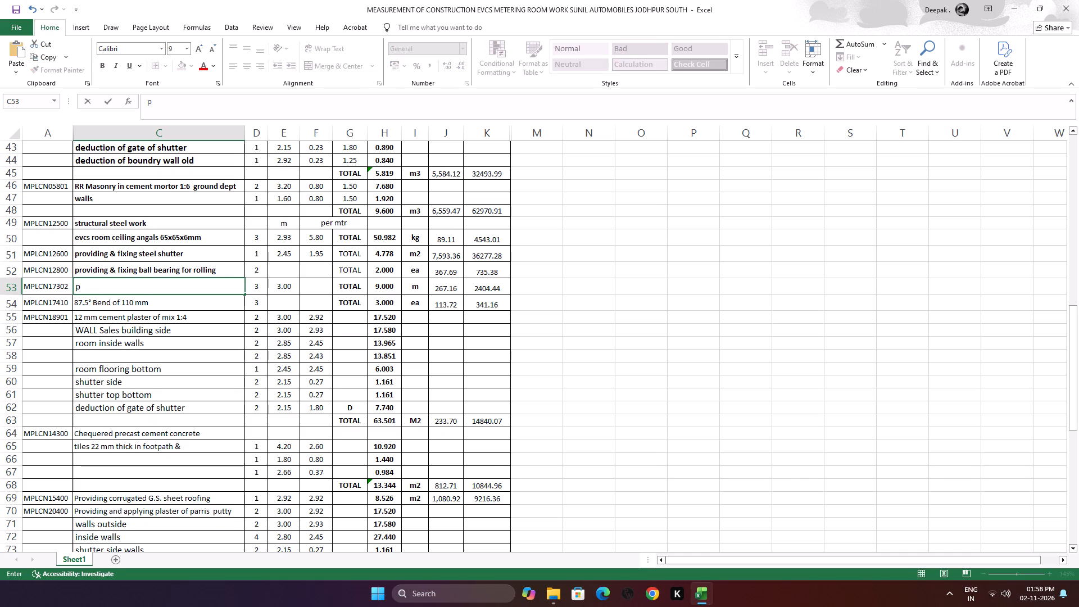
pyautogui.write('vc pipe')
pyautogui.press('space')
pyautogui.write('110mm')
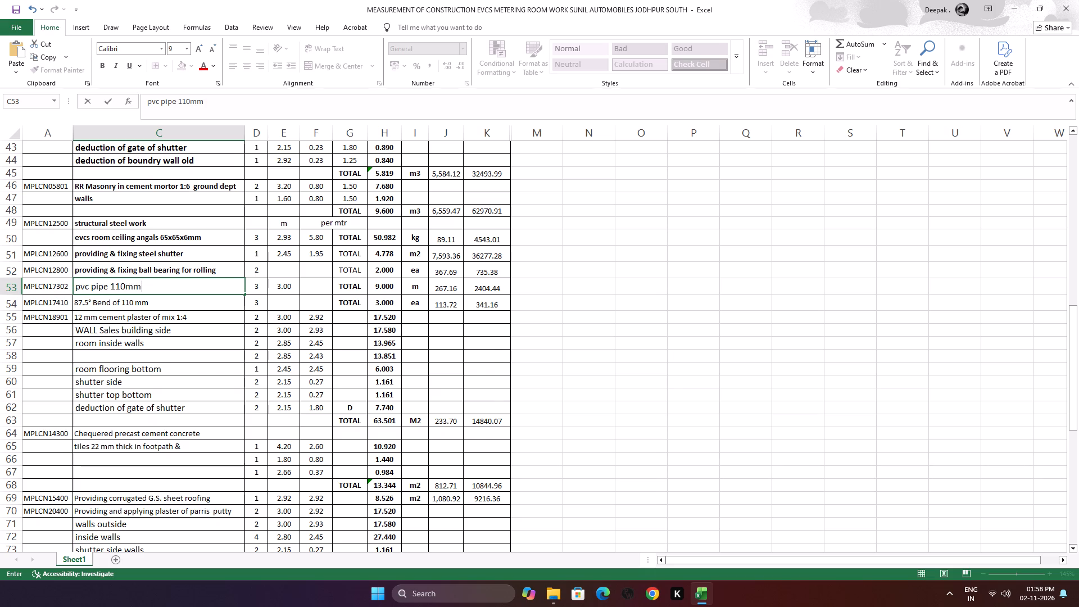
pyautogui.press('space')
pyautogui.write('dia')
pyautogui.write('meter')
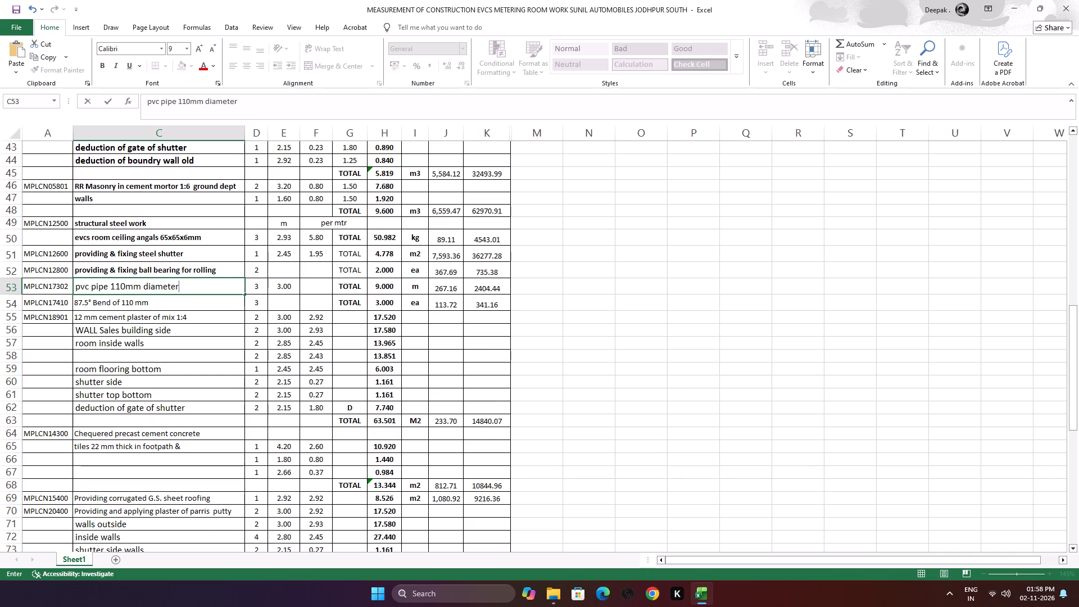
pyautogui.scroll(-2, 157, 330)
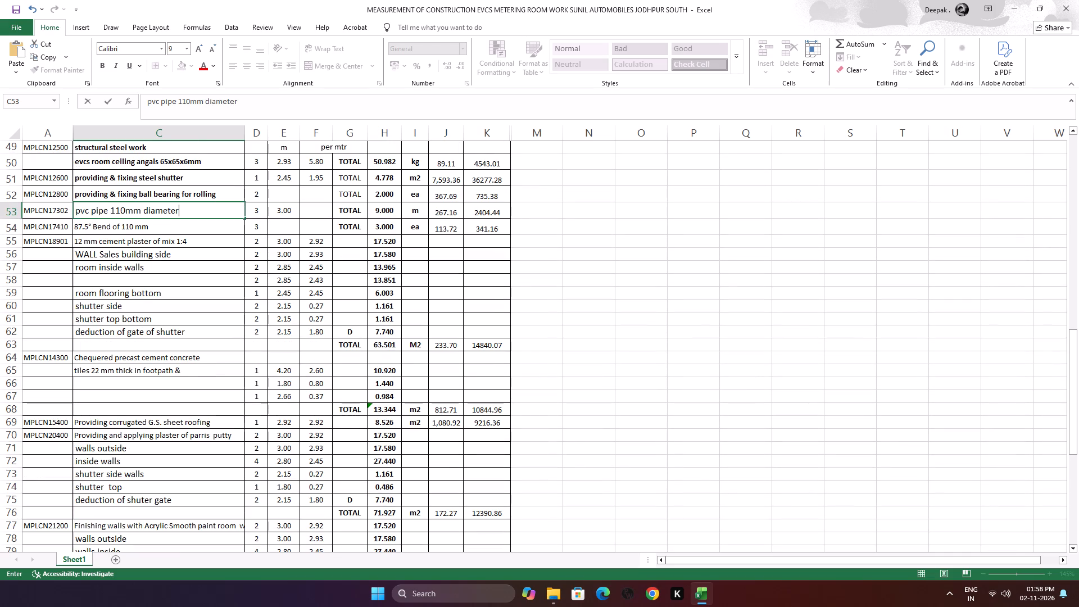
pyautogui.click(185, 298)
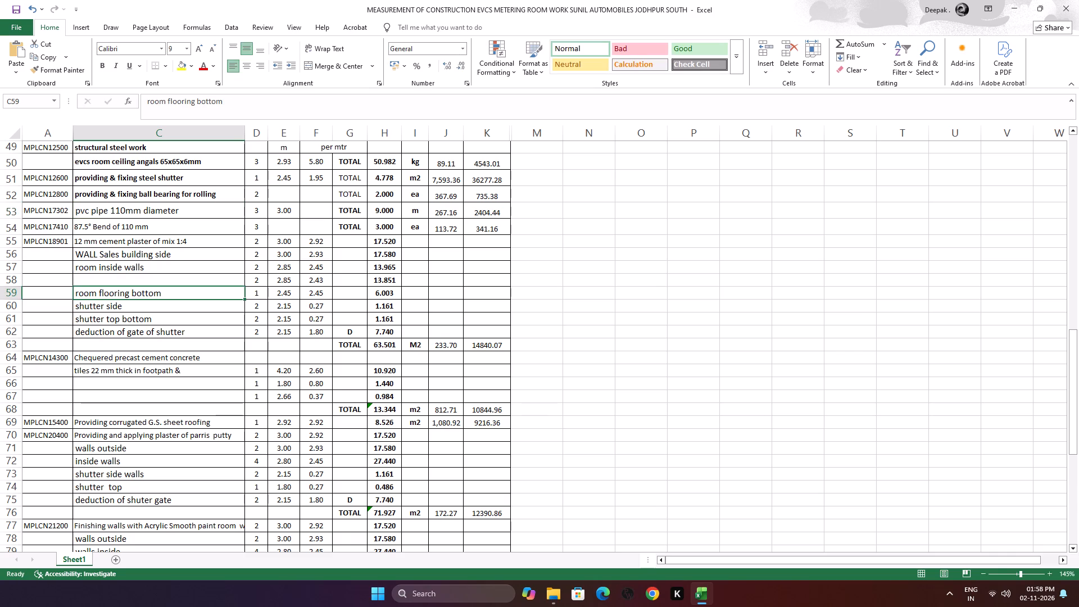
# Make the pipe description in cell C53 bold and reduce its font size to 8.
pyautogui.click(198, 212)
pyautogui.click(105, 66)
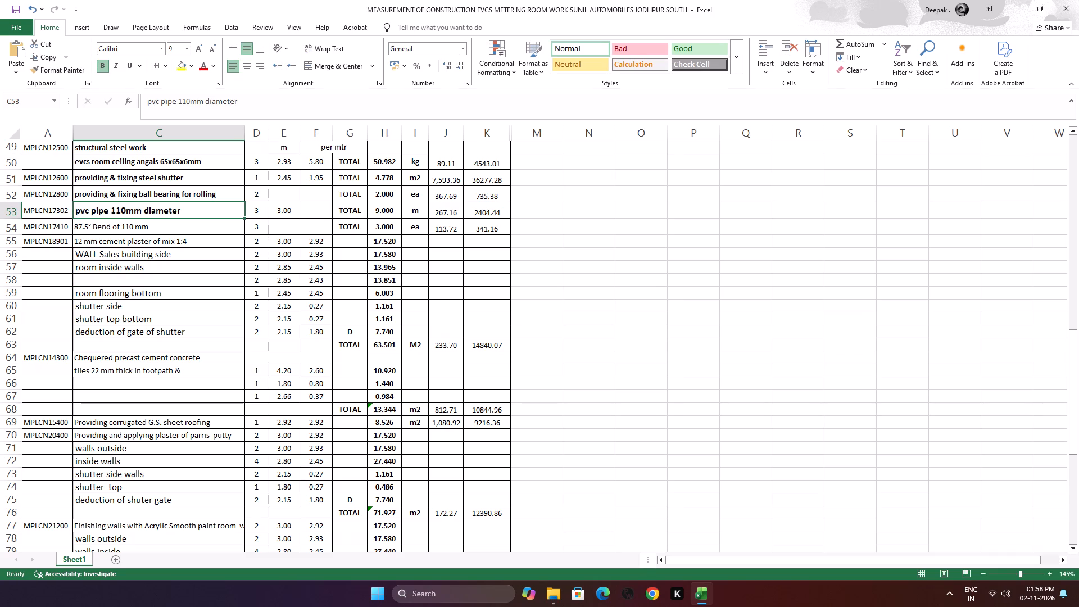
pyautogui.click(211, 51)
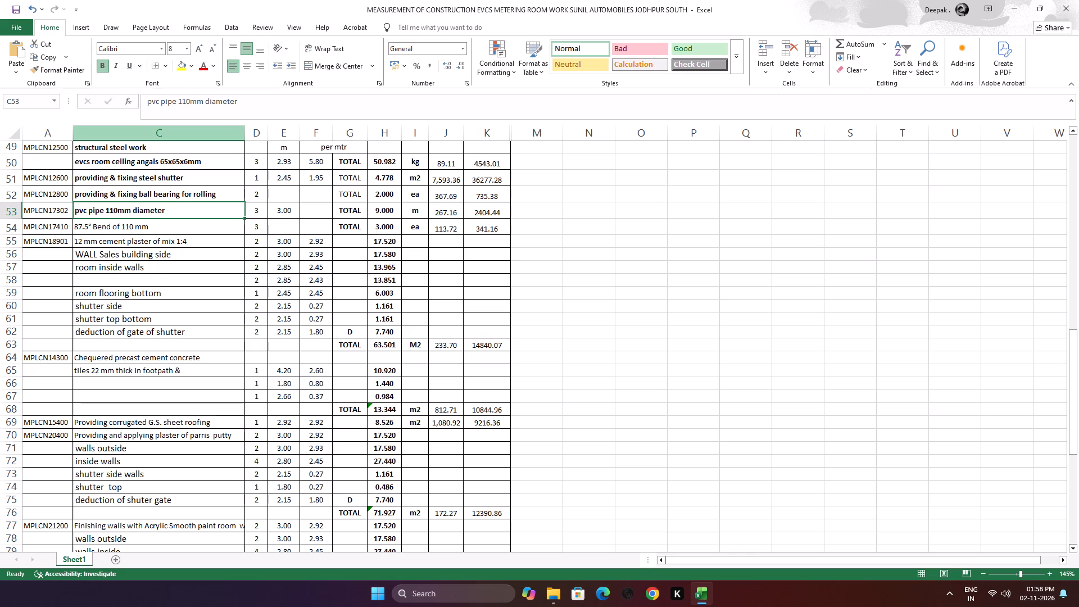
# Select cell C54 with the 87.5° bend description.
pyautogui.click(167, 225)
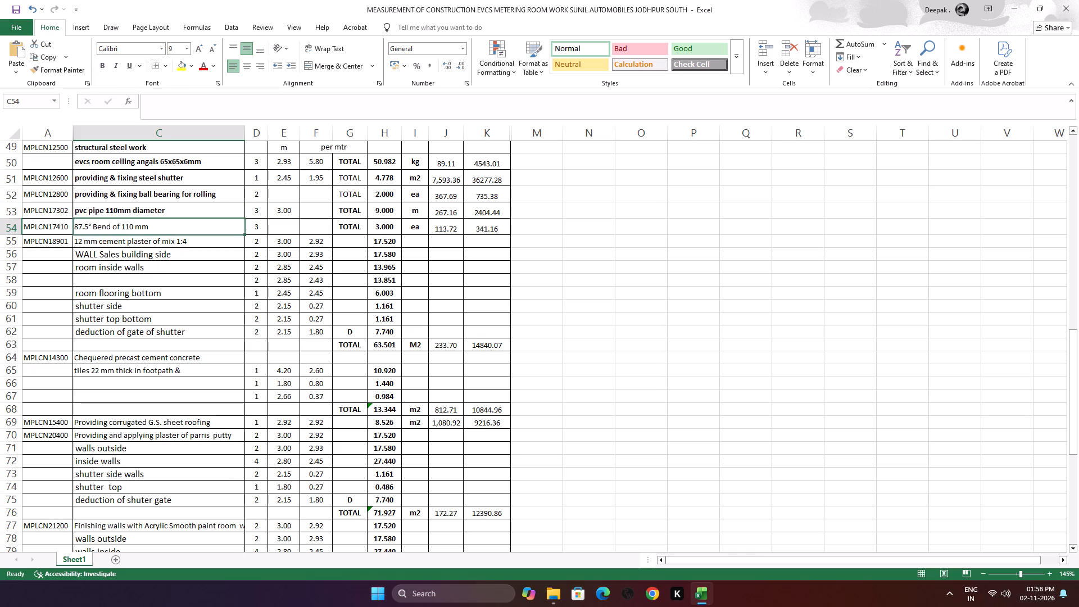
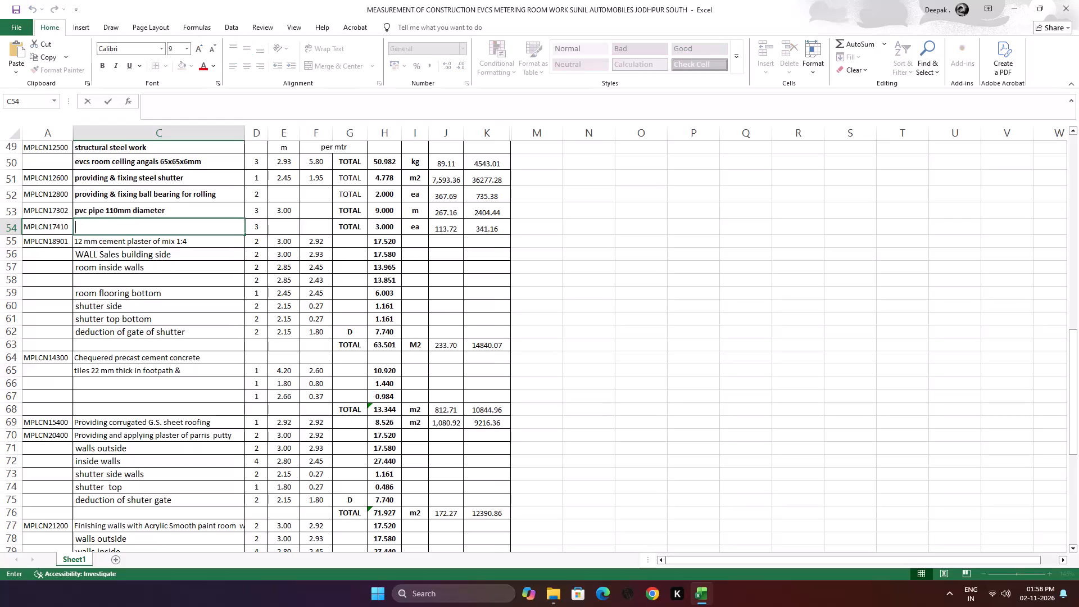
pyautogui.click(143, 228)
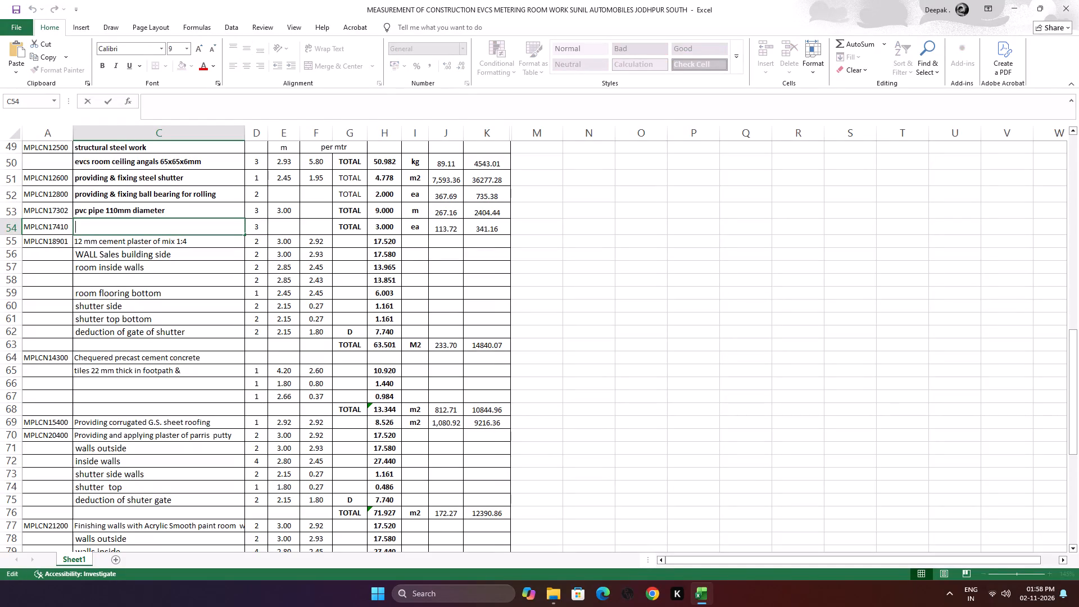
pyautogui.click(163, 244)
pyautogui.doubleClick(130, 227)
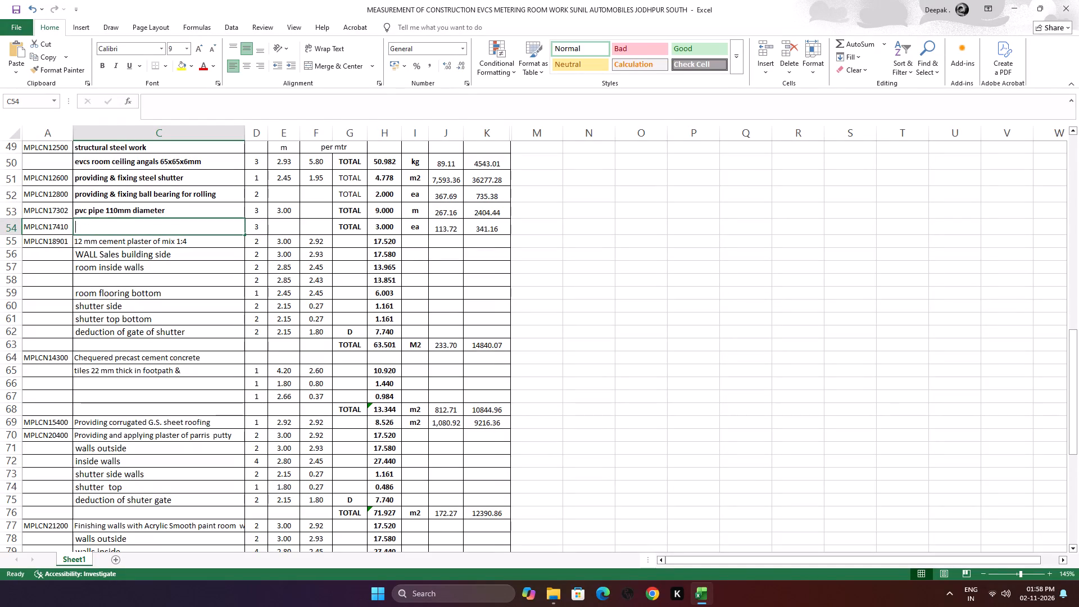
# Enter "87.5 bend of 110mm" as the description in cell C55, replacing the cement plaster text.
pyautogui.click(147, 246)
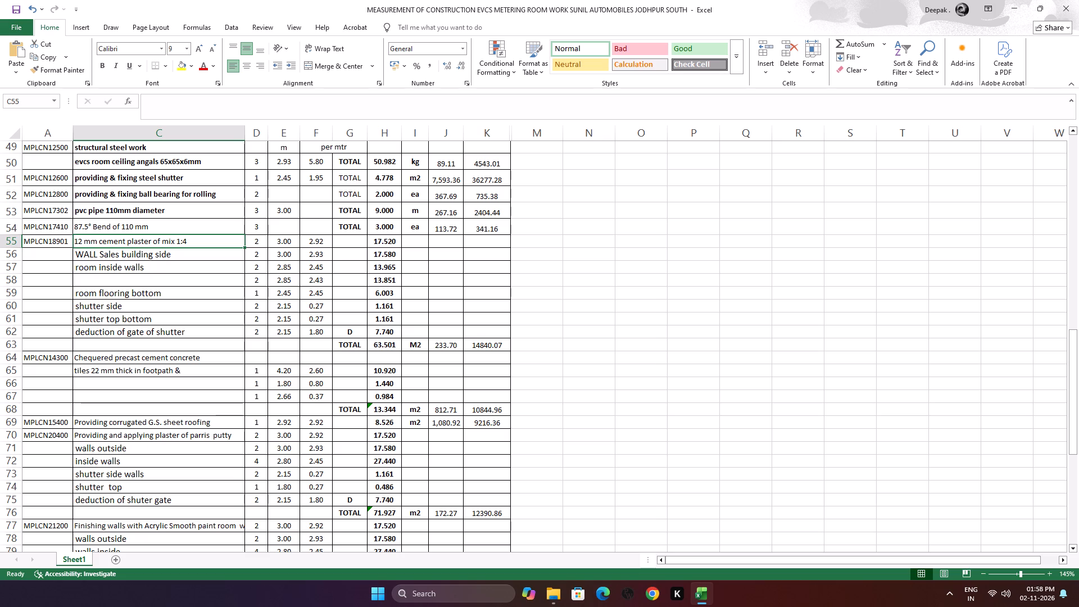
pyautogui.write('87')
pyautogui.press('.')
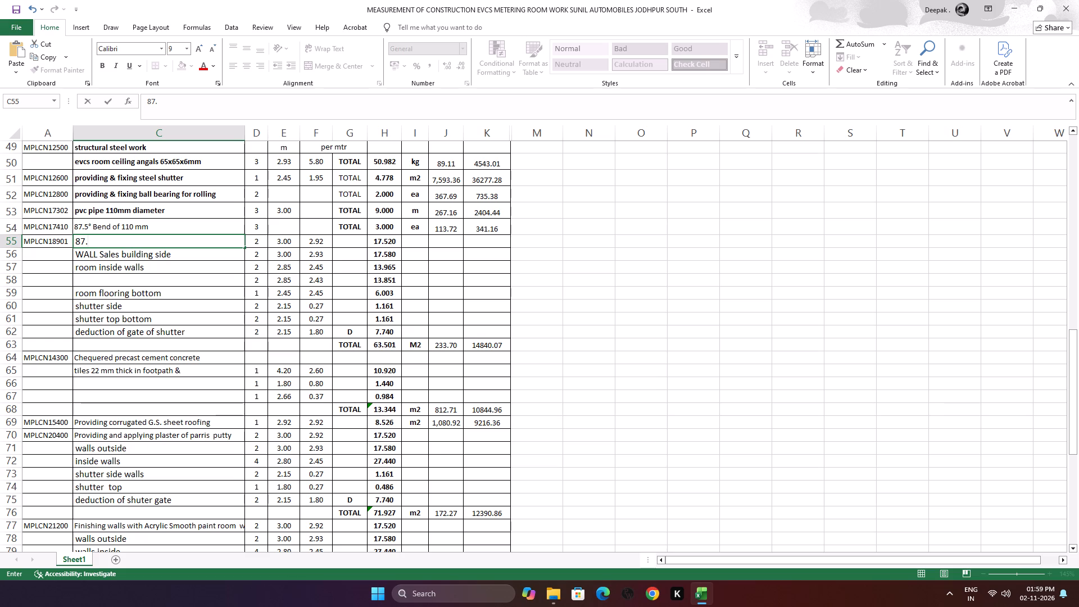
pyautogui.press('5')
pyautogui.press('.')
pyautogui.press('BackSpace')
pyautogui.press('space')
pyautogui.press('b')
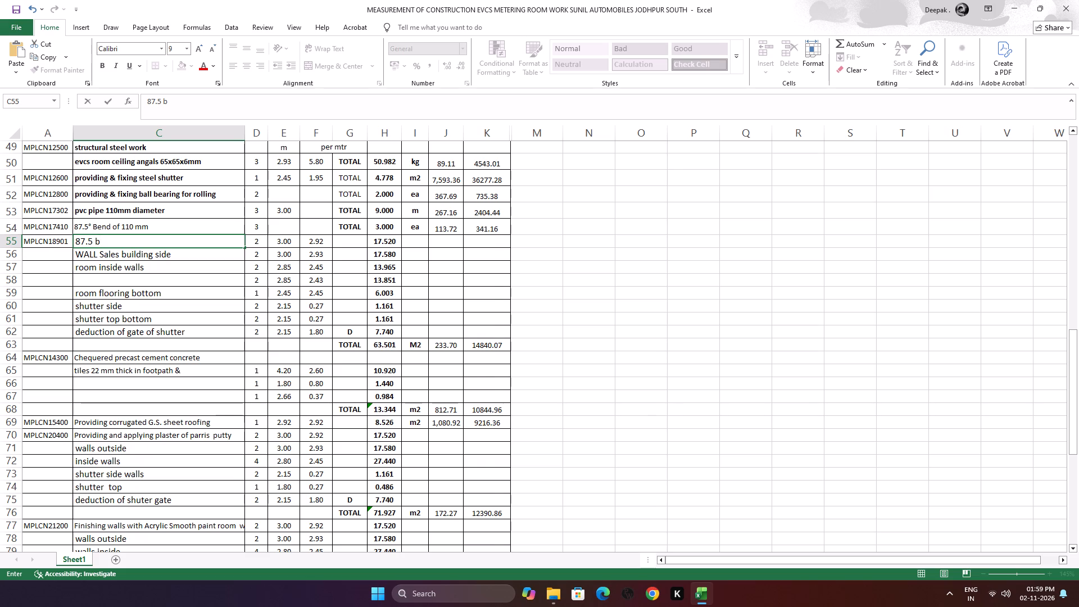
pyautogui.write('end')
pyautogui.press('space')
pyautogui.write('of')
pyautogui.press('space')
pyautogui.write('110')
pyautogui.write('mm')
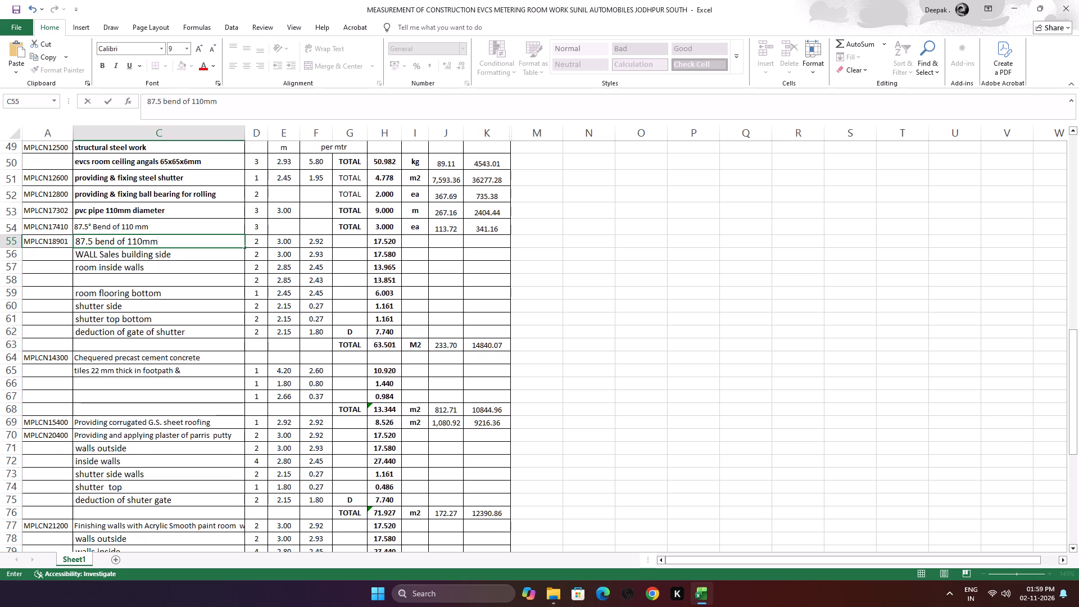
pyautogui.click(152, 287)
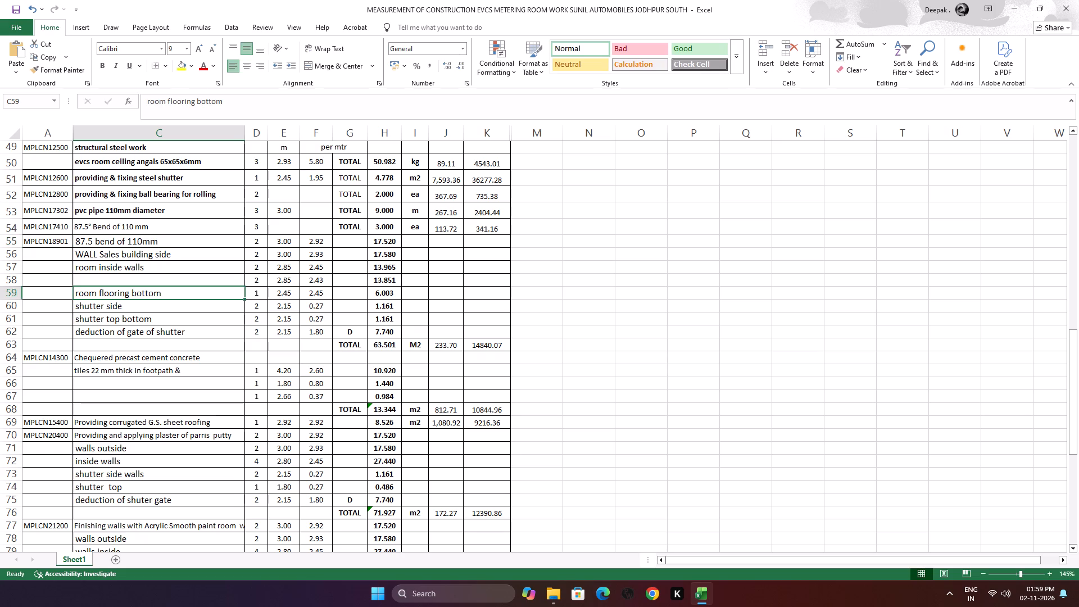
# Make the "87.5 bend of 110mm" description in cell C55 bold.
pyautogui.click(168, 242)
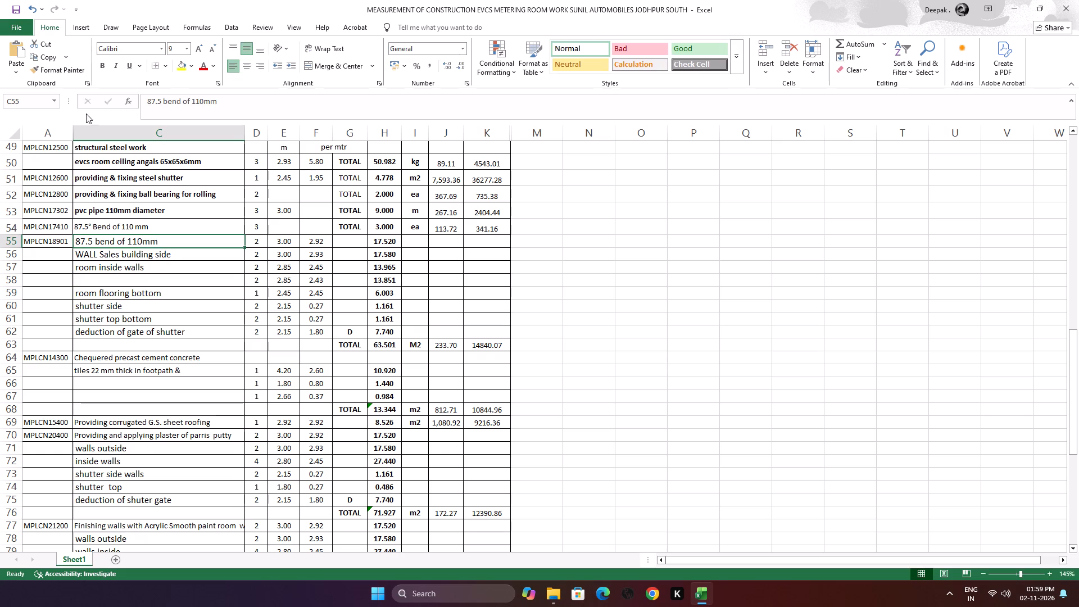
pyautogui.click(105, 69)
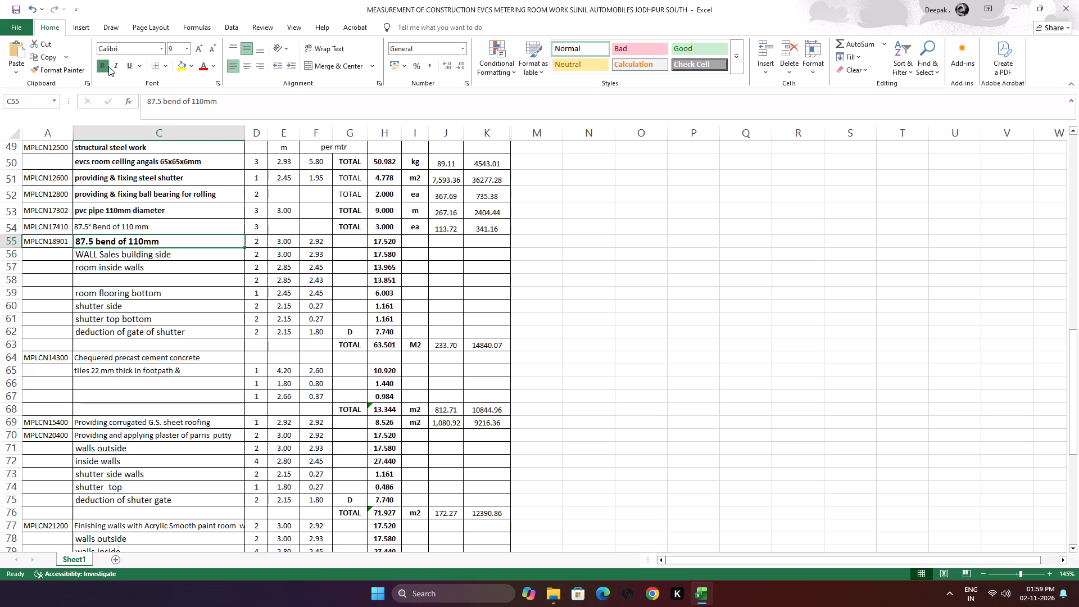
# Select cell C54 with the 87.5° bend description.
pyautogui.click(150, 226)
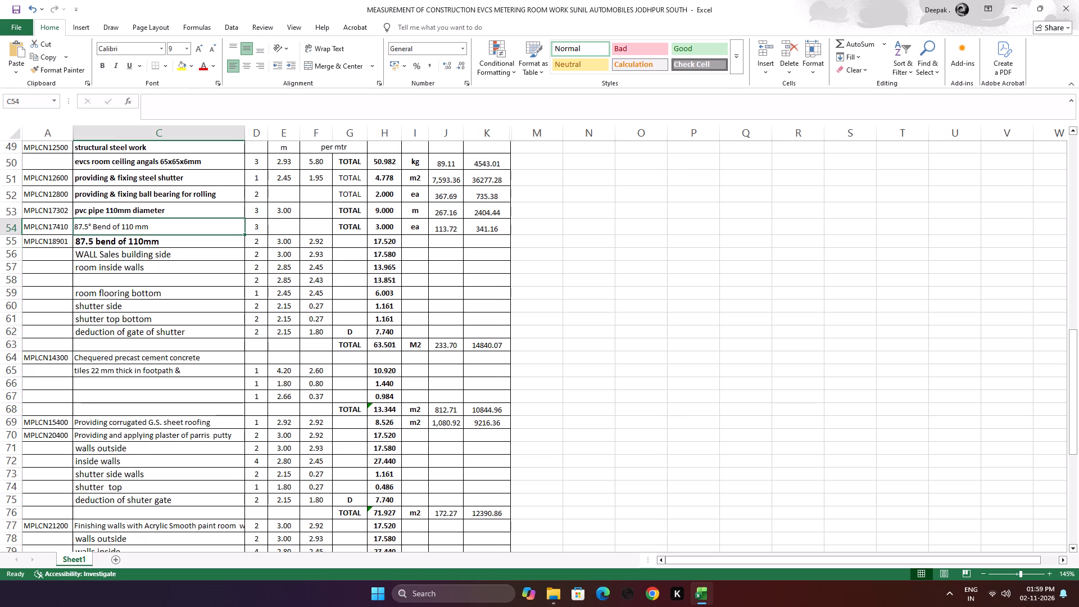
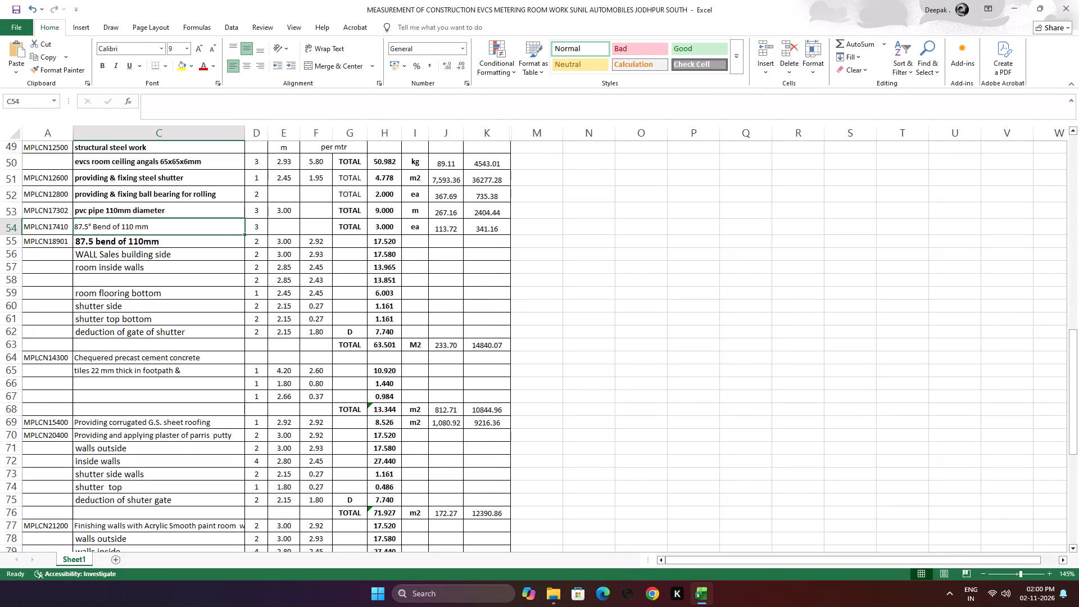
# Enter "87.5 bend of 110mm" as the description in cell C54 for item MPLCN17410.
pyautogui.click(162, 226)
pyautogui.write('87')
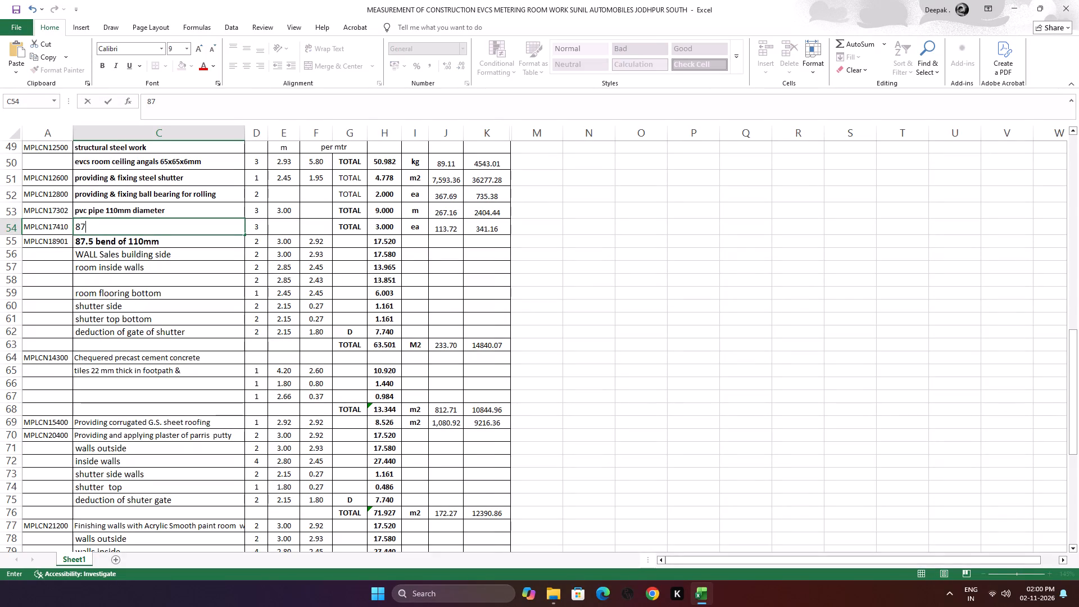
pyautogui.write('.5')
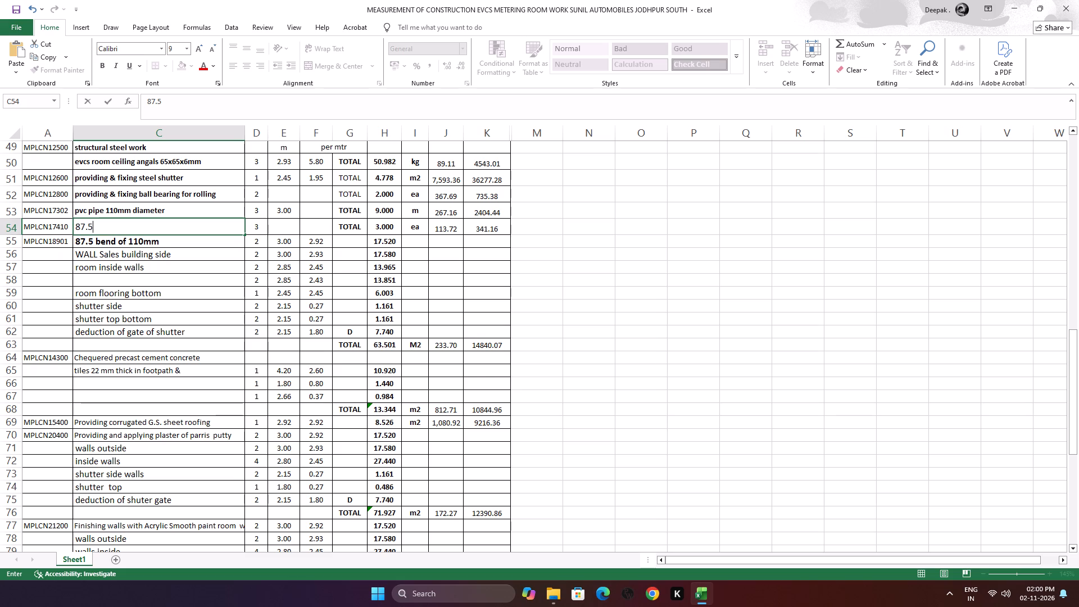
pyautogui.press('space')
pyautogui.write('b')
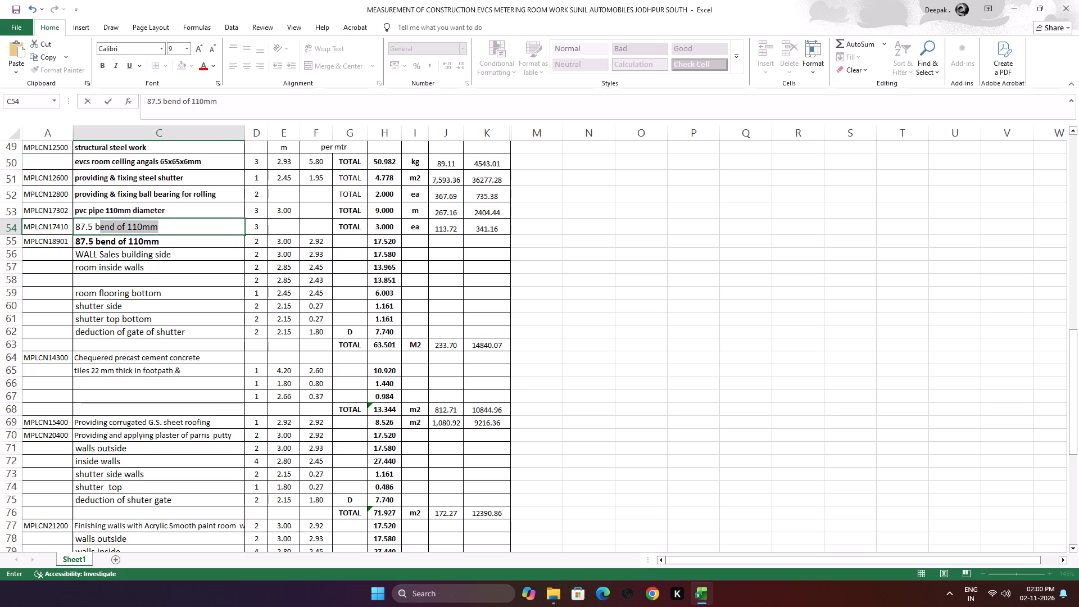
pyautogui.click(165, 275)
# Make the description in cell C54 bold and reduce its font size to 8.
pyautogui.click(161, 228)
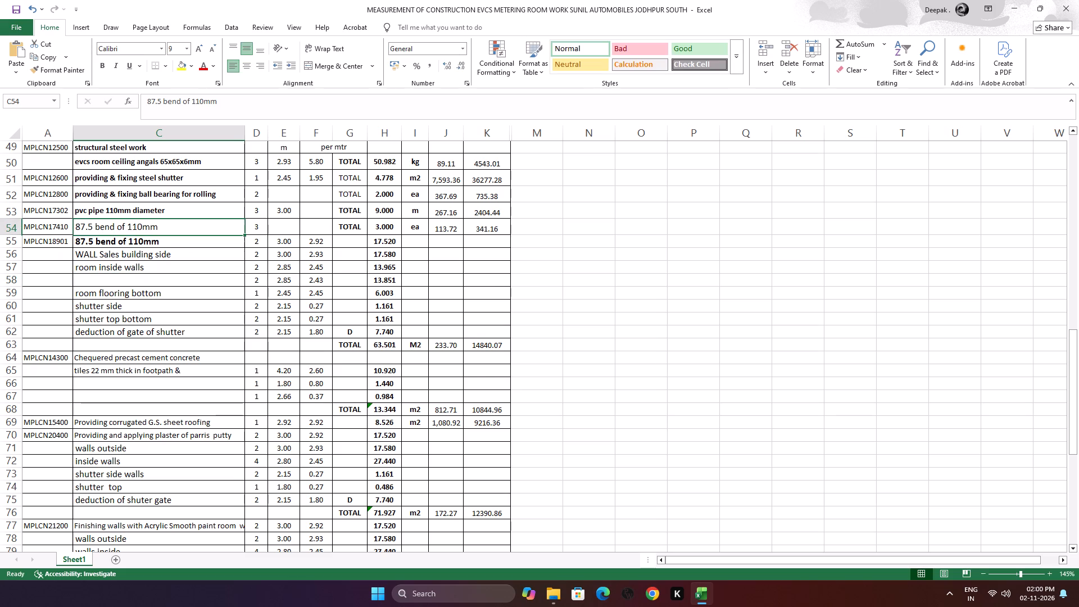
pyautogui.click(102, 67)
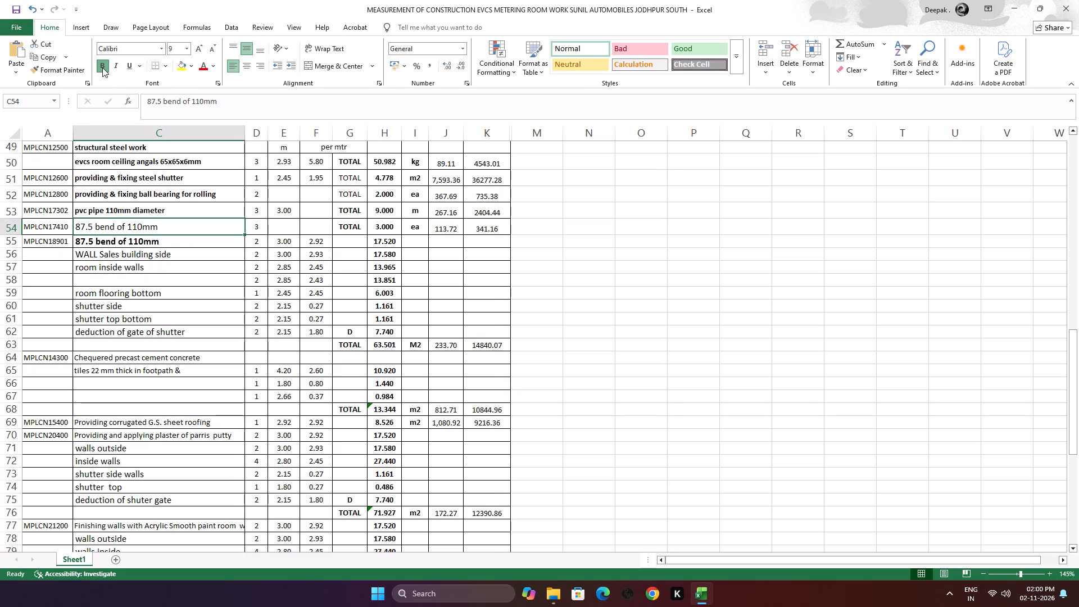
pyautogui.doubleClick(211, 51)
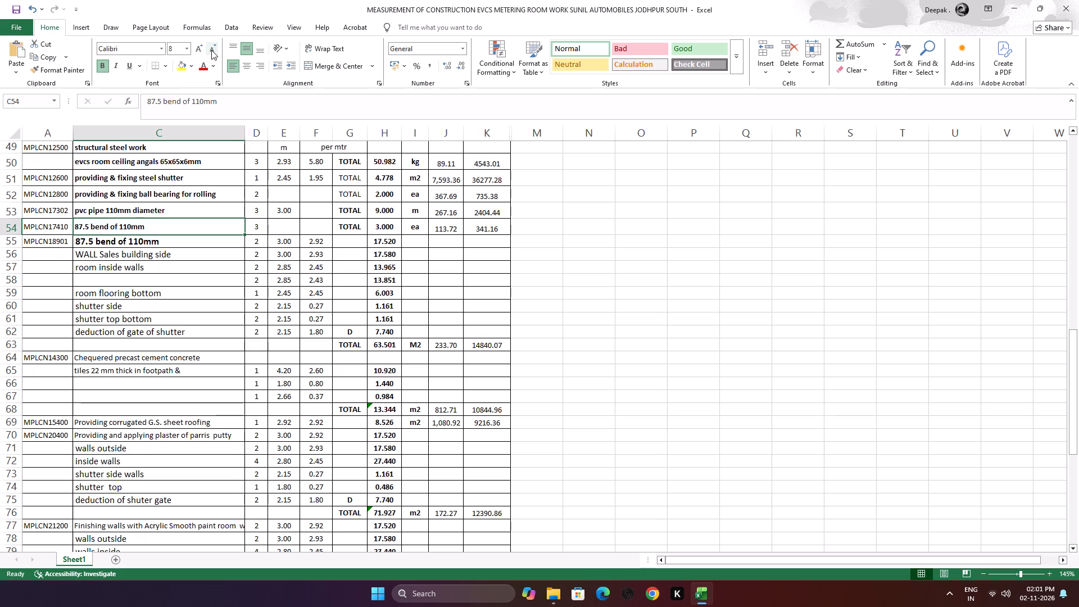
# Replace the description in cell C55 for item MPLCN18901 with "12mm cement plasterof mix 1:4".
pyautogui.click(157, 241)
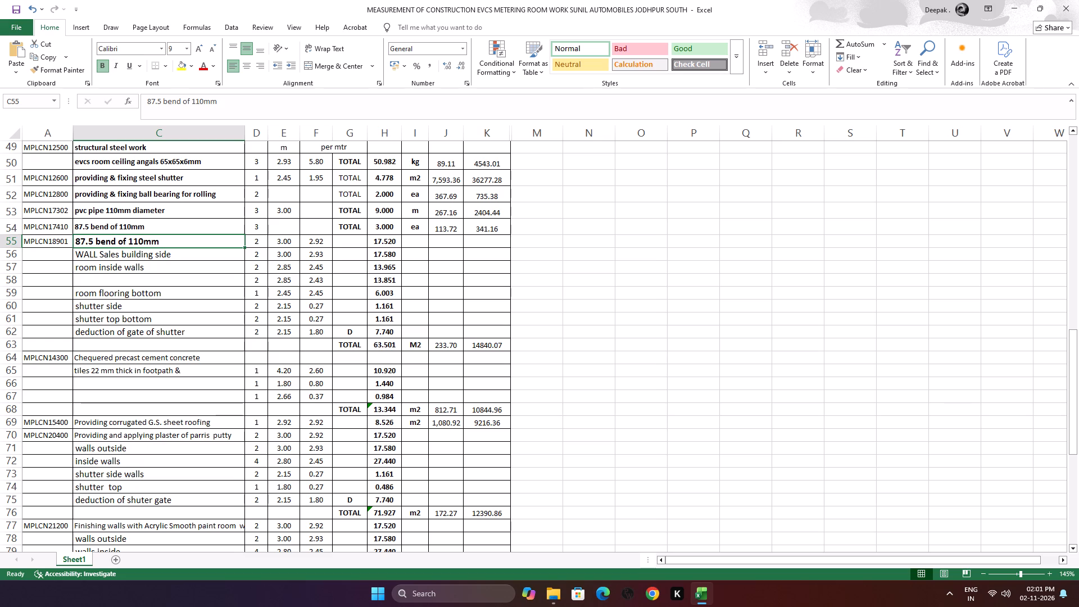
pyautogui.write('12')
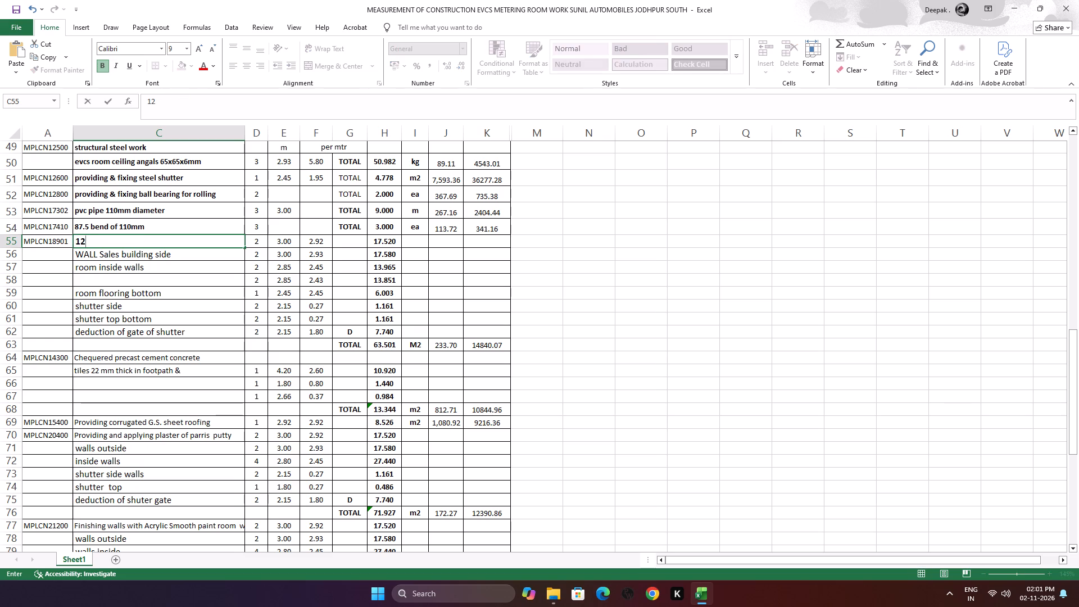
pyautogui.write('mm')
pyautogui.press('c')
pyautogui.press('BackSpace')
pyautogui.press('space')
pyautogui.write('cement')
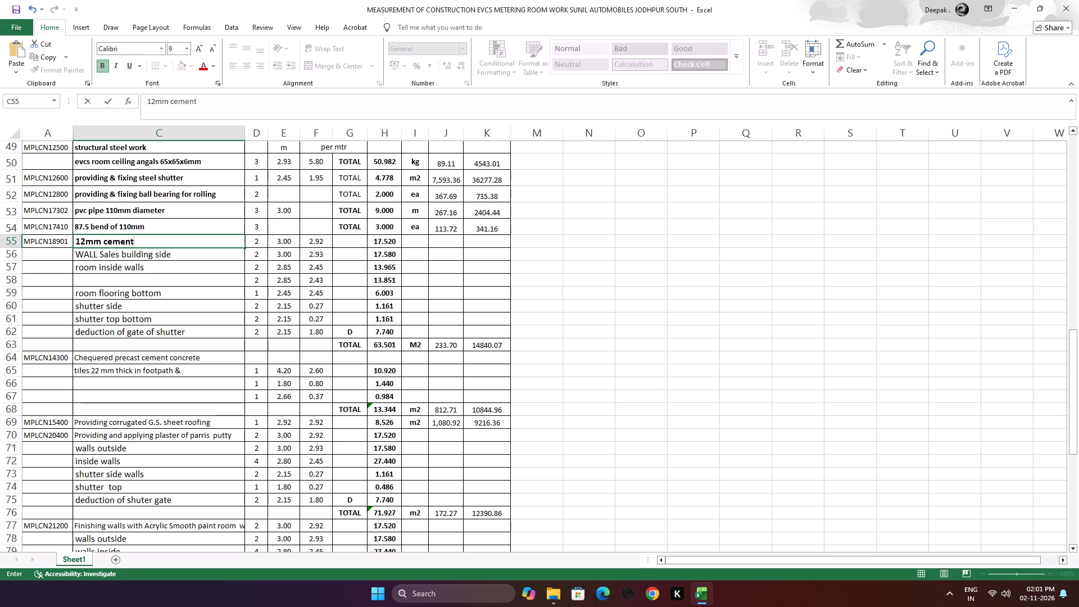
pyautogui.press('space')
pyautogui.write('pl')
pyautogui.write('aster')
pyautogui.write('of mix')
pyautogui.press('space')
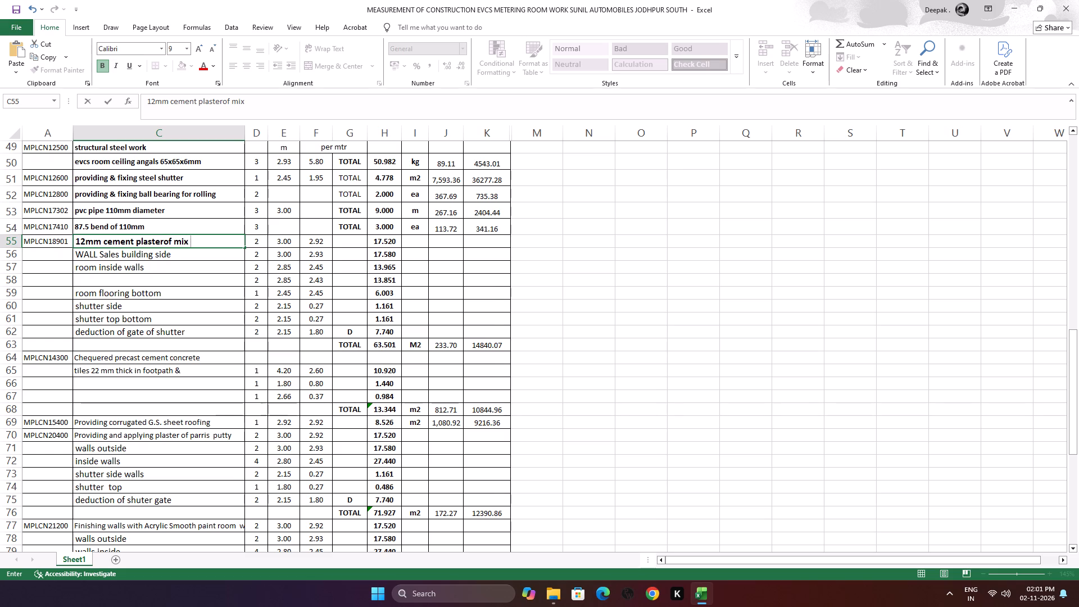
pyautogui.press('1')
pyautogui.hotkey('shift', ':')
pyautogui.press('4')
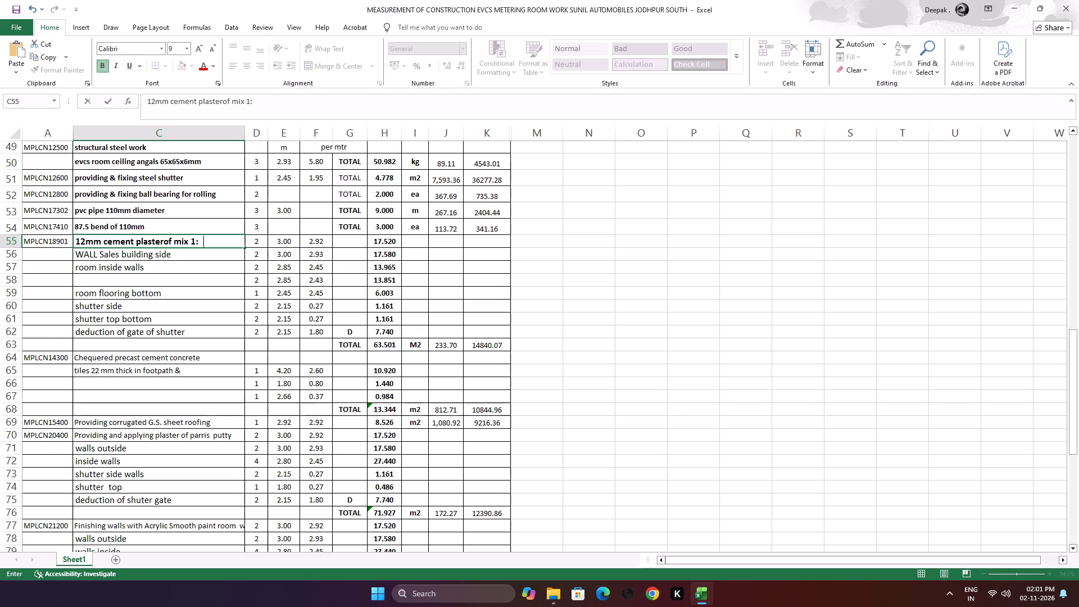
pyautogui.click(128, 303)
# Reduce the font size of the cement plaster description in cell C55 to 8.
pyautogui.click(158, 242)
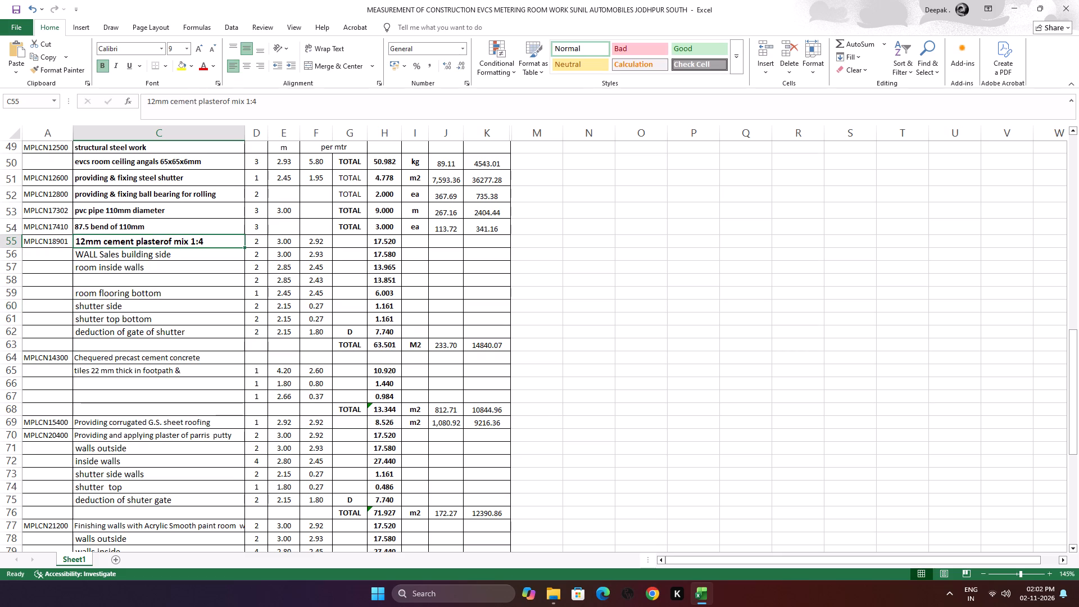
pyautogui.click(212, 51)
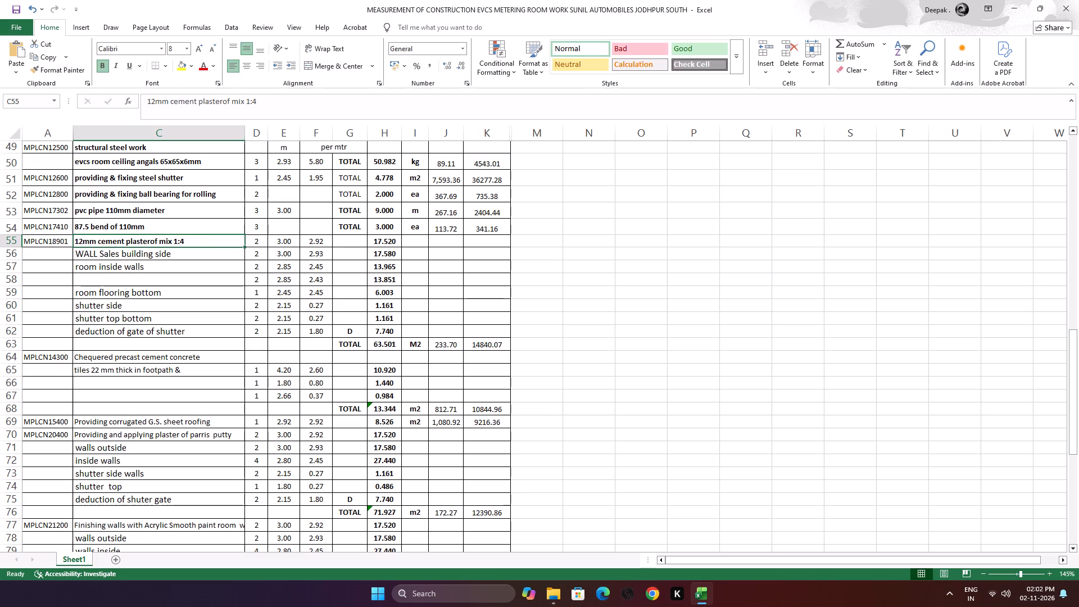
# Make the plaster sub-item descriptions in cells C56 to C62 bold with font size 8.
pyautogui.moveTo(182, 254); pyautogui.dragTo(183, 269)
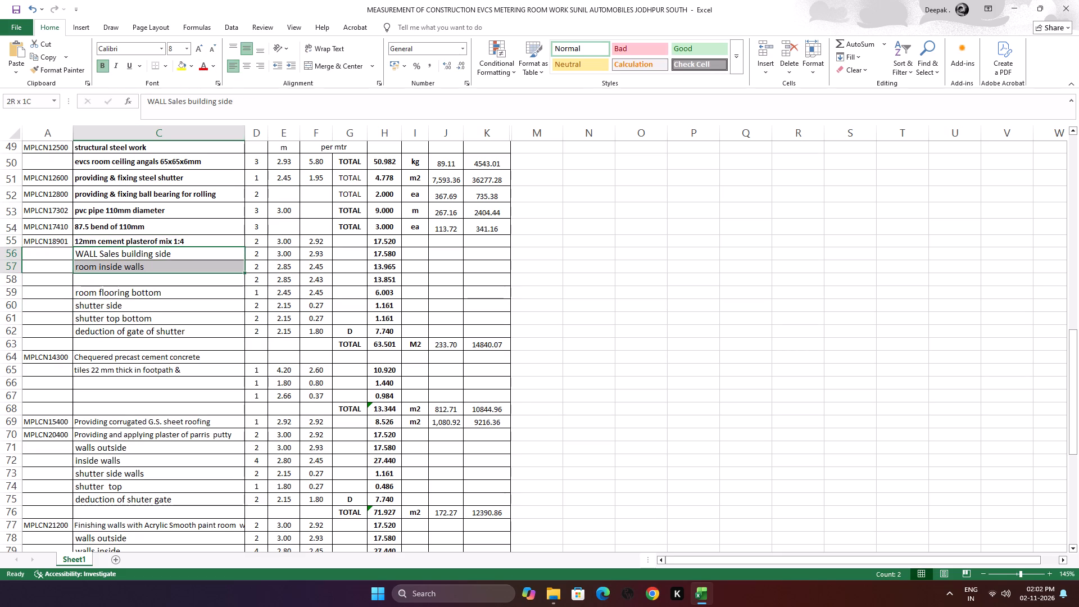
pyautogui.moveTo(183, 269); pyautogui.dragTo(184, 323)
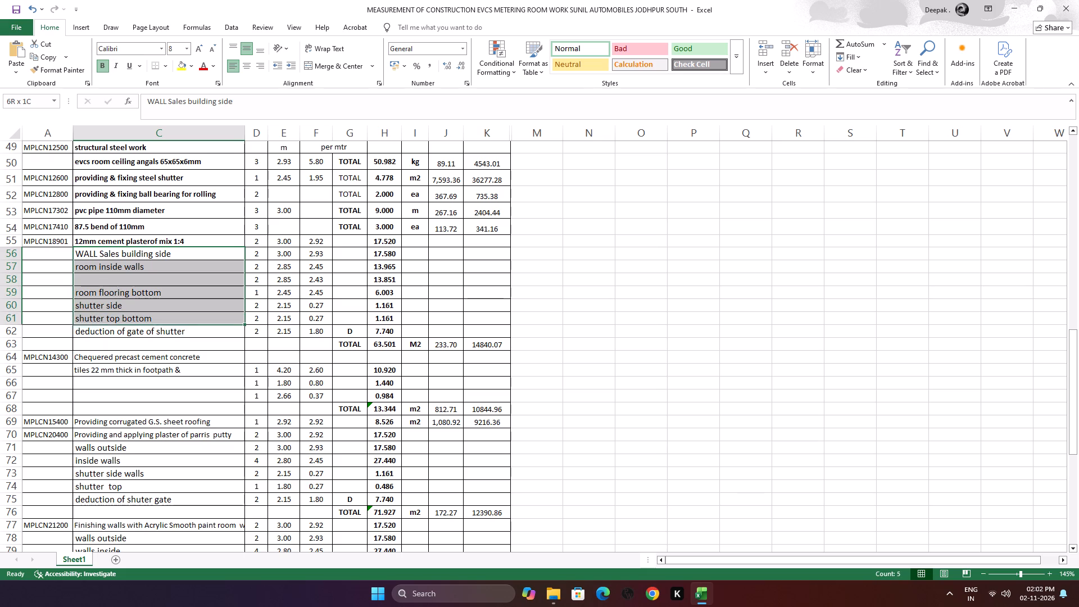
pyautogui.moveTo(184, 323); pyautogui.dragTo(186, 327)
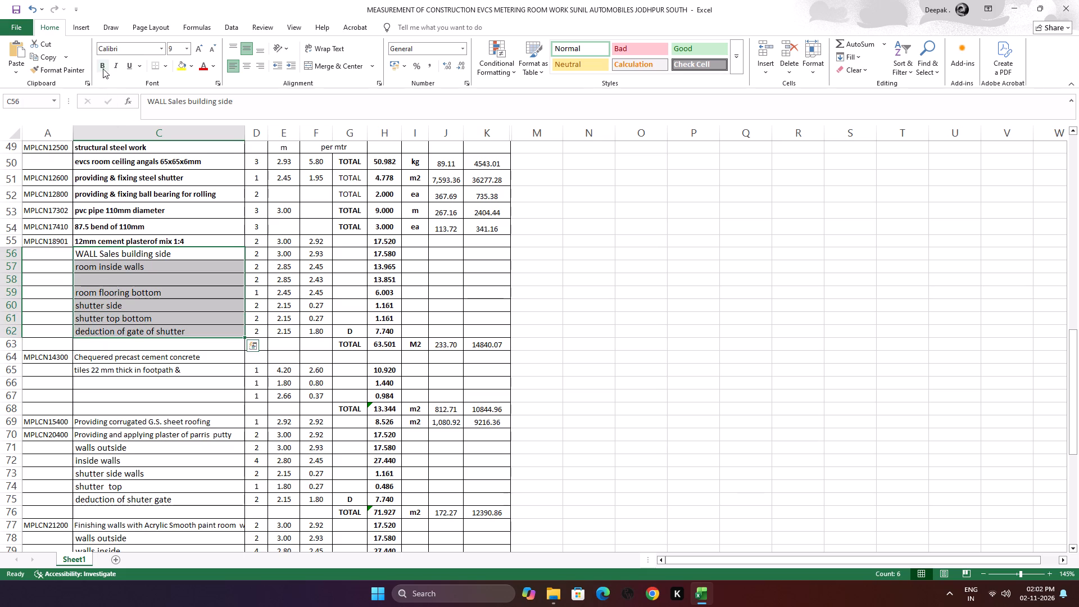
pyautogui.click(103, 66)
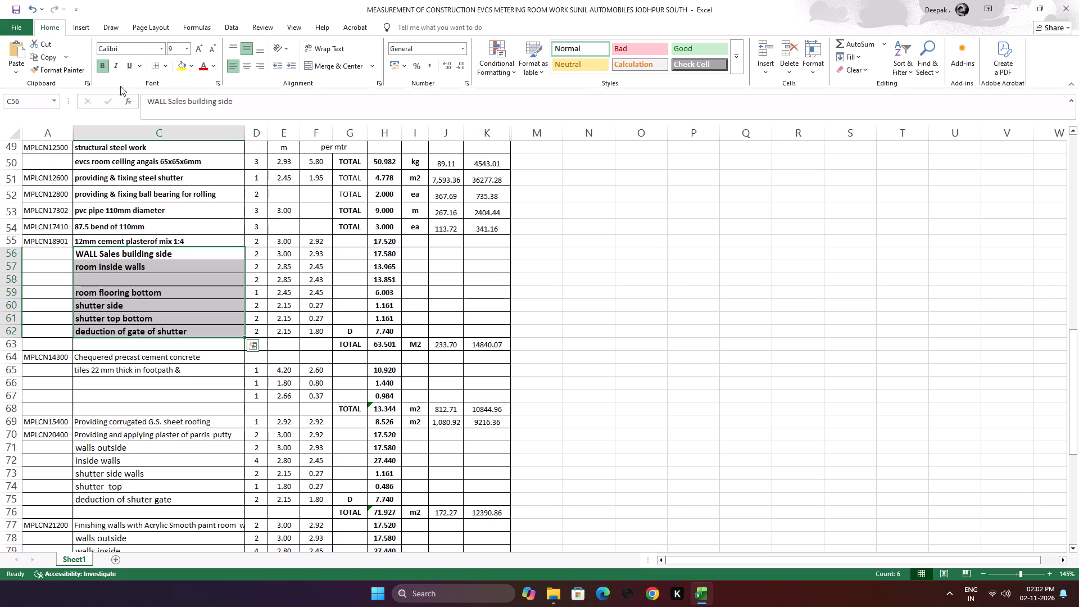
pyautogui.click(211, 49)
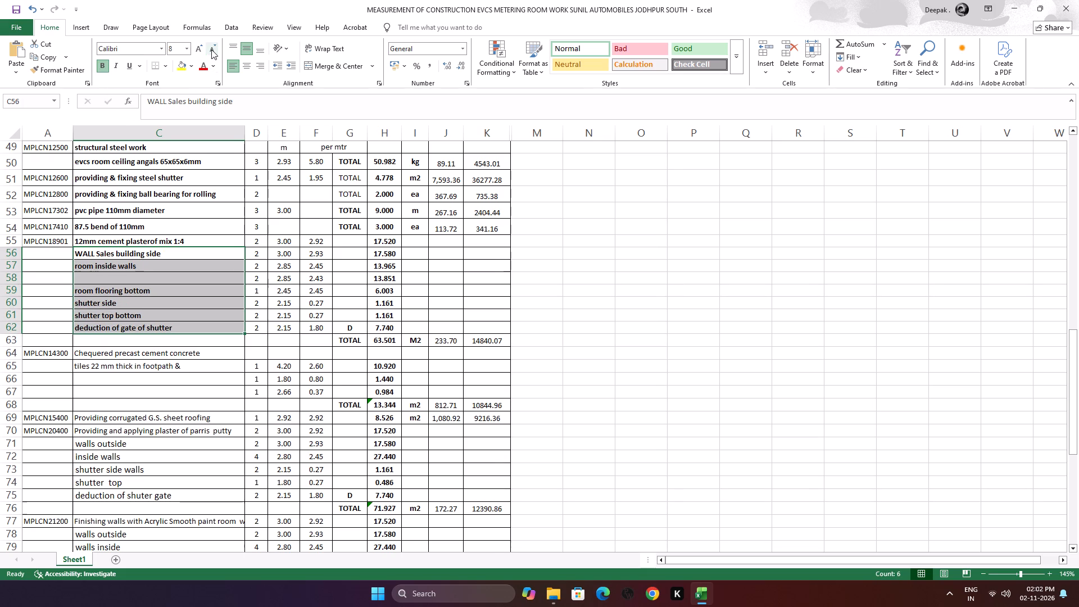
# Apply bold formatting to cell C64, the chequered precast cement concrete description.
pyautogui.scroll(-1, 169, 272)
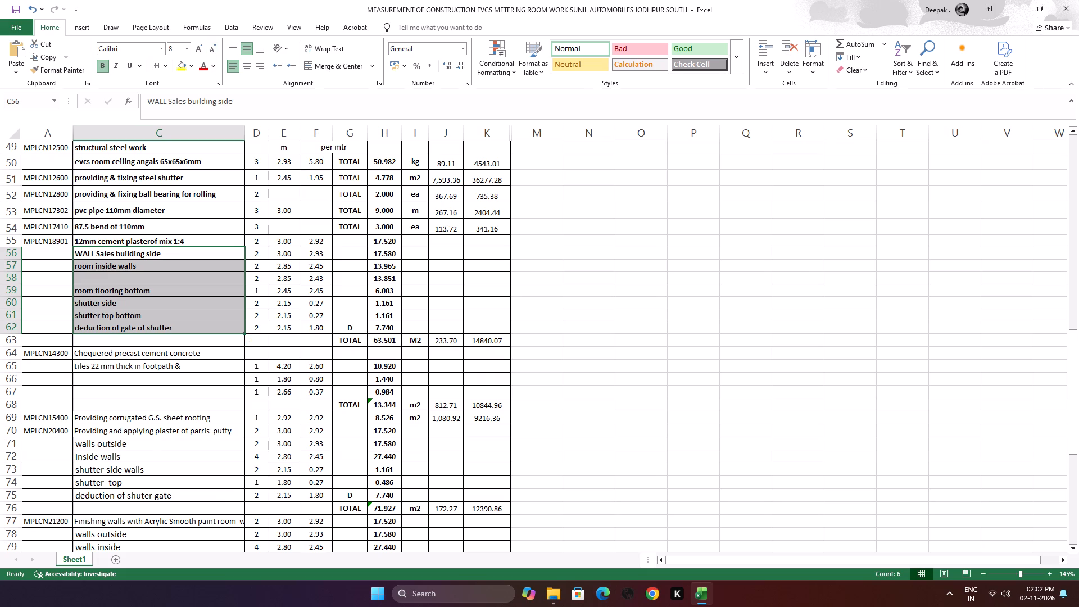
pyautogui.scroll(-1, 169, 272)
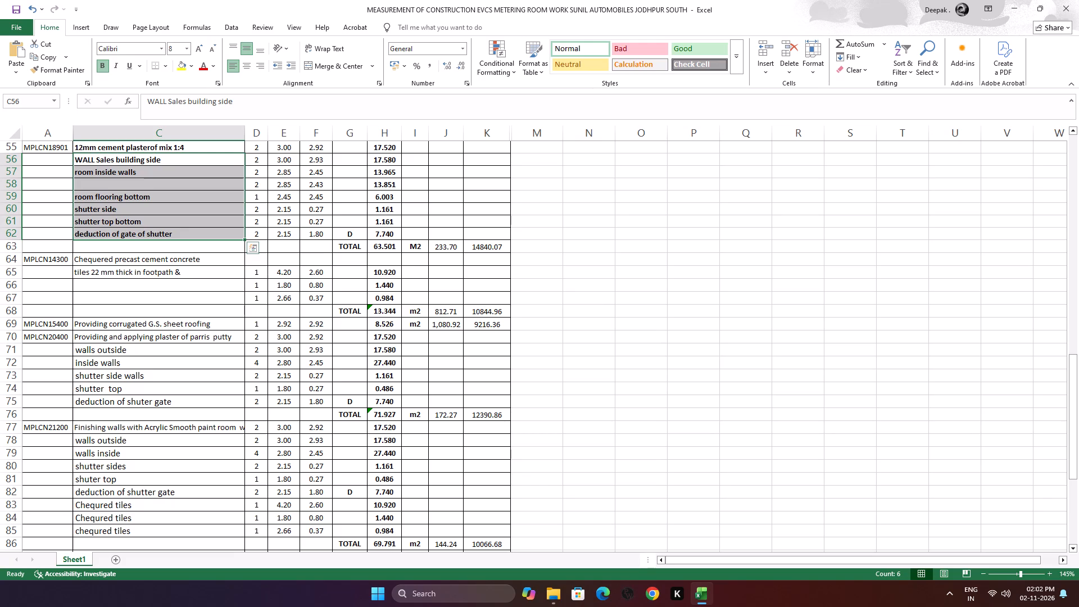
pyautogui.scroll(-3, 169, 271)
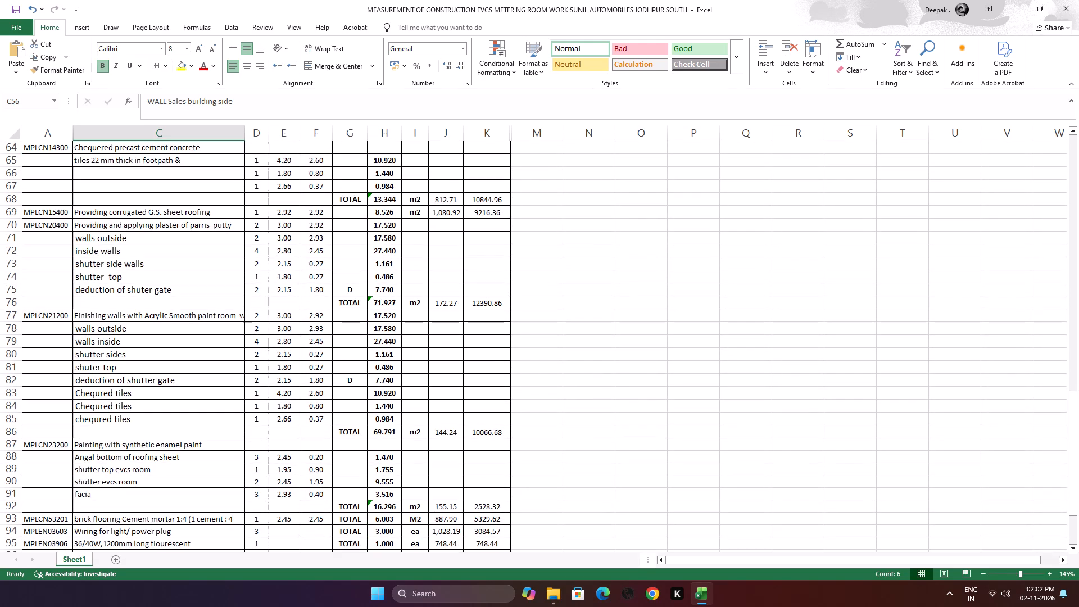
pyautogui.scroll(-4, 169, 271)
pyautogui.scroll(5, 169, 271)
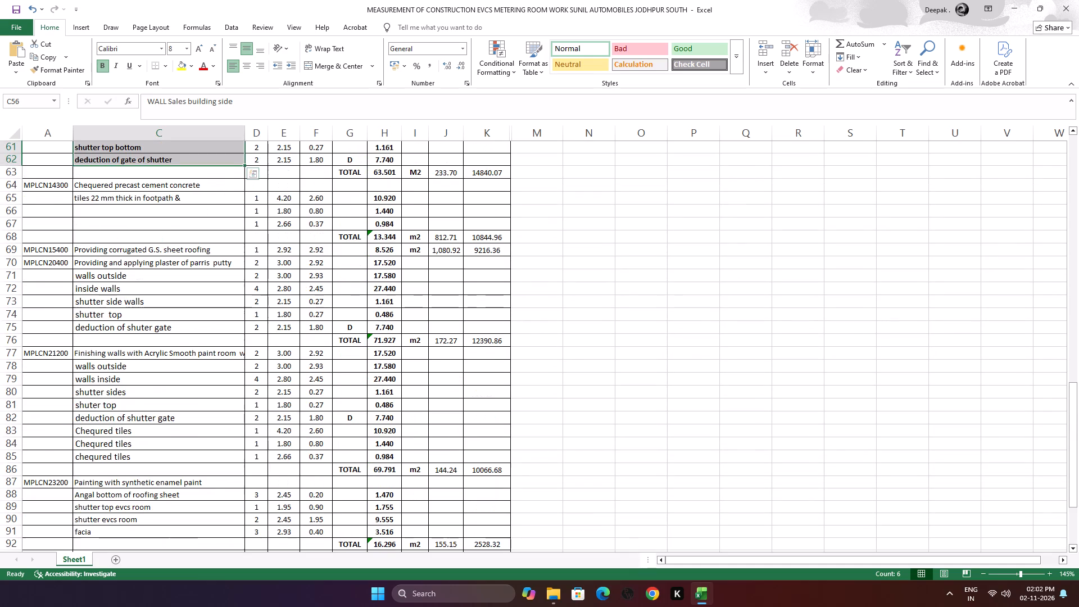
pyautogui.click(161, 185)
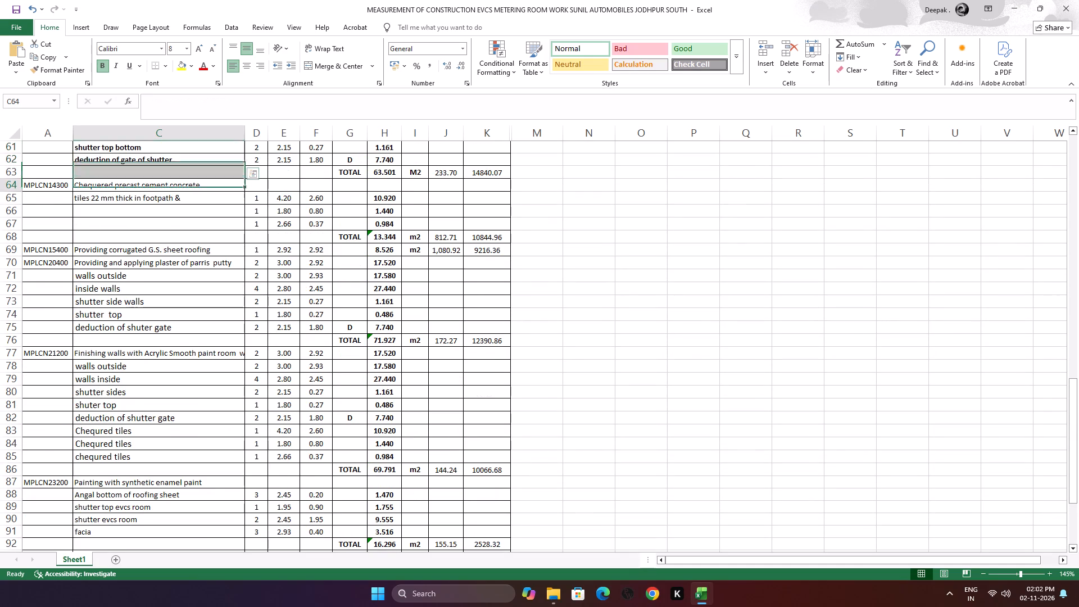
pyautogui.click(102, 69)
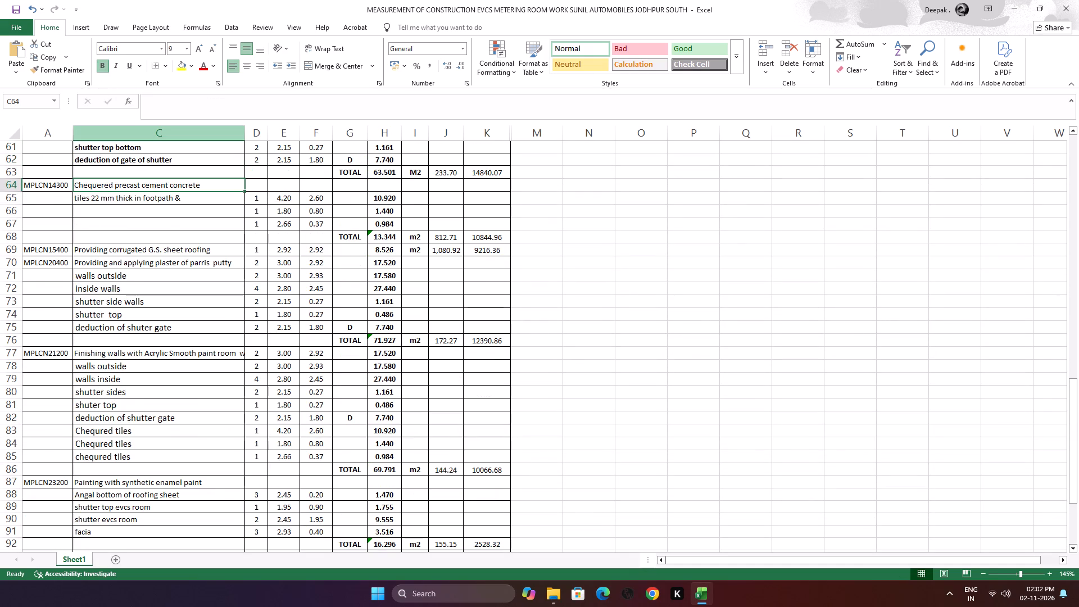
# Replace the description in cell C64 for item MPLCN14300 with "chequred precast cement concrete".
pyautogui.scroll(-1, 171, 220)
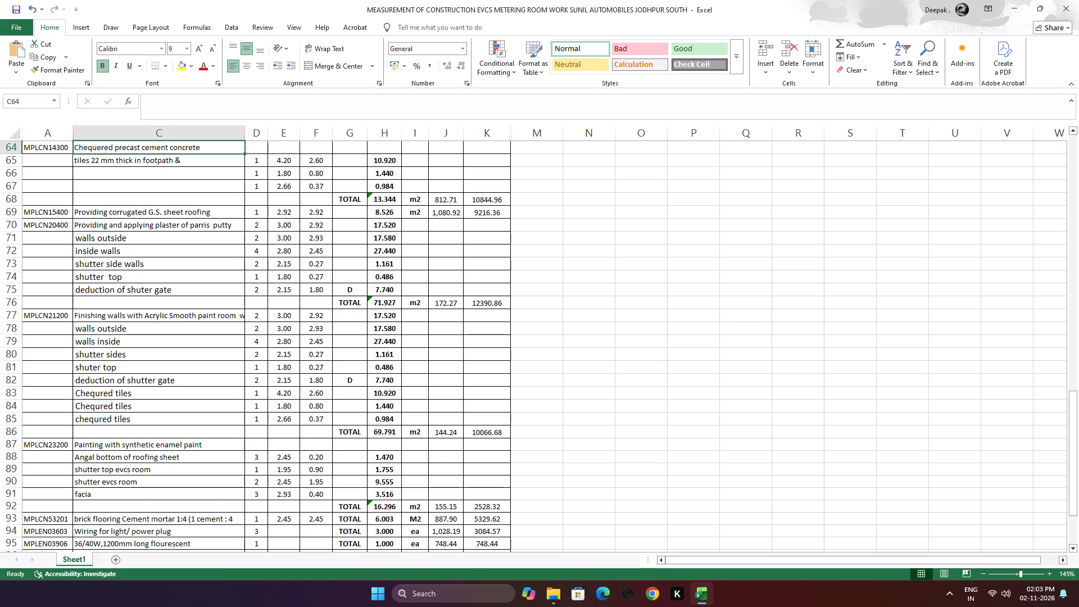
pyautogui.click(183, 148)
pyautogui.write('ch')
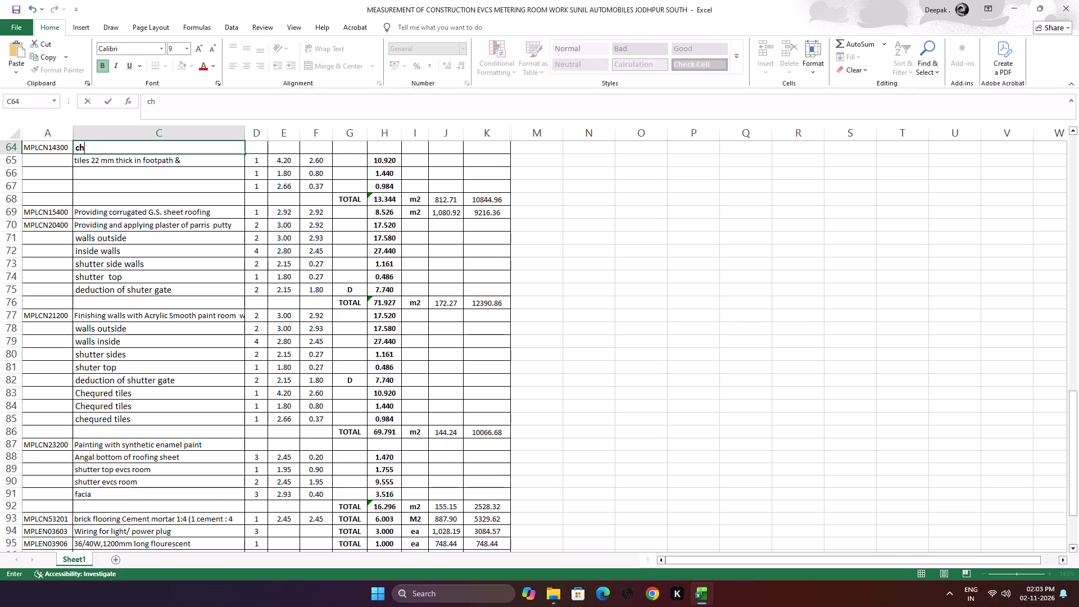
pyautogui.write('eq')
pyautogui.write('ured')
pyautogui.press('space')
pyautogui.write('pre')
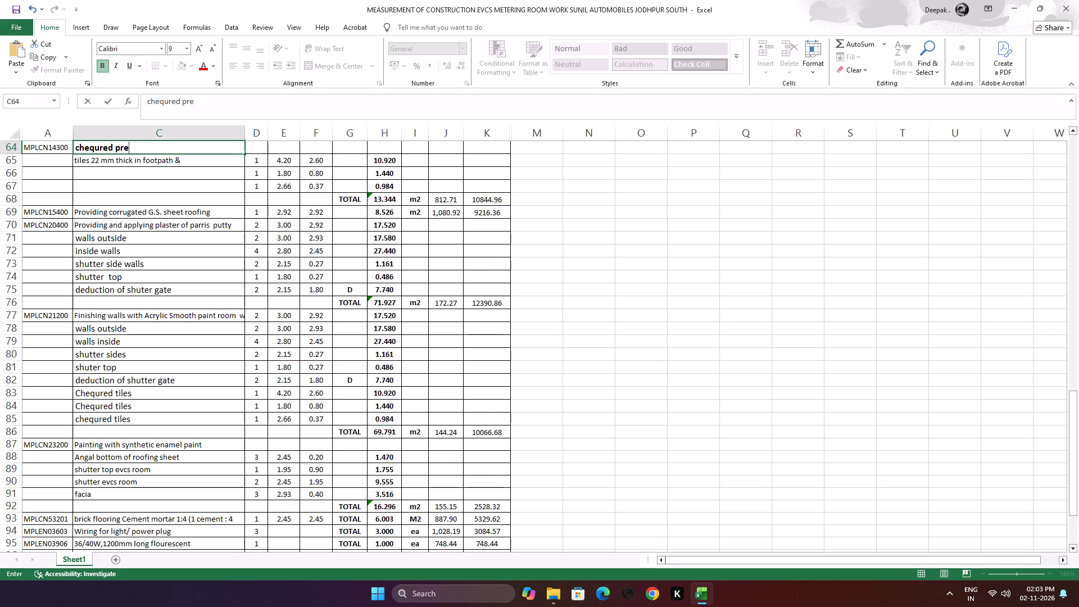
pyautogui.write('cast')
pyautogui.press('space')
pyautogui.write('cement')
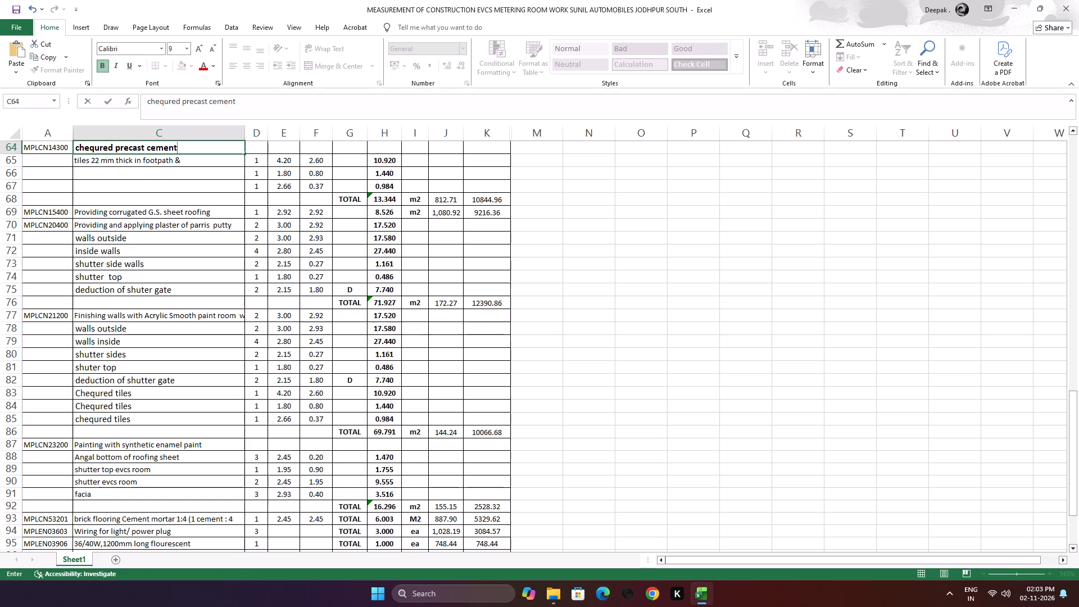
pyautogui.press('space')
pyautogui.write('co')
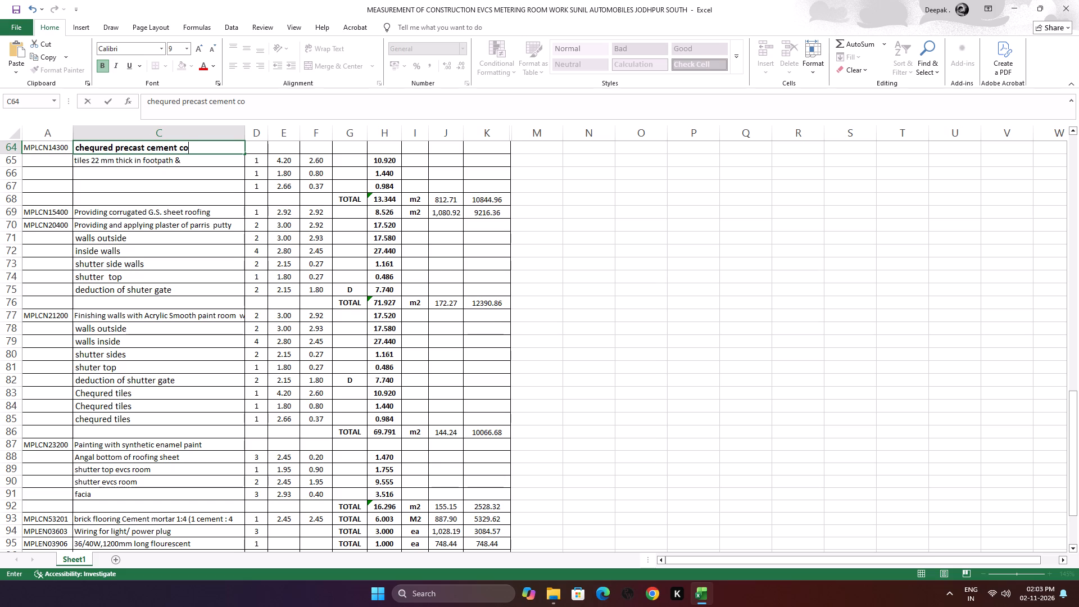
pyautogui.press('n')
pyautogui.press('c')
pyautogui.write('re')
pyautogui.press('t')
pyautogui.press('e')
pyautogui.click(180, 268)
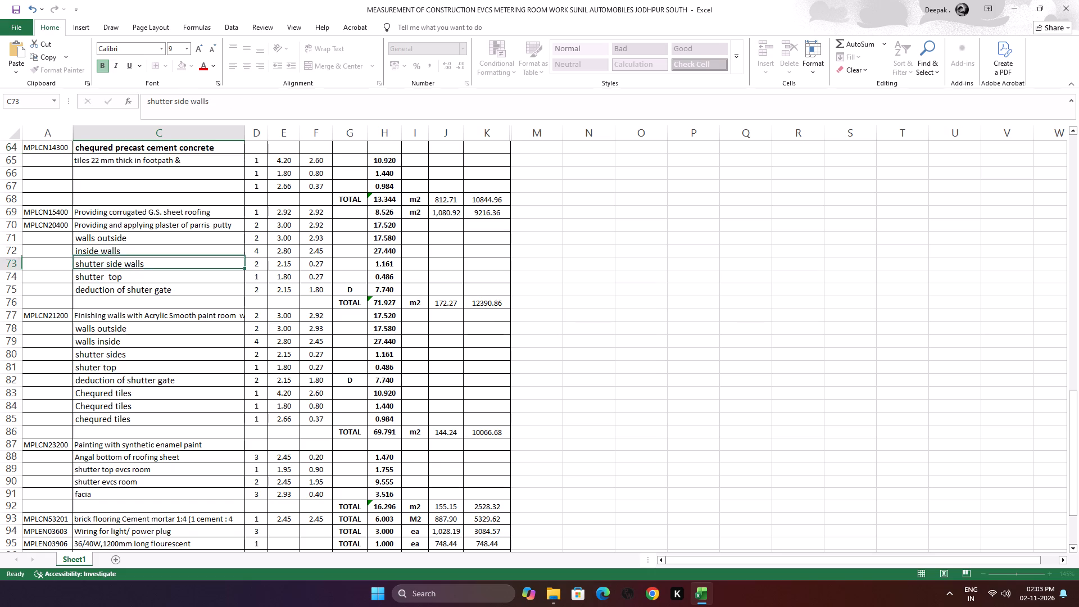
# Reduce the font size of the chequred precast cement concrete description in cell C64 to 8.
pyautogui.click(191, 147)
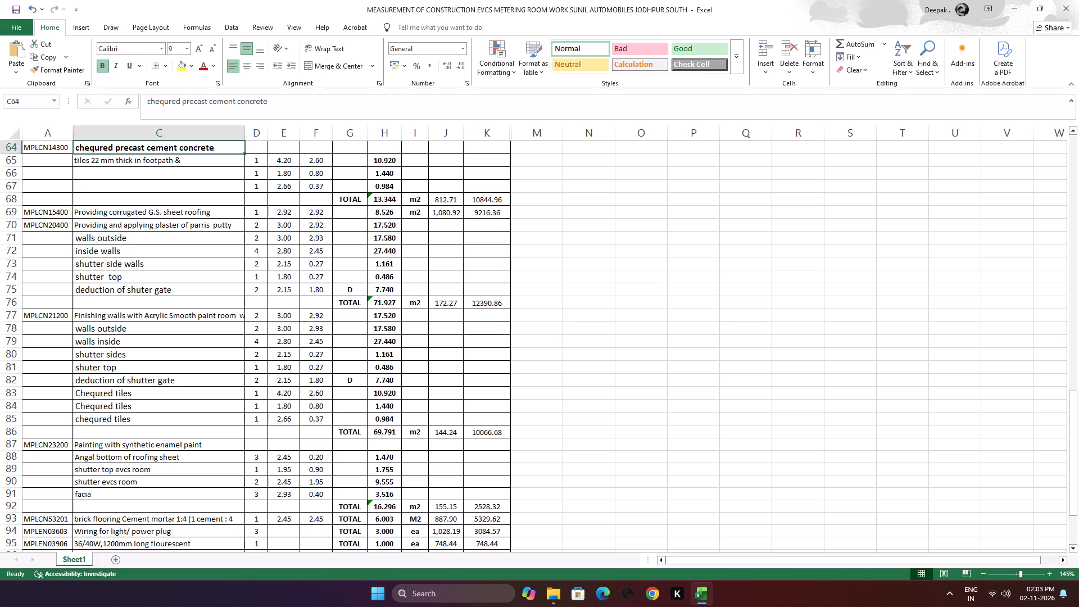
pyautogui.click(212, 52)
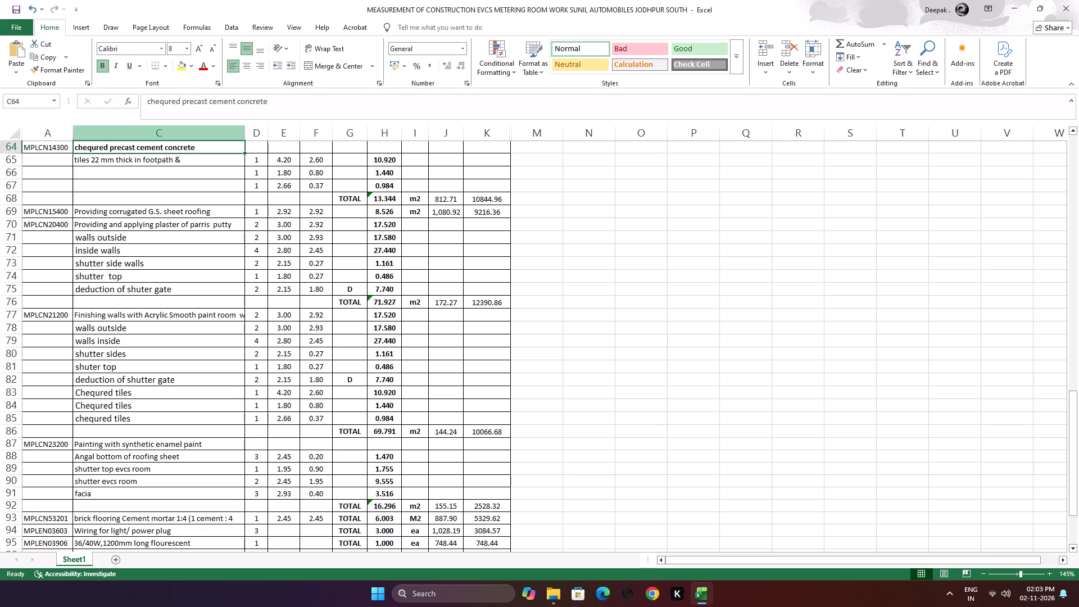
# Replace the tile description in cell C65 with "tiles 22mm thick in footpath".
pyautogui.click(206, 162)
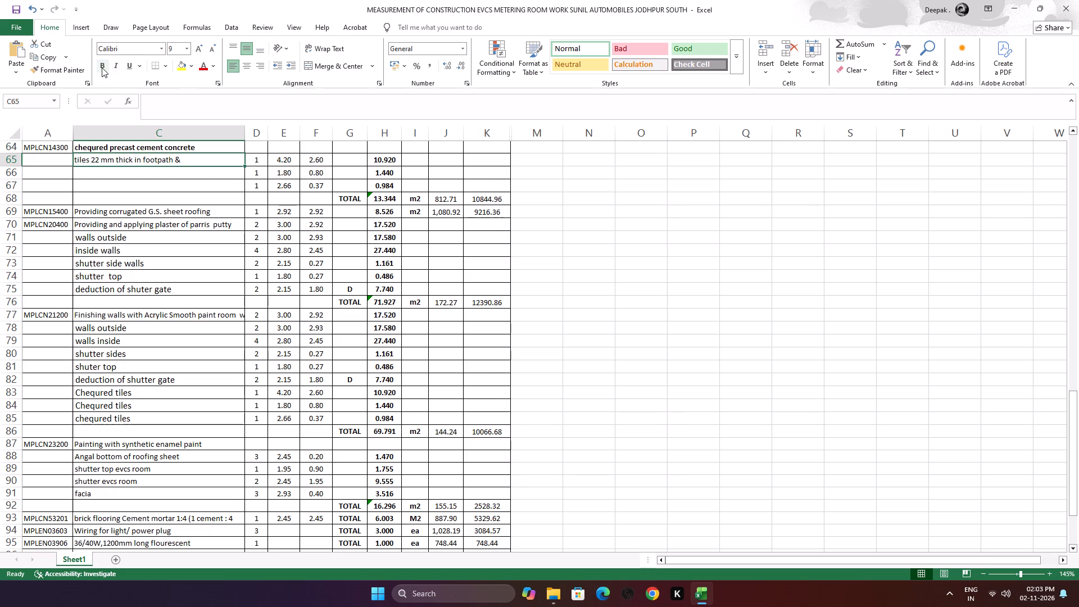
pyautogui.click(102, 67)
pyautogui.click(102, 67)
pyautogui.click(184, 162)
pyautogui.press('t')
pyautogui.write('iles')
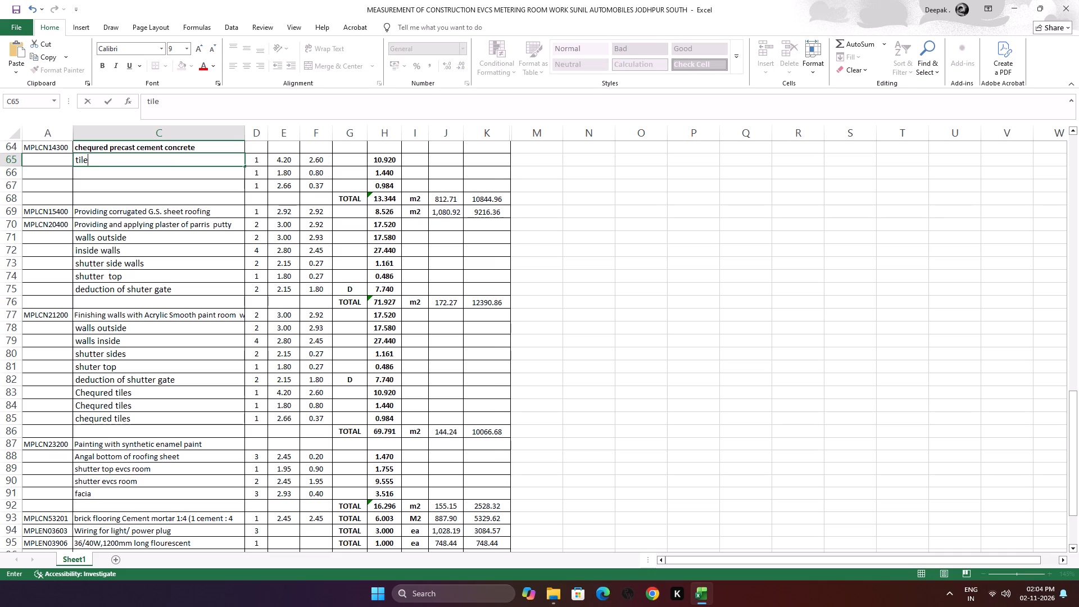
pyautogui.press('space')
pyautogui.write('22mm')
pyautogui.press('space')
pyautogui.press('t')
pyautogui.write('hick')
pyautogui.press('space')
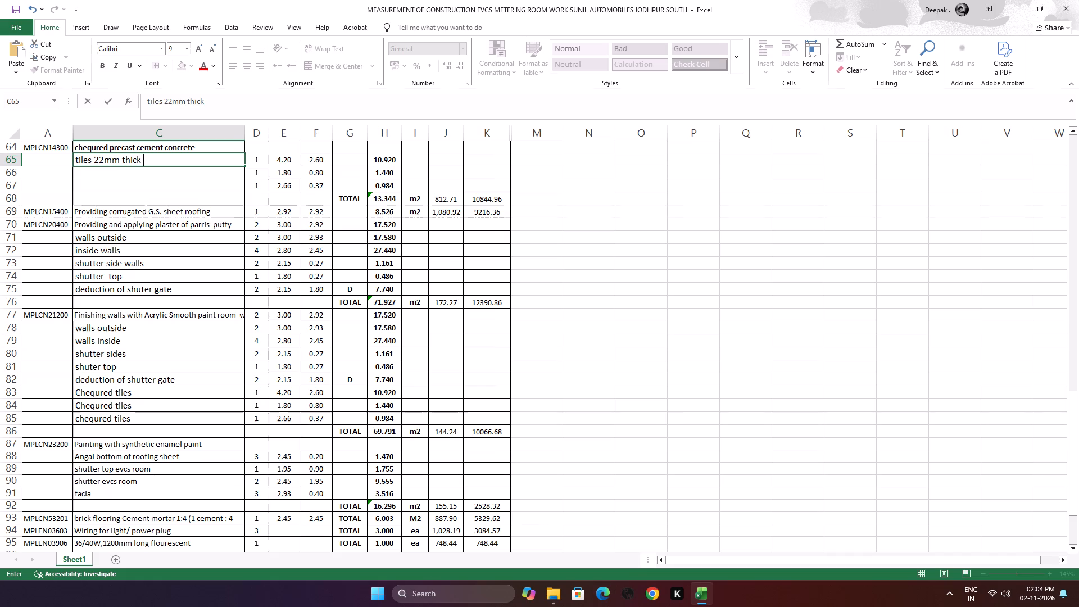
pyautogui.write('in')
pyautogui.press('space')
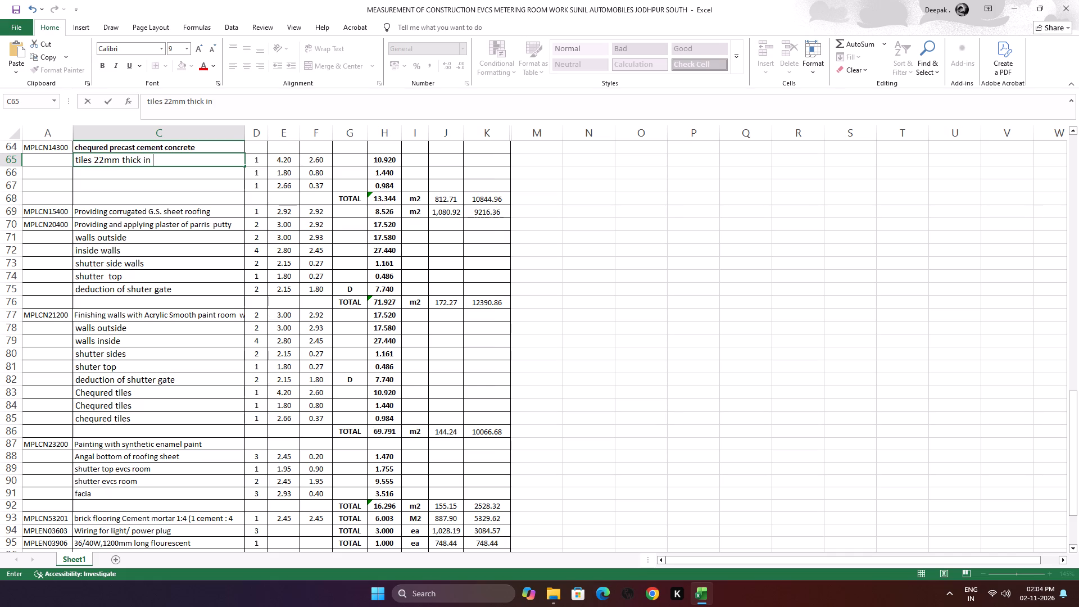
pyautogui.write('foot')
pyautogui.write('path')
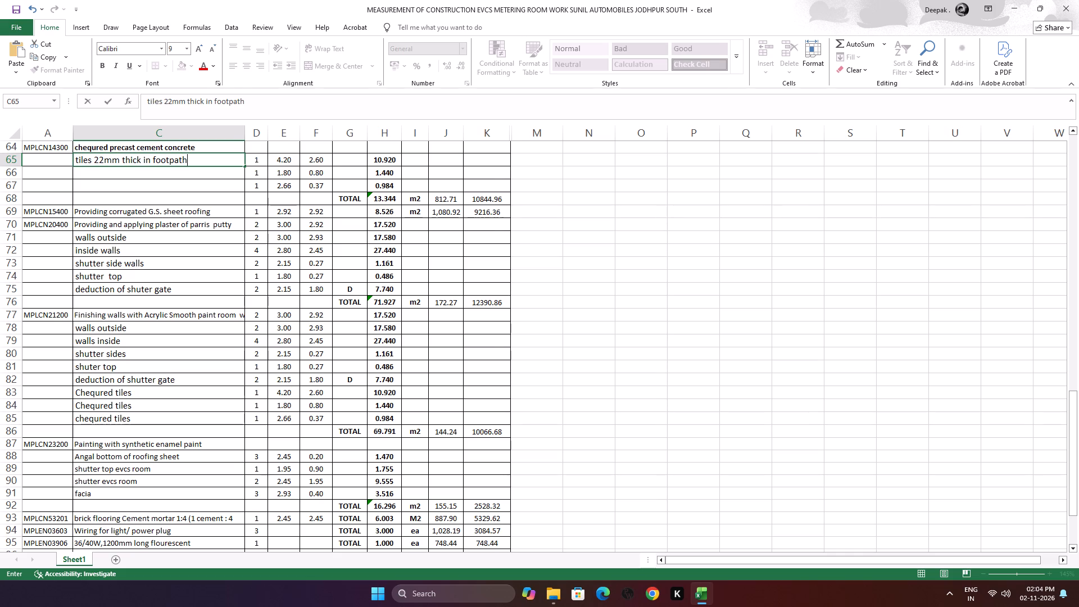
pyautogui.click(162, 241)
# Make the tile description in cell C65 bold with font size 8.
pyautogui.click(173, 164)
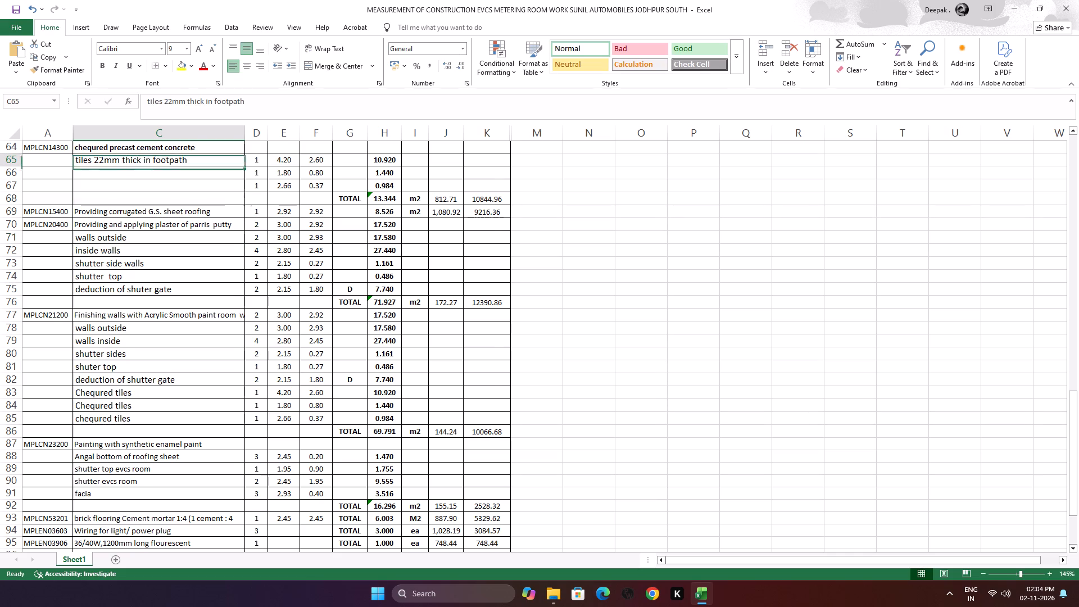
pyautogui.click(102, 71)
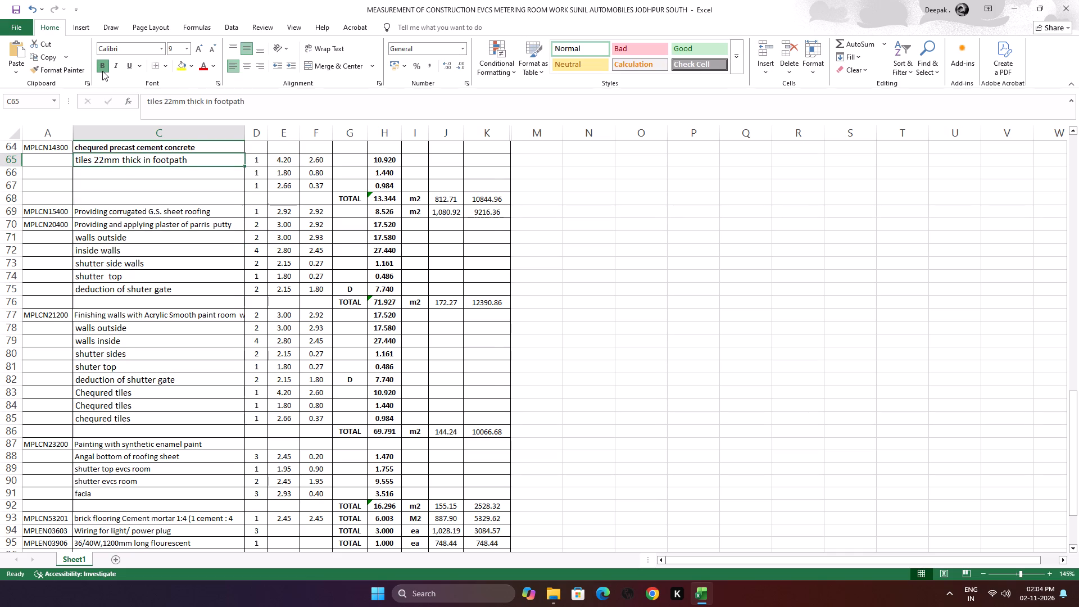
pyautogui.click(212, 51)
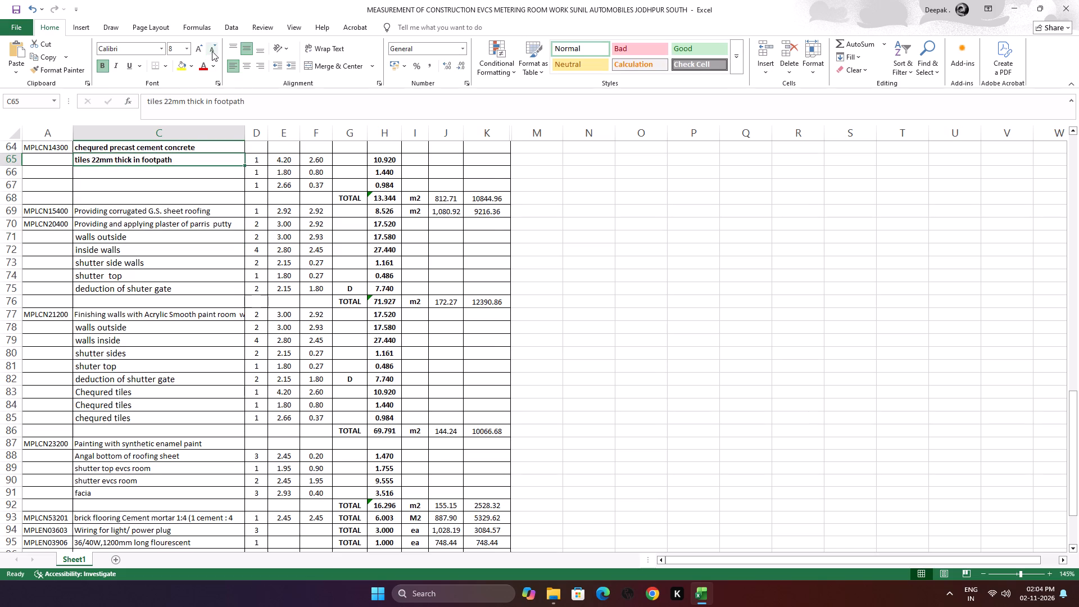
# Apply bold formatting to cell C69, the corrugated G.S. sheet roofing description.
pyautogui.click(198, 210)
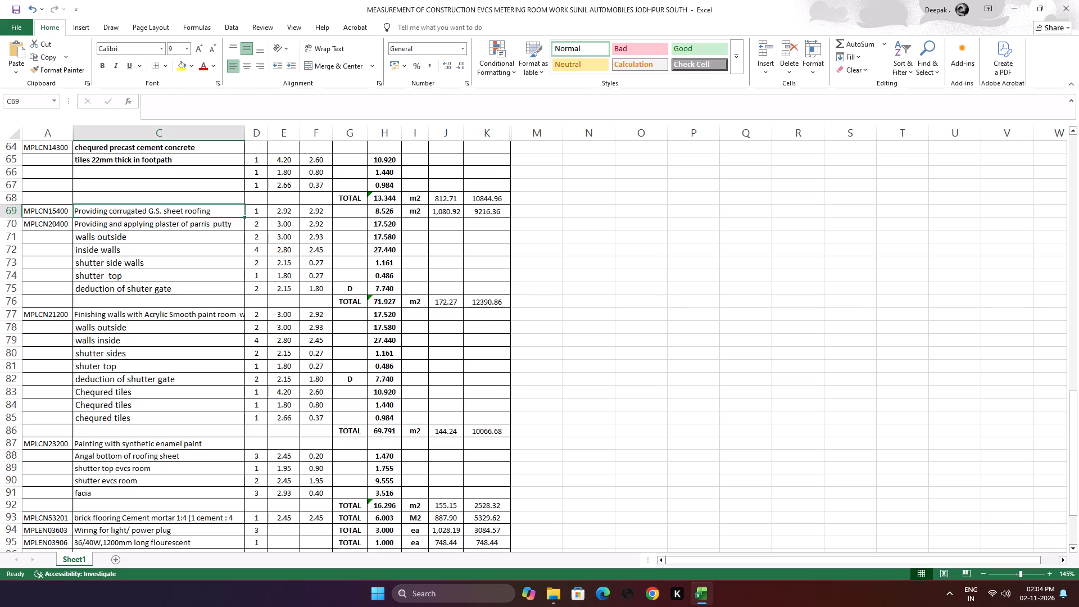
pyautogui.click(165, 211)
pyautogui.click(101, 65)
# Enter "providing corrugated G.S. Sheet roofing" as the description in cell C69.
pyautogui.click(163, 214)
pyautogui.press('p')
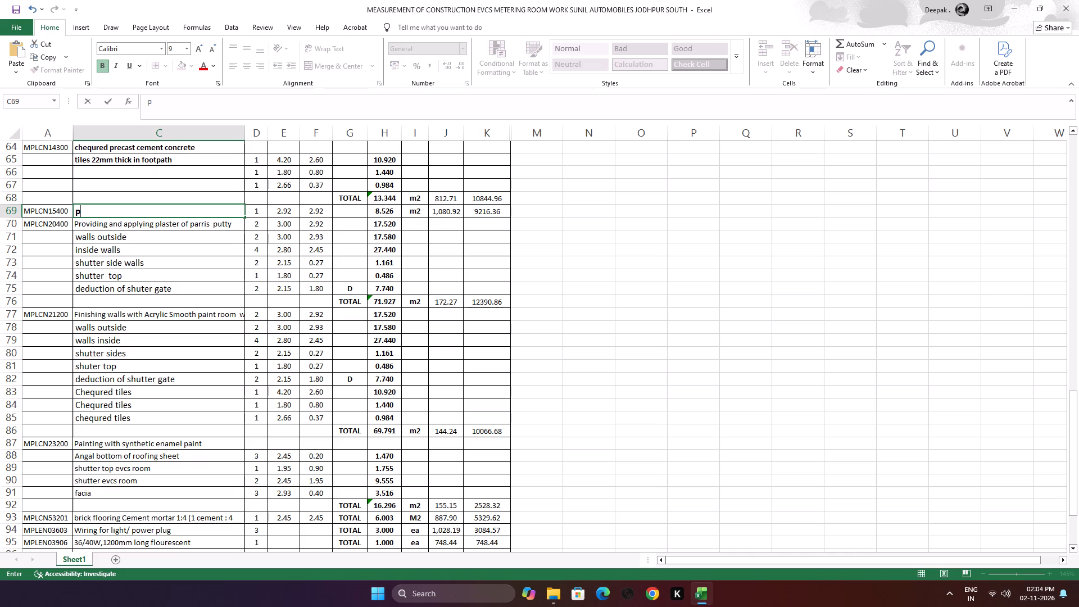
pyautogui.write('roviding')
pyautogui.press('space')
pyautogui.write('co')
pyautogui.write('rr')
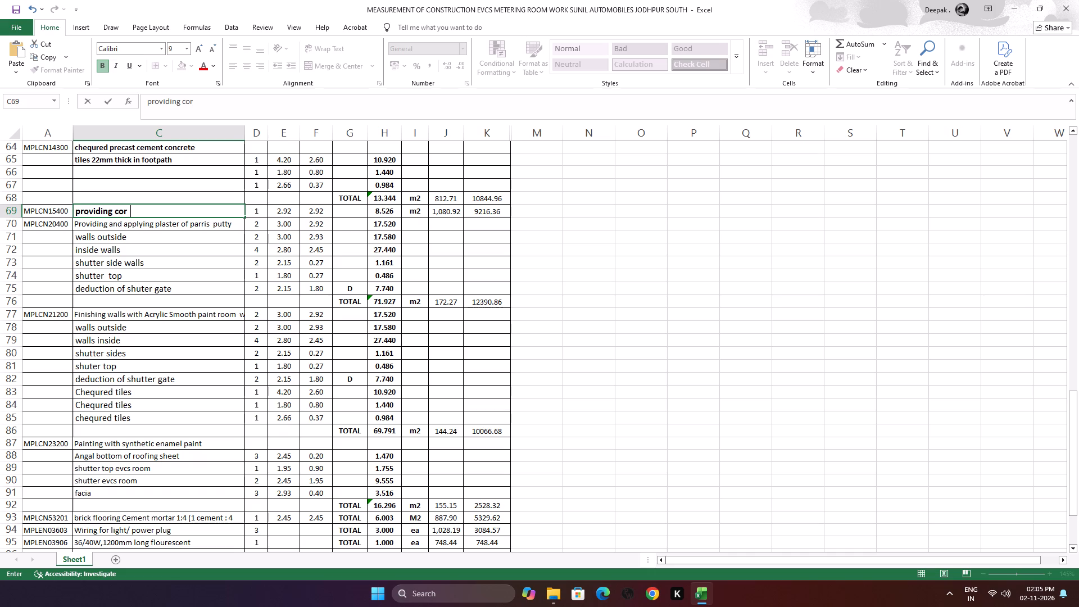
pyautogui.press('u')
pyautogui.write('ga')
pyautogui.write('ted')
pyautogui.press('space')
pyautogui.press('g')
pyautogui.press('s')
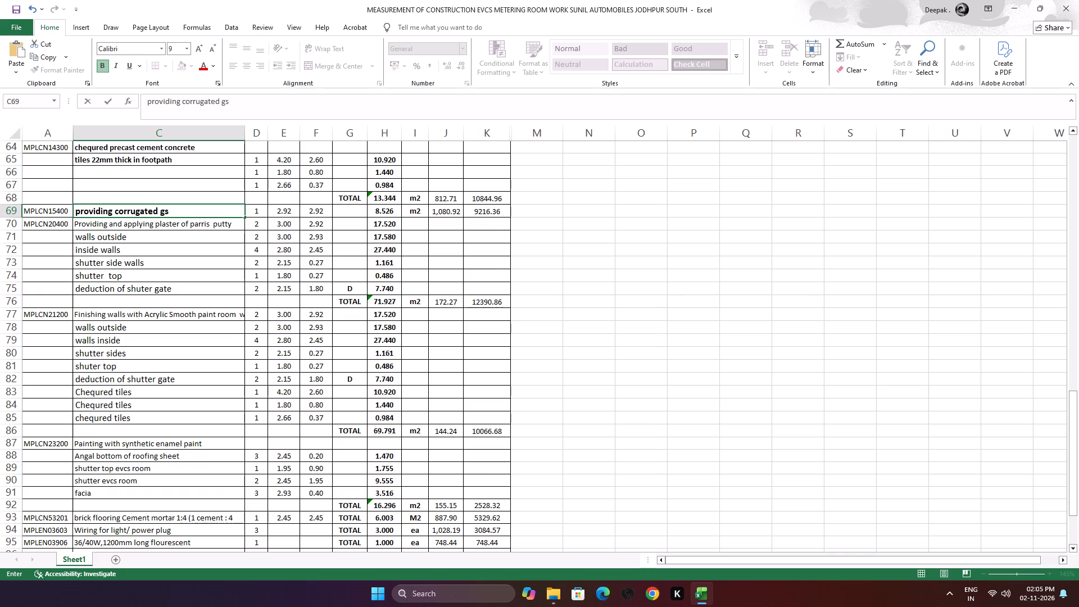
pyautogui.press('space')
pyautogui.press('BackSpace')
pyautogui.press('BackSpace')
pyautogui.press('BackSpace')
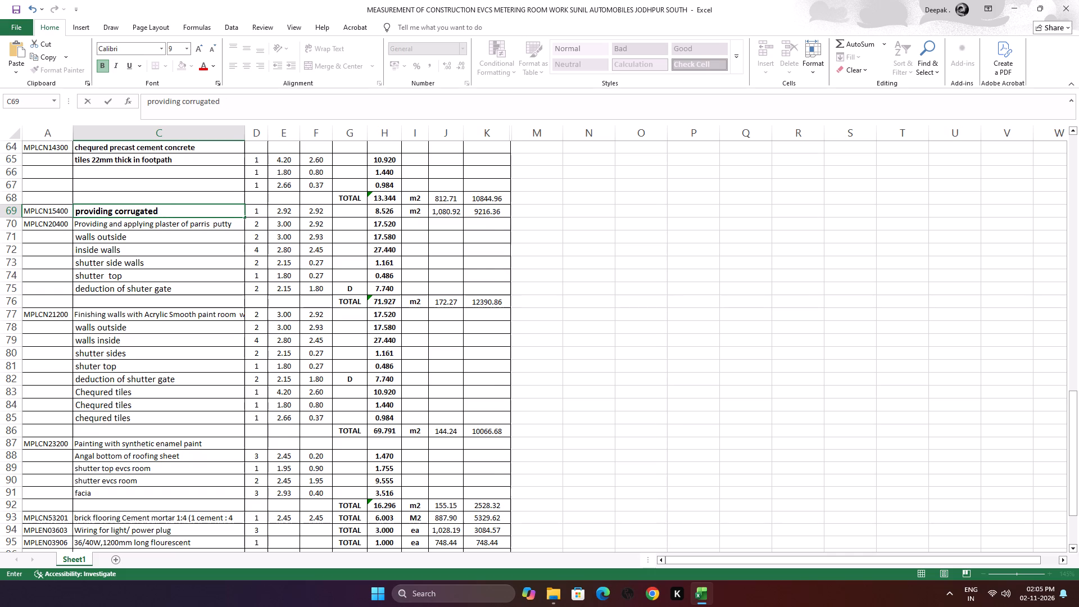
pyautogui.press('g')
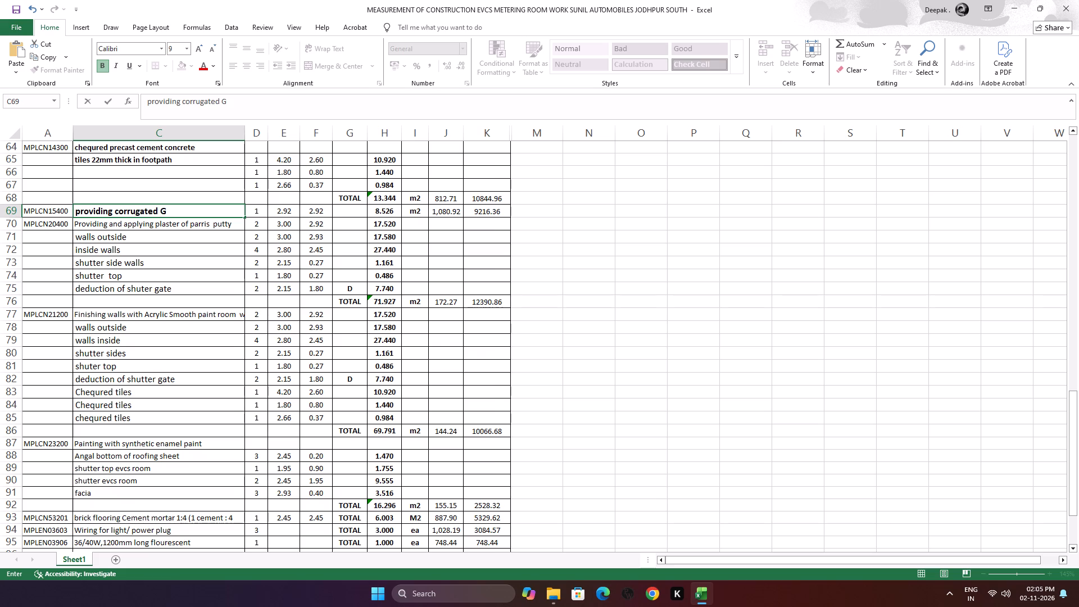
pyautogui.press('.')
pyautogui.write('S.')
pyautogui.press('space')
pyautogui.press('s')
pyautogui.write('heet')
pyautogui.press('space')
pyautogui.write('roofing')
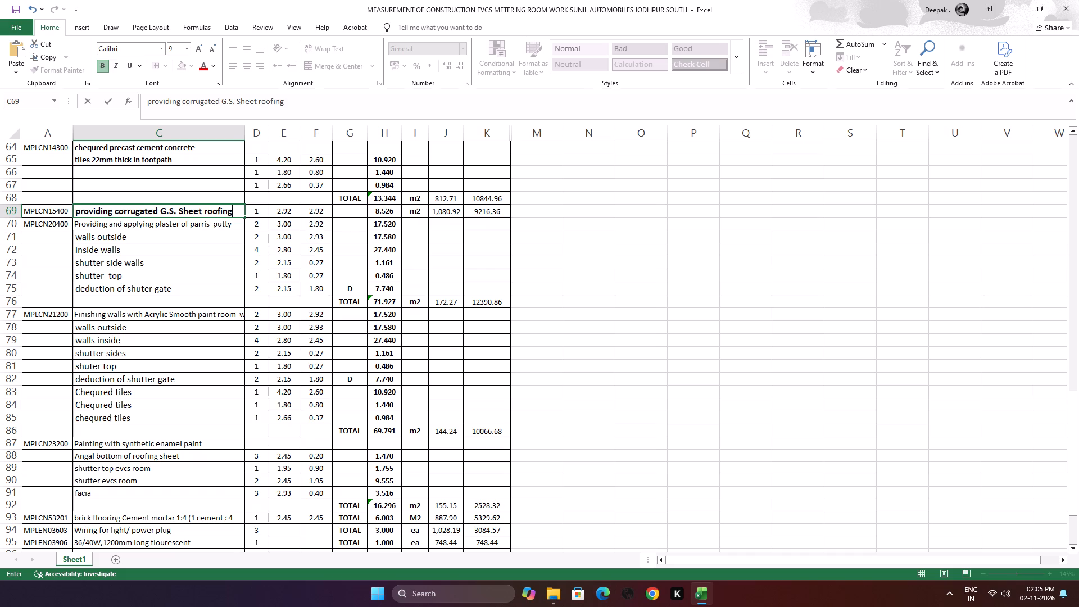
pyautogui.click(178, 253)
# Reduce the font size of the corrugated G.S. sheet roofing description in cell C69 to 8.
pyautogui.click(189, 214)
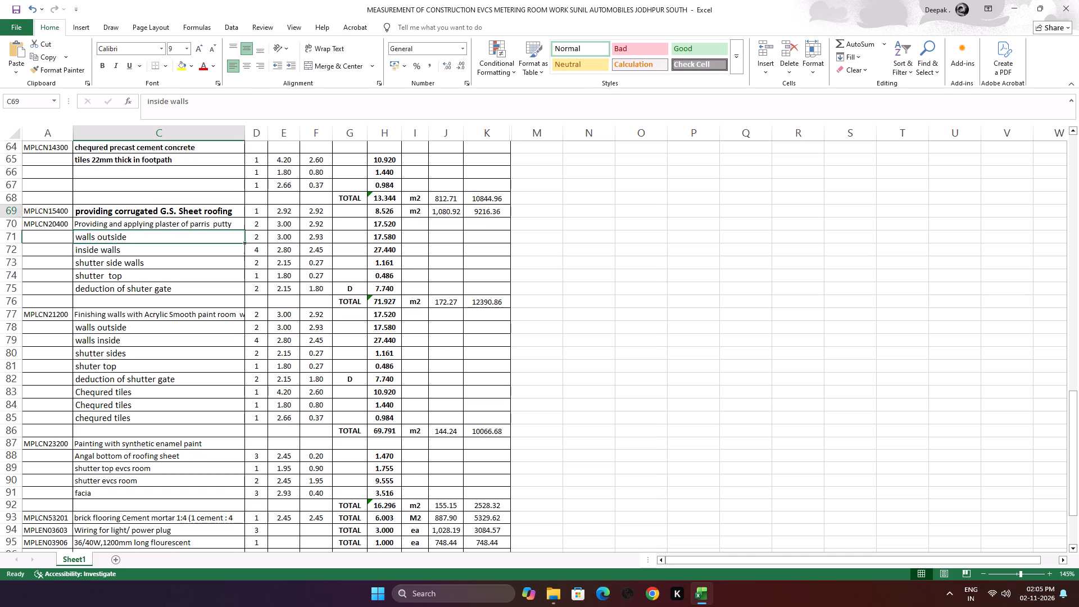
pyautogui.click(210, 51)
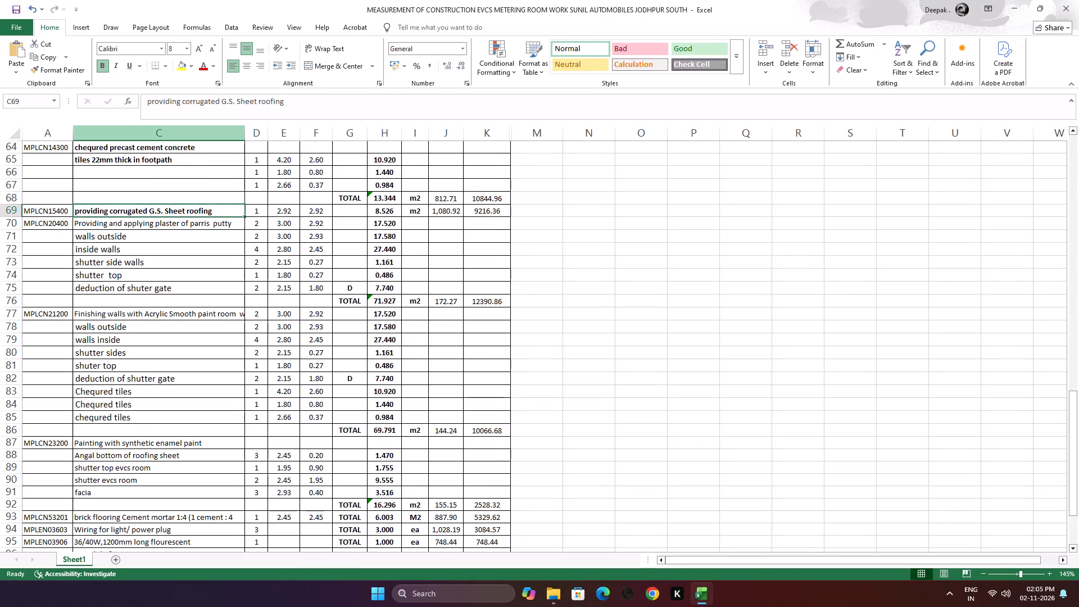
# Apply bold formatting to cell C70, the plaster of parris putty description.
pyautogui.click(160, 223)
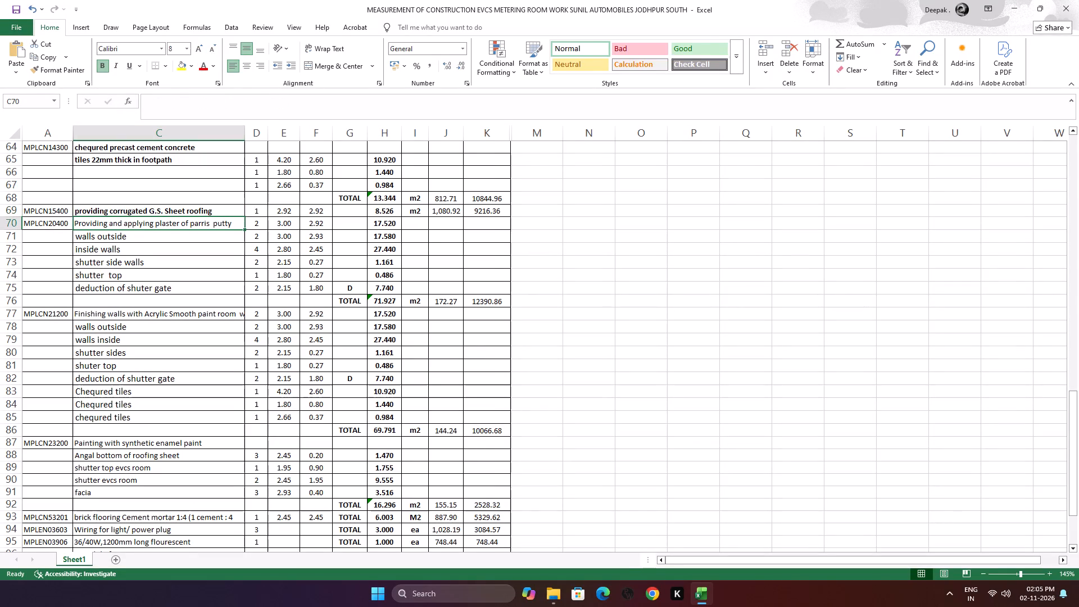
pyautogui.click(101, 68)
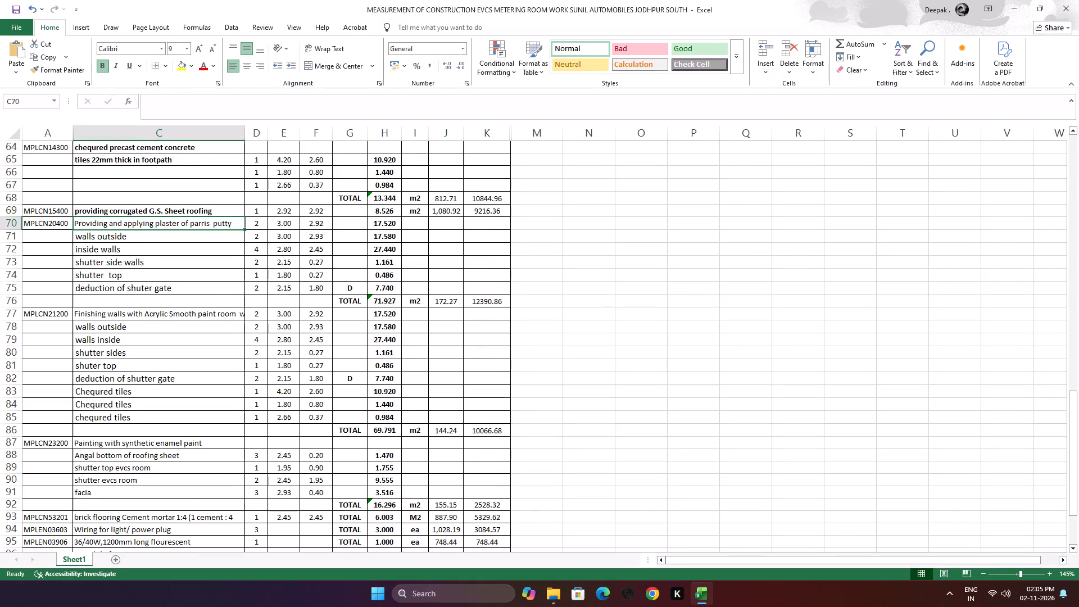
# Enter "providing and applying plaster of parris putty" as the description in cell C70.
pyautogui.click(179, 225)
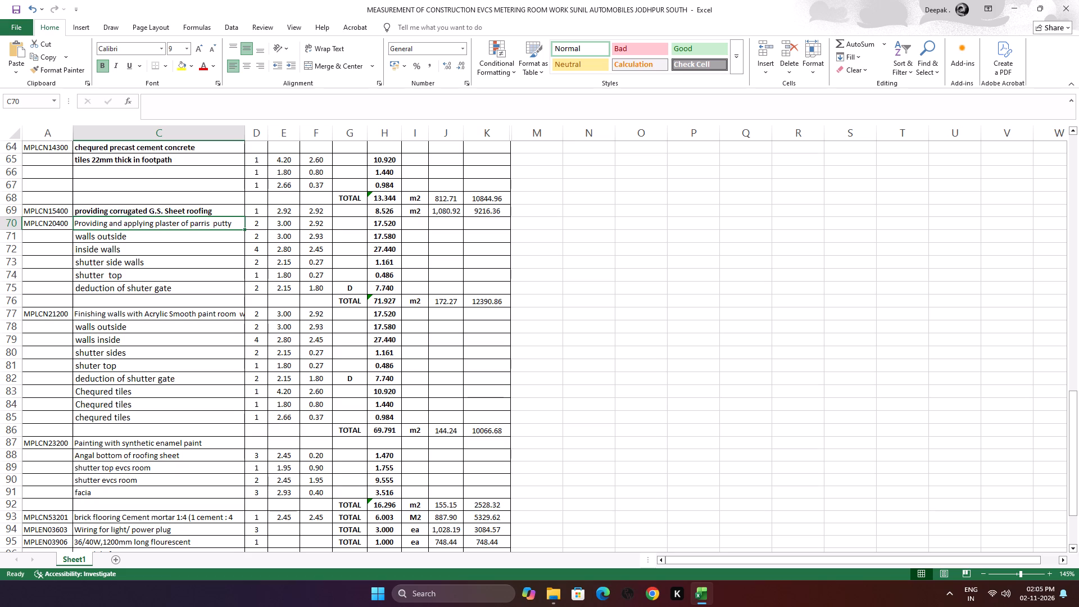
pyautogui.press('p')
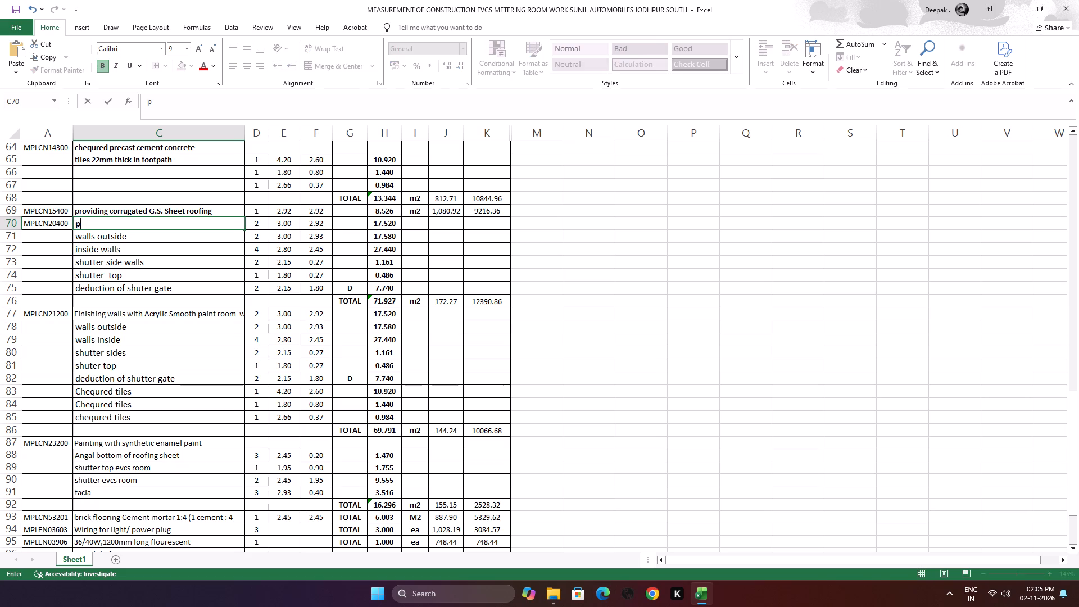
pyautogui.write('roviding')
pyautogui.press('space')
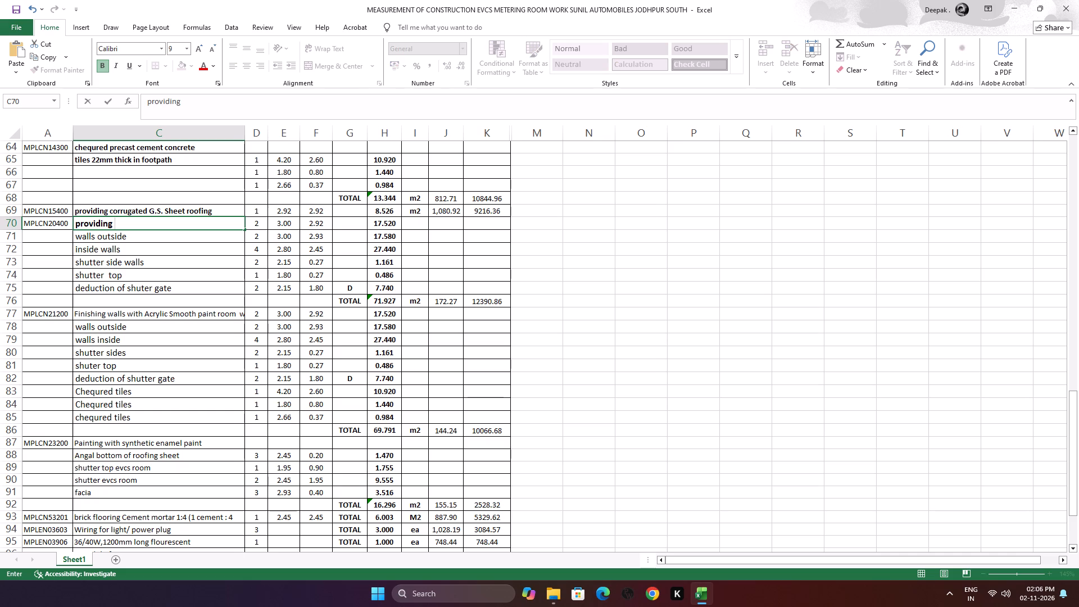
pyautogui.write('and')
pyautogui.press('space')
pyautogui.press('a')
pyautogui.write('pply')
pyautogui.write('ing')
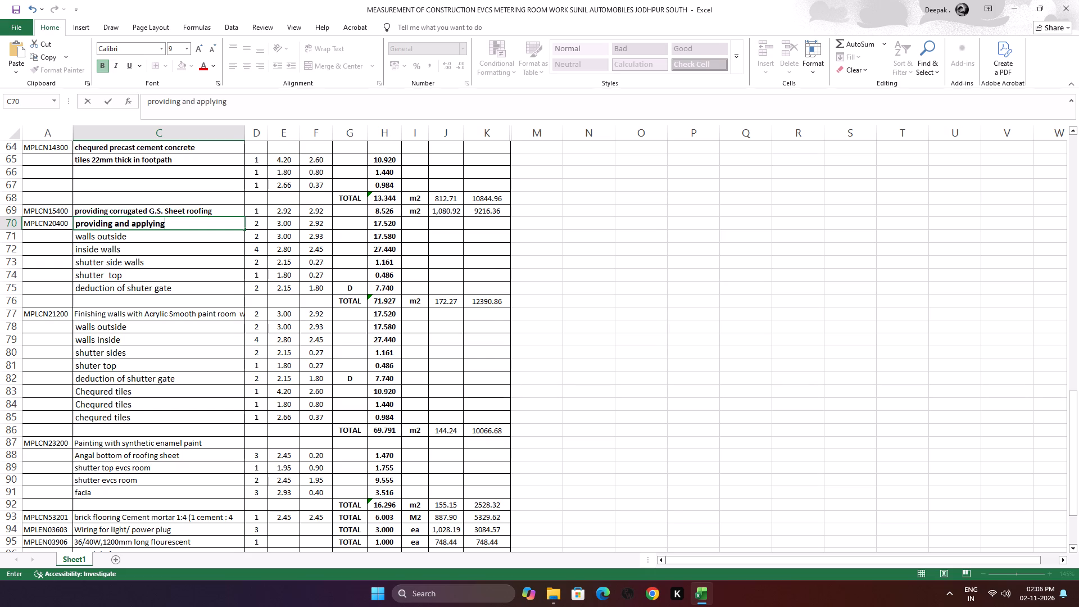
pyautogui.press('space')
pyautogui.write('plas')
pyautogui.write('ter')
pyautogui.press('space')
pyautogui.write('of')
pyautogui.press('space')
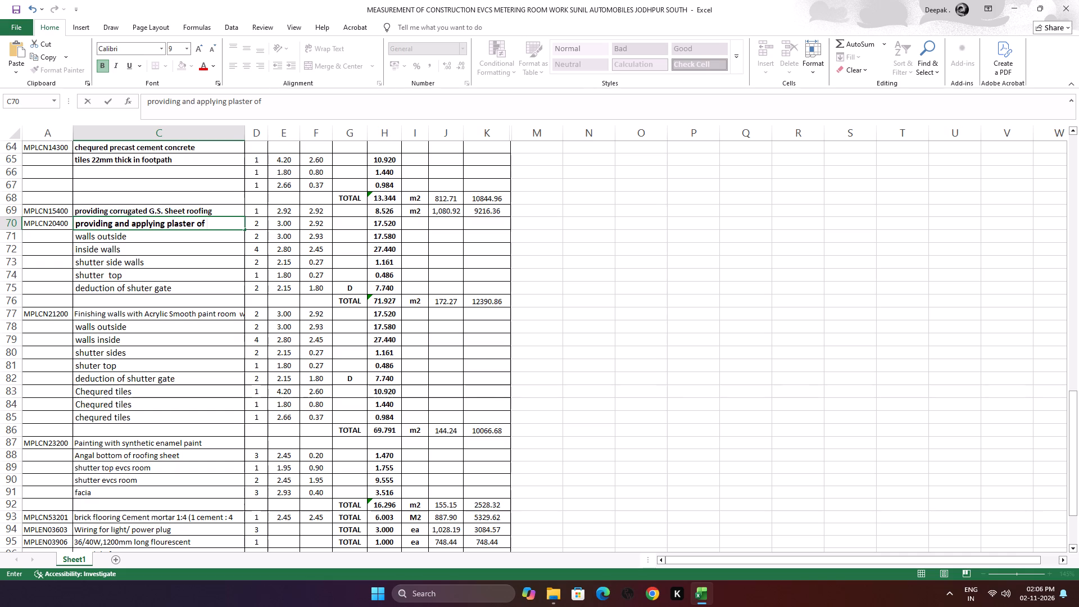
pyautogui.write('parris')
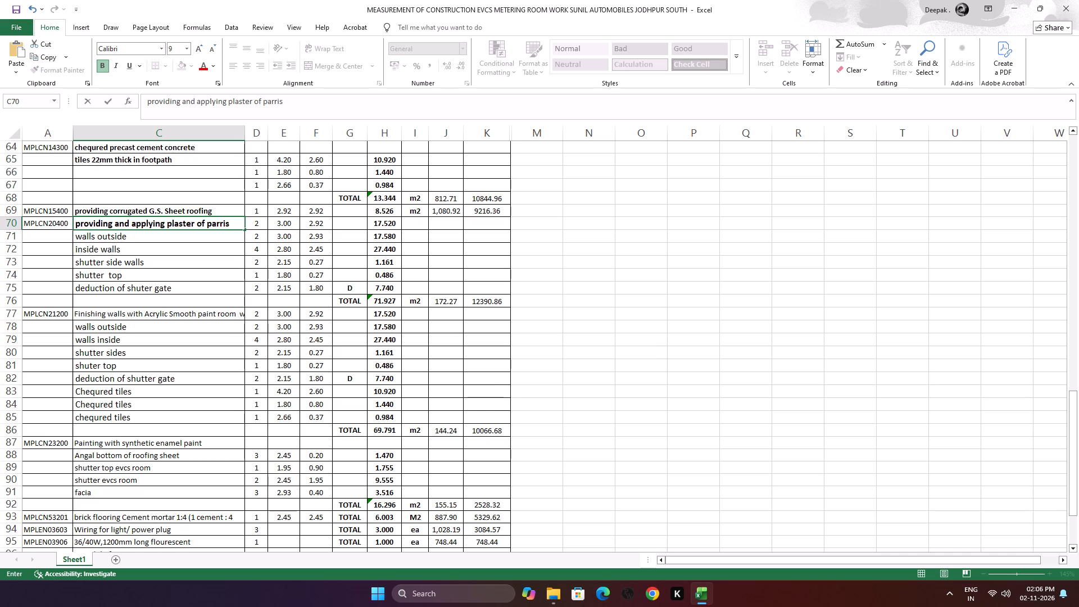
pyautogui.press('space')
pyautogui.write('putty')
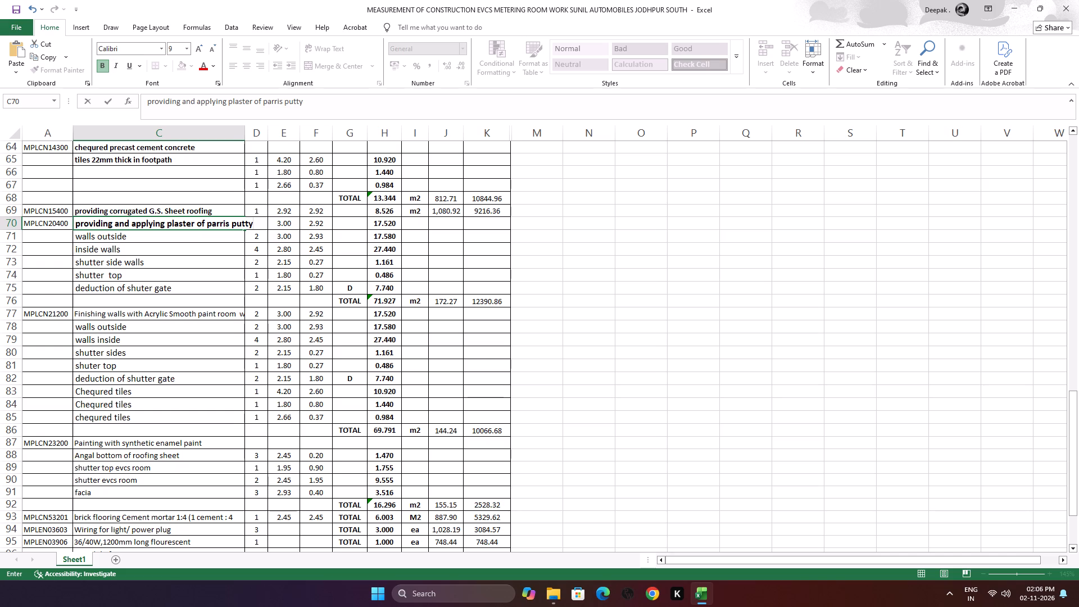
pyautogui.click(142, 301)
# Reduce the font size of the plaster of parris putty description in cell C70 to 8.
pyautogui.click(164, 227)
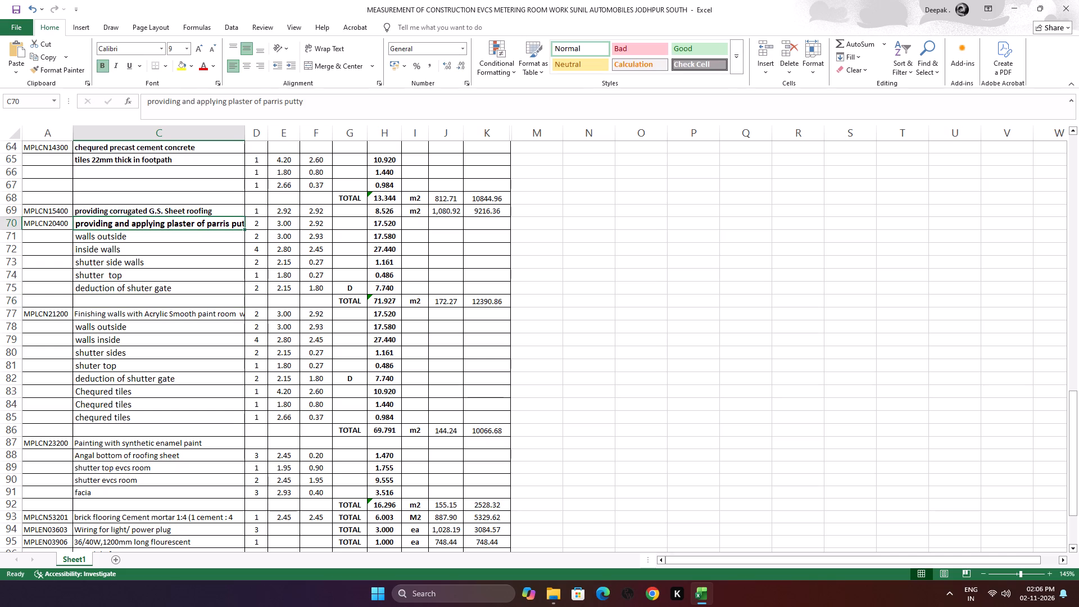
pyautogui.click(209, 49)
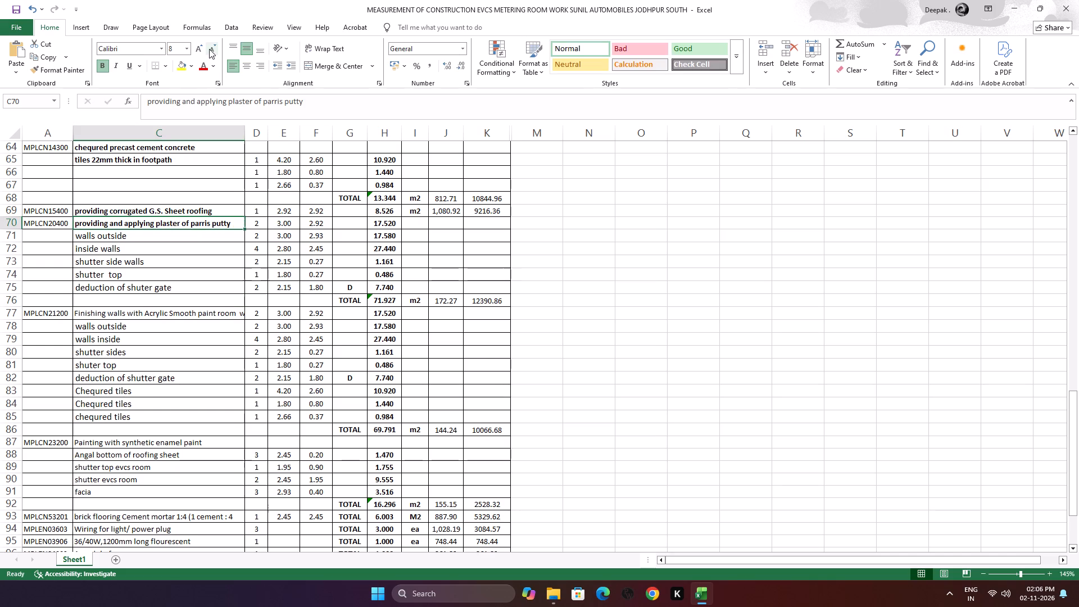
# Apply bold formatting to the plaster of parris putty sub-item descriptions in cells C71 to C75, walls outside through deduction of shuter gate.
pyautogui.click(165, 236)
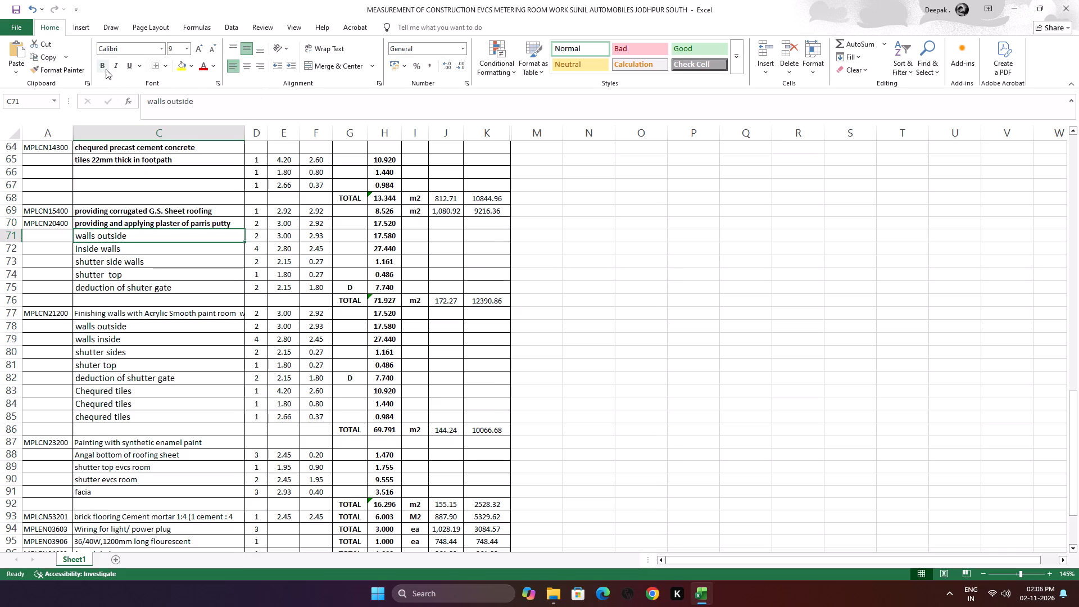
pyautogui.click(106, 69)
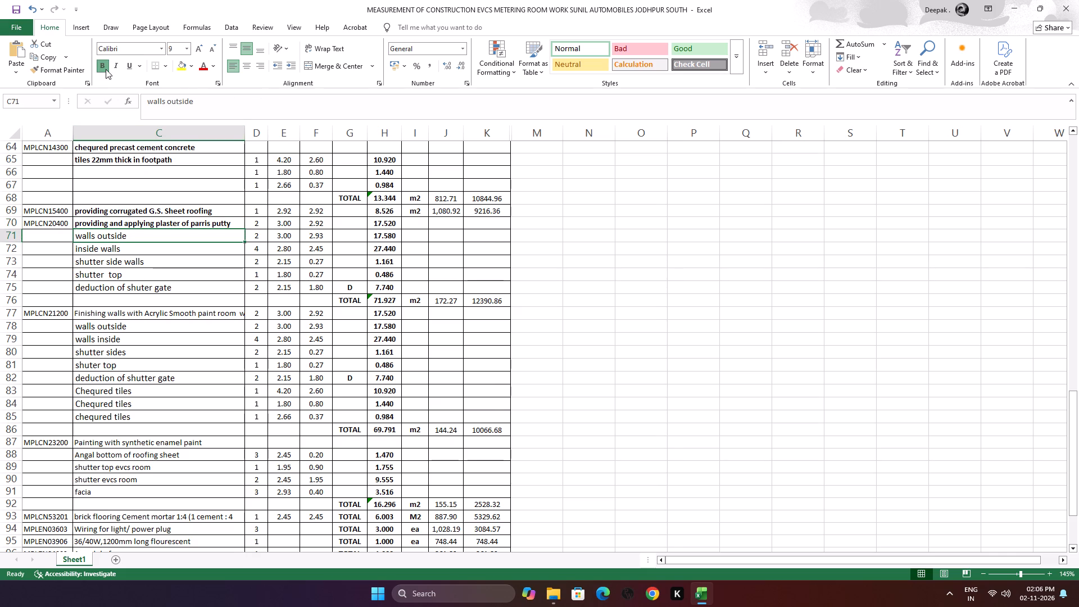
pyautogui.press('Down')
pyautogui.click(106, 69)
pyautogui.press('Down')
pyautogui.click(106, 69)
pyautogui.press('Down')
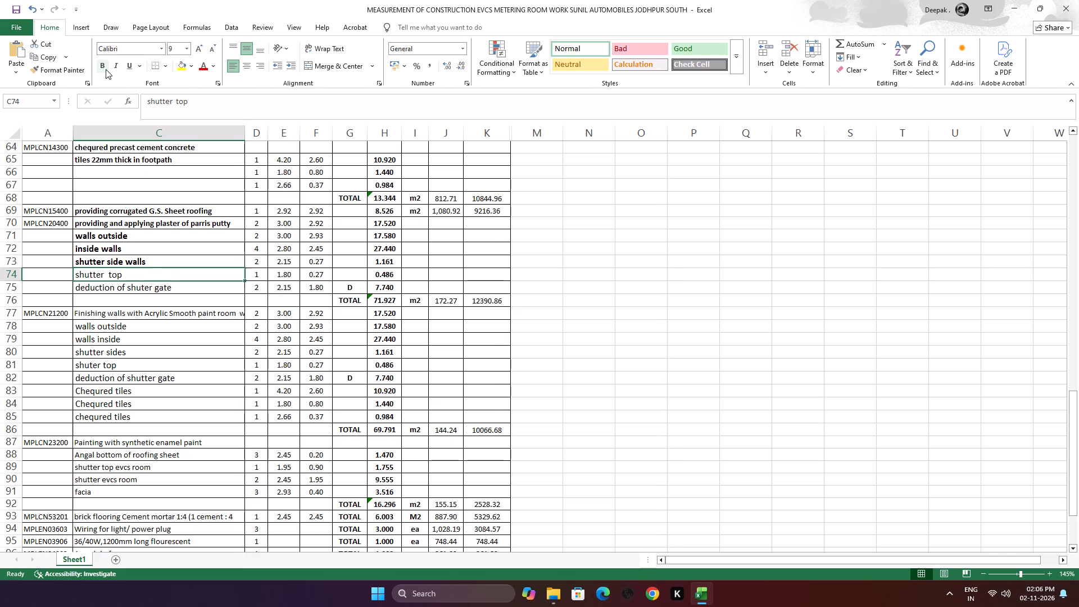
pyautogui.click(106, 69)
pyautogui.press('Down')
pyautogui.click(106, 69)
pyautogui.press('Down')
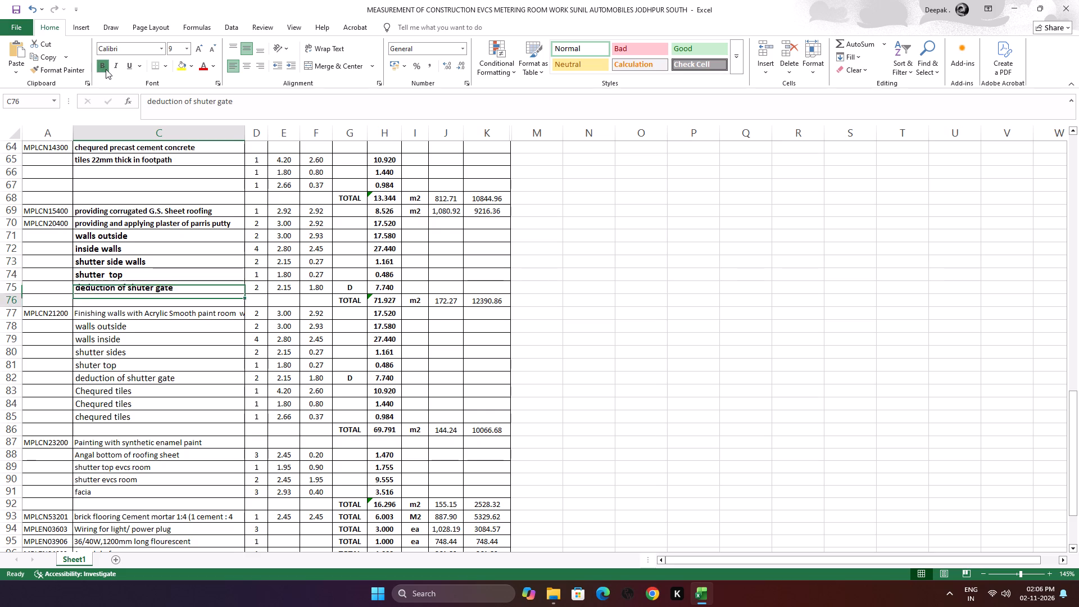
# Apply bold formatting to description cell C77 for item MPLCN21200 and to the walls outside description in C78.
pyautogui.press('Down')
pyautogui.click(106, 69)
pyautogui.press('Down')
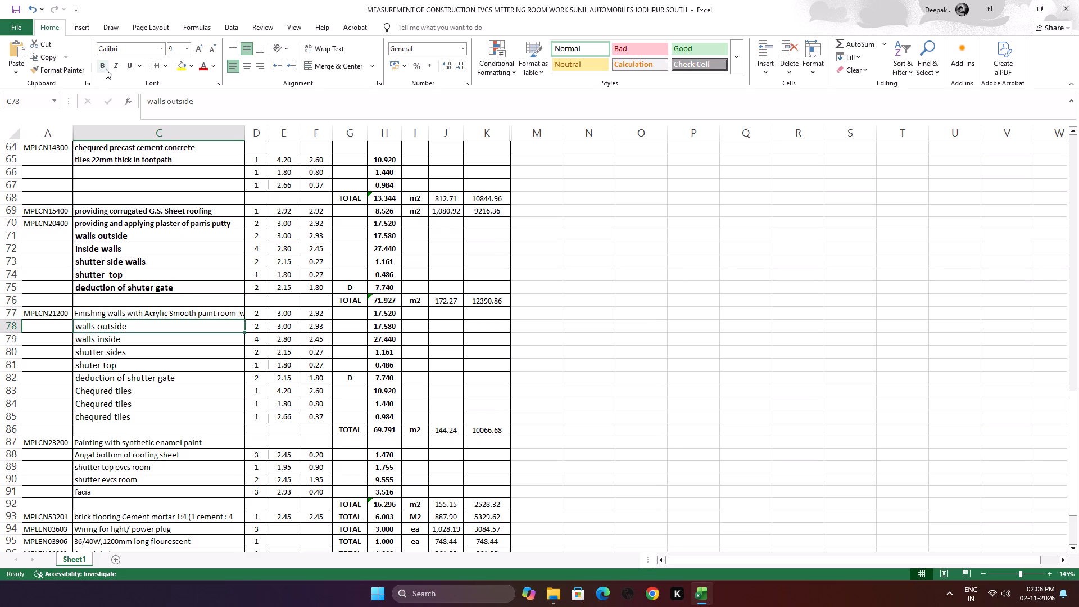
pyautogui.click(106, 69)
# Enter "Finishing walls with acrylic smooth paint" as the description in cell C77.
pyautogui.press('Up')
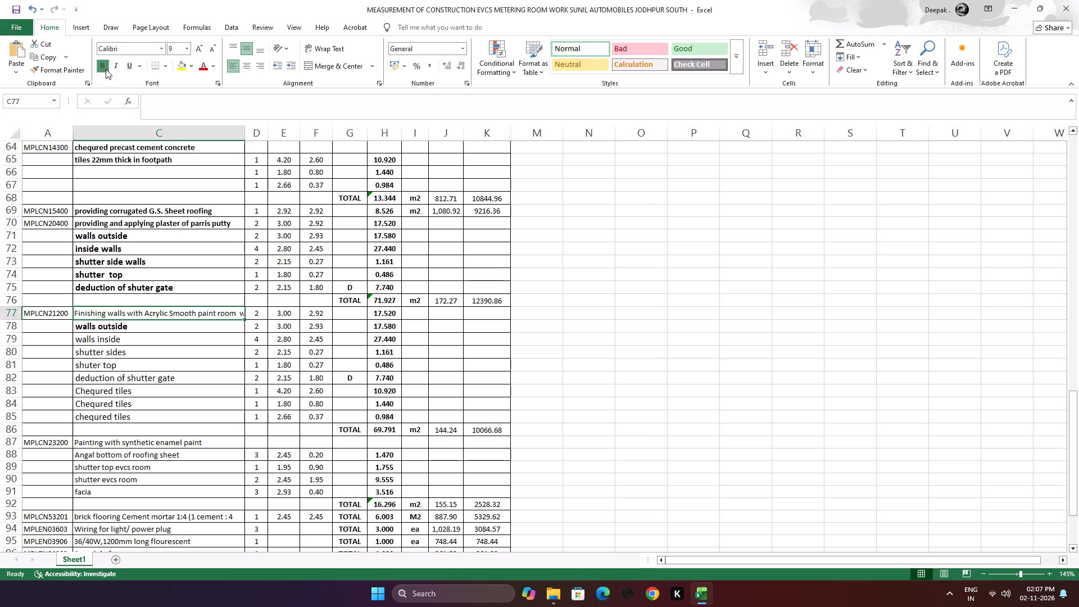
pyautogui.press('f')
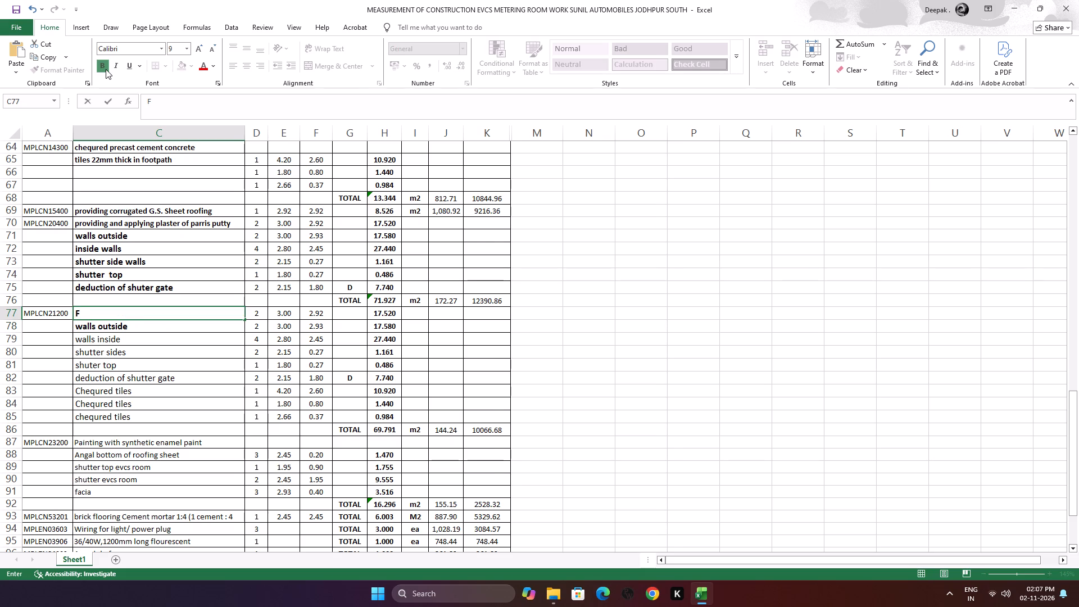
pyautogui.press('i')
pyautogui.write('NISH')
pyautogui.write('ING')
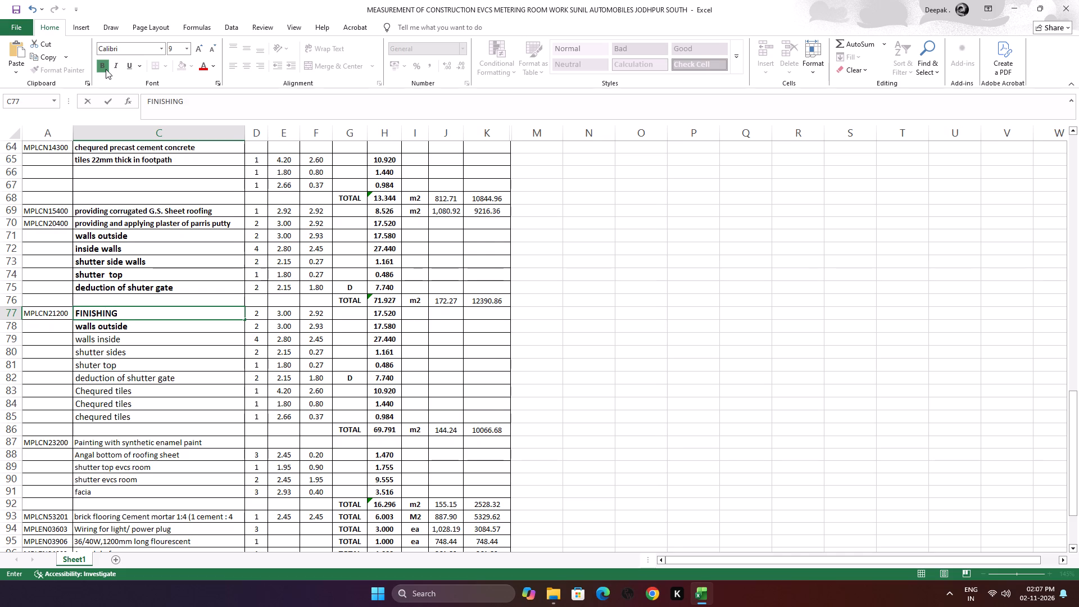
pyautogui.press('BackSpace')
pyautogui.press('BackSpace')
pyautogui.press('BackSpace')
pyautogui.press('BackSpace')
pyautogui.press('BackSpace')
pyautogui.press('BackSpace')
pyautogui.press('BackSpace')
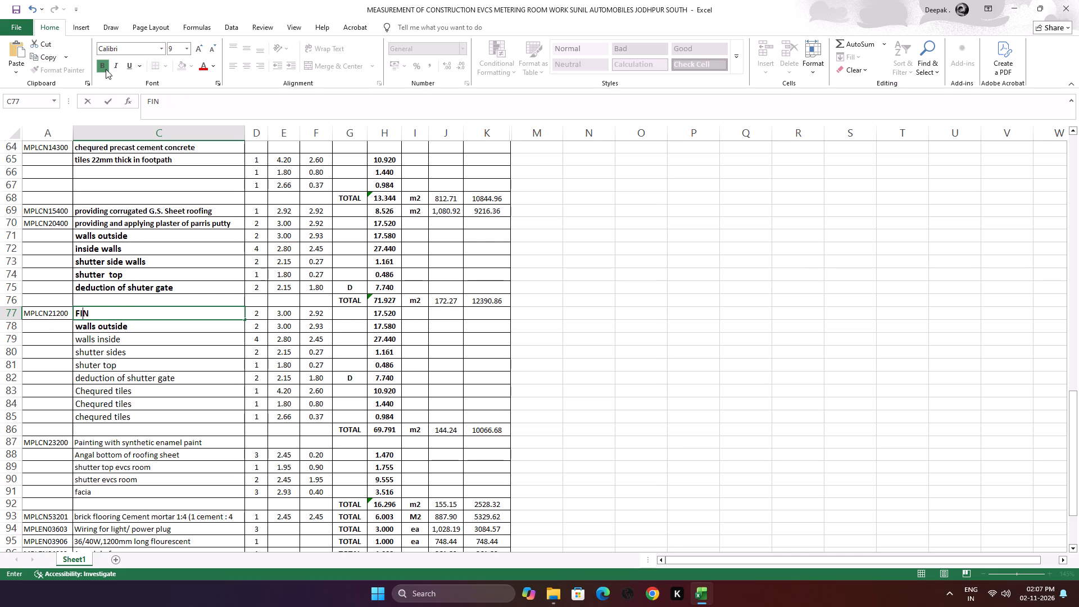
pyautogui.press('BackSpace')
pyautogui.write('in')
pyautogui.write('ishing')
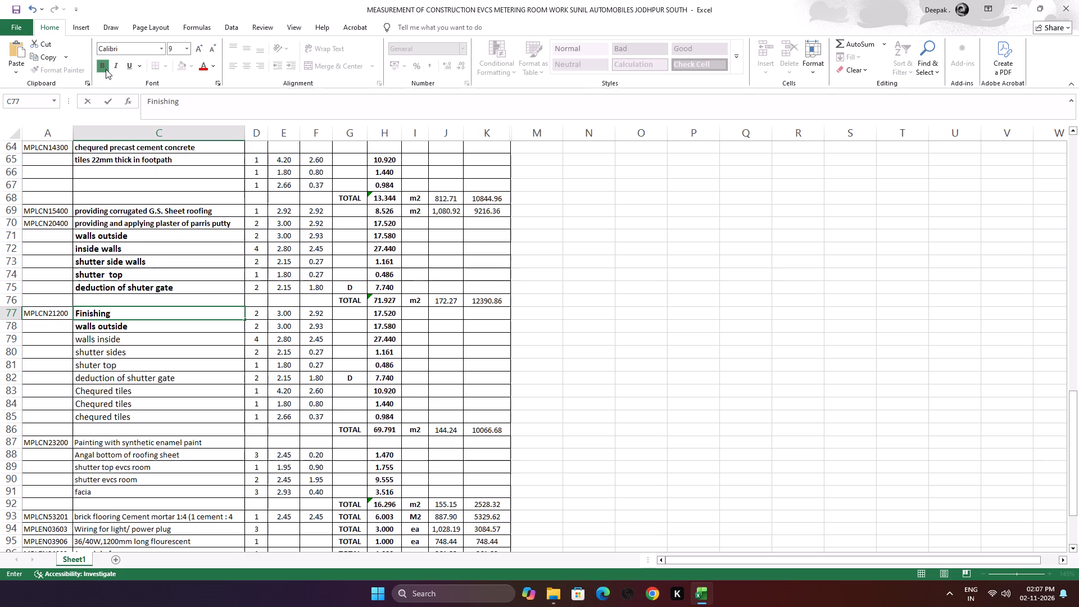
pyautogui.press('space')
pyautogui.write('walls')
pyautogui.press('space')
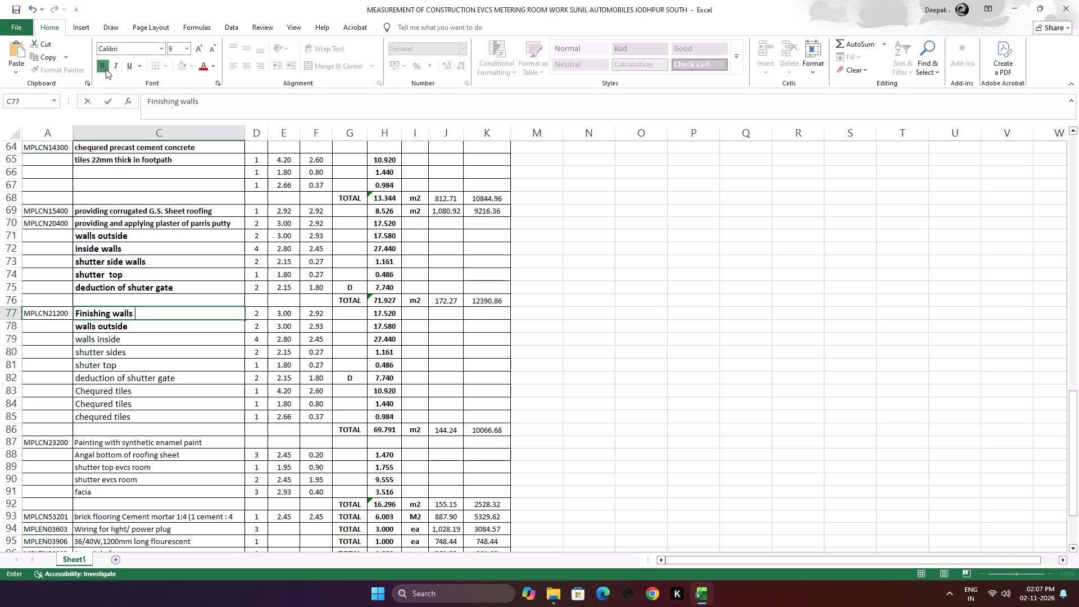
pyautogui.write('with')
pyautogui.press('space')
pyautogui.write('a')
pyautogui.press('c')
pyautogui.write('ry')
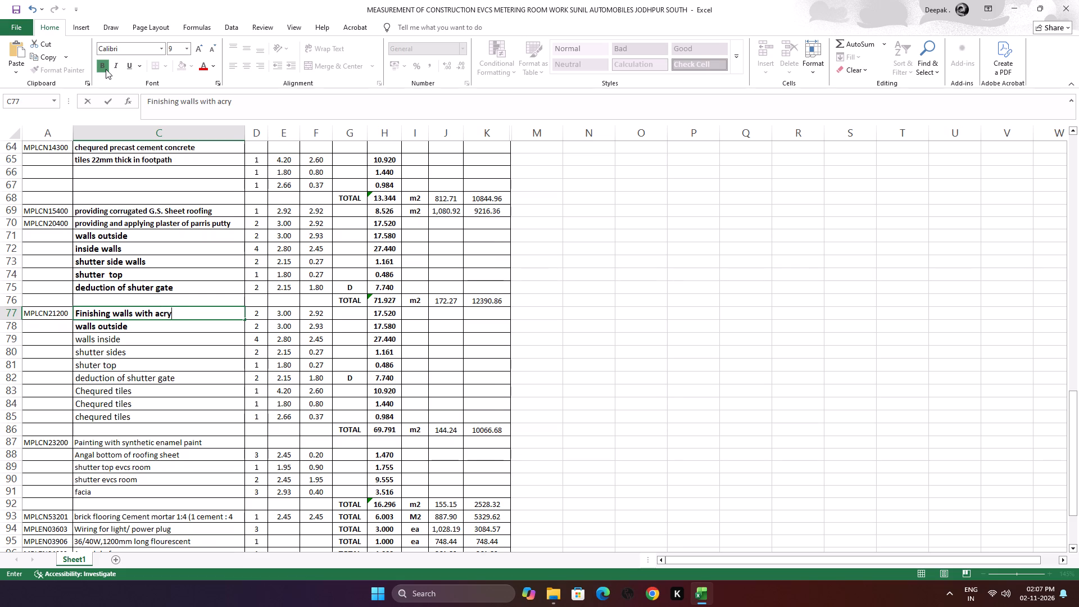
pyautogui.write('lic')
pyautogui.press('space')
pyautogui.write('smooth')
pyautogui.press('space')
pyautogui.write('pai')
pyautogui.write('nt')
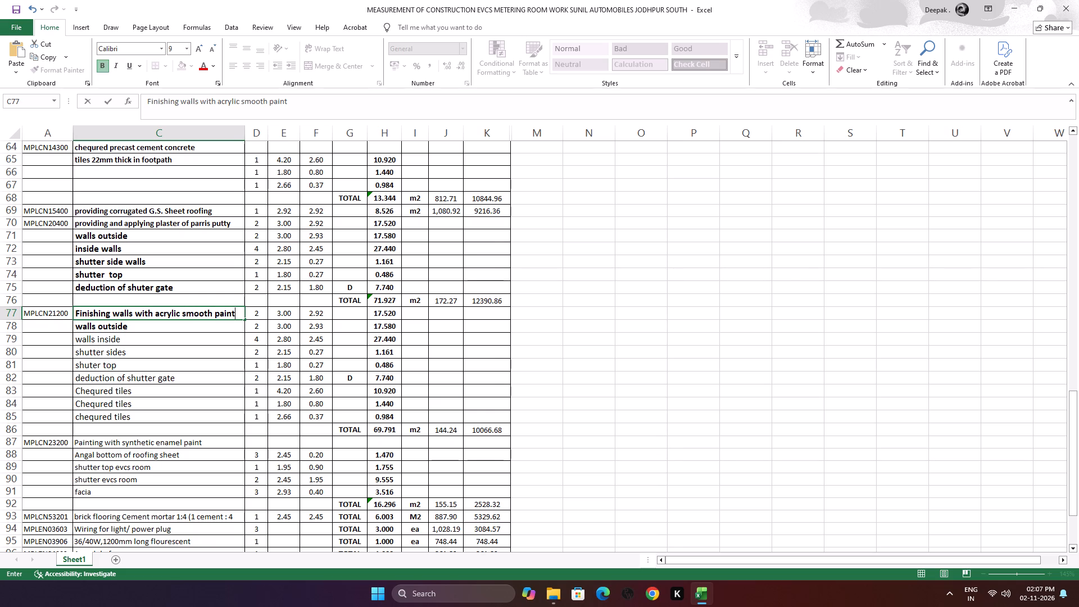
pyautogui.click(158, 343)
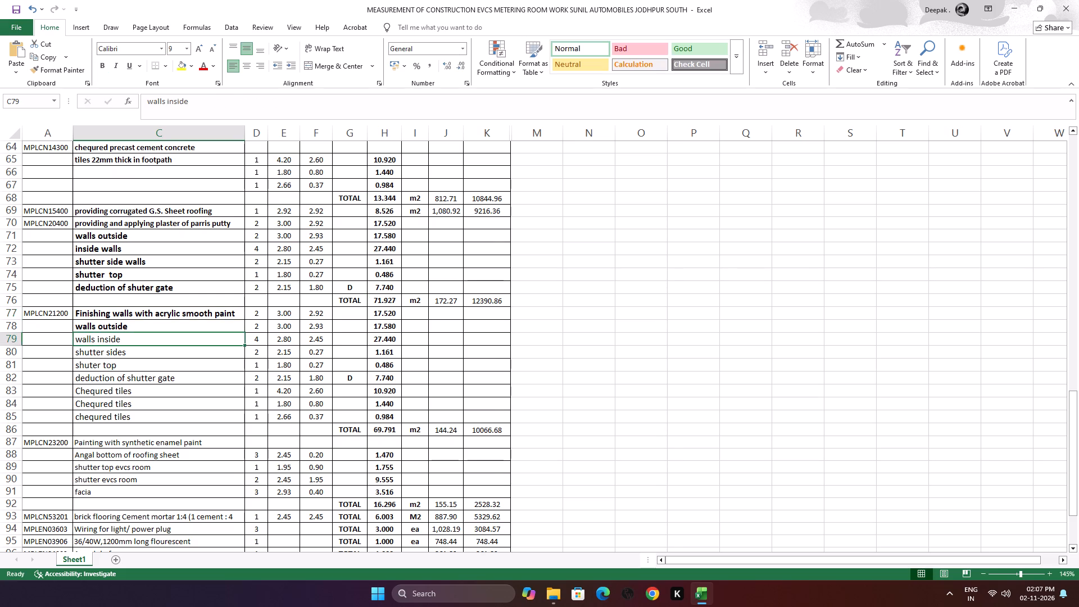
# Reduce the font size of the acrylic smooth paint description in cell C77 to 8.
pyautogui.click(191, 311)
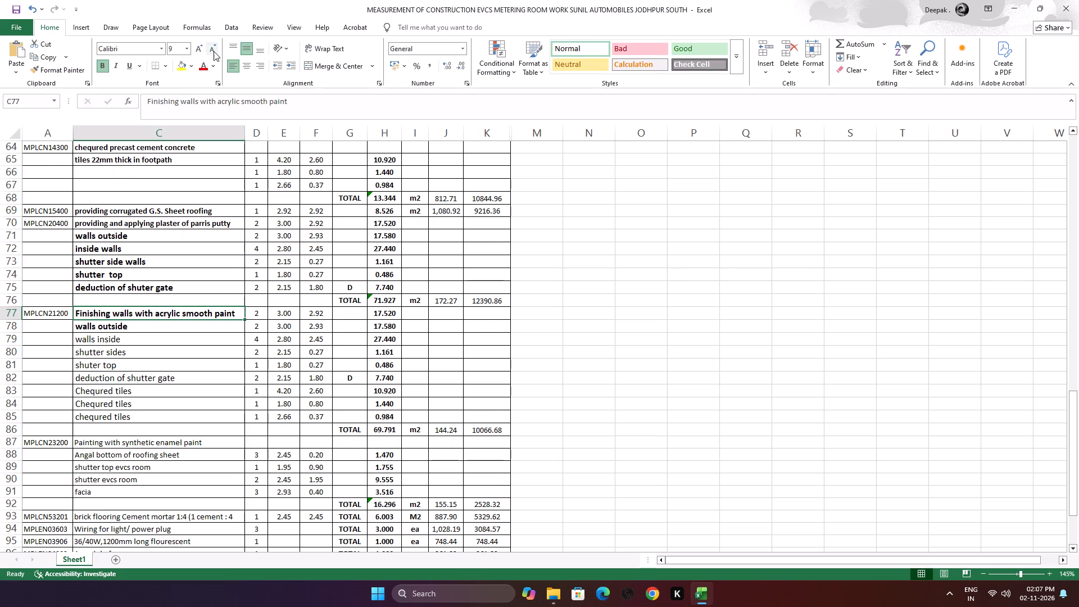
pyautogui.click(214, 51)
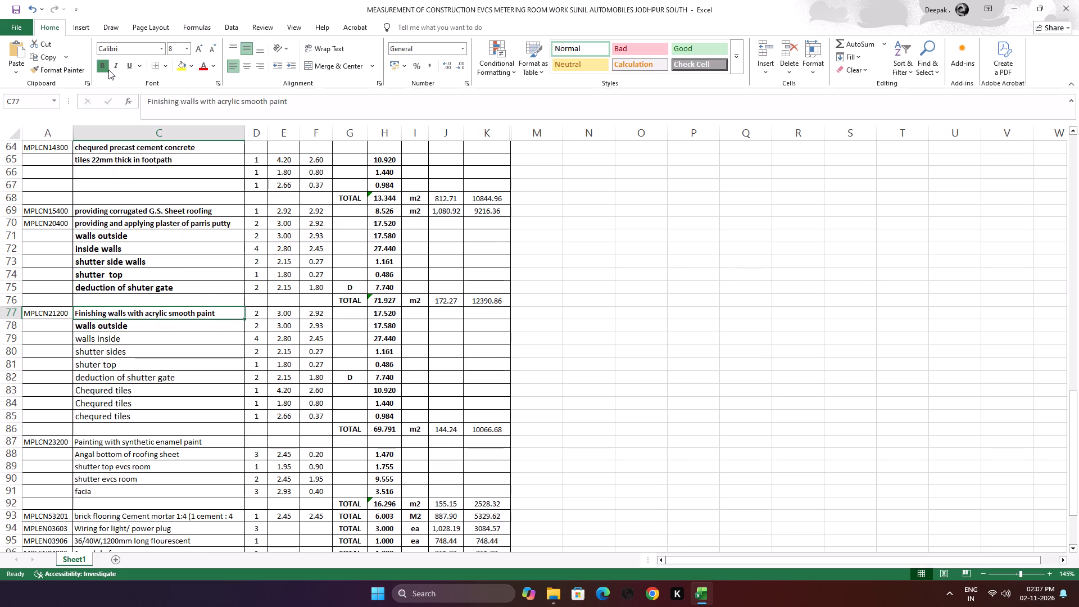
# Apply bold formatting to the acrylic paint sub-item descriptions in cells C79 to C85, walls inside through the last chequred tiles row.
pyautogui.click(191, 336)
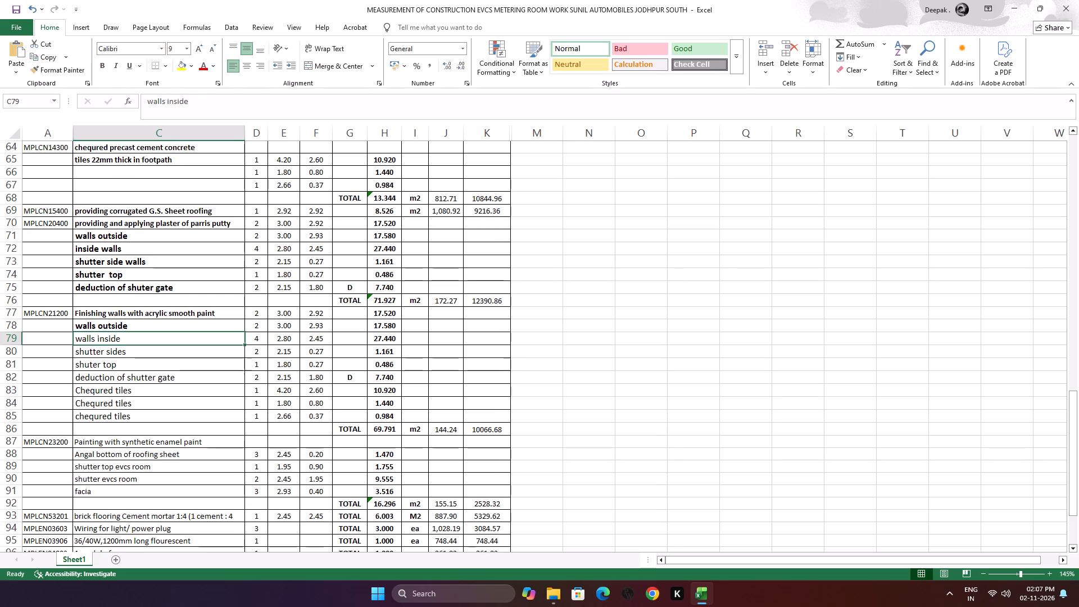
pyautogui.click(101, 66)
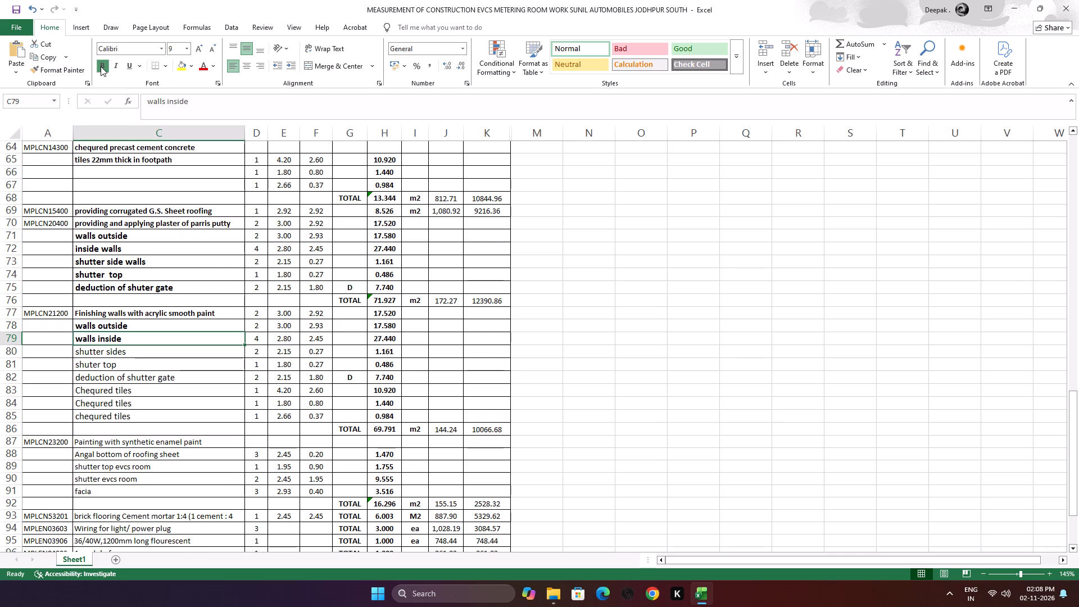
pyautogui.press('Down')
pyautogui.click(101, 66)
pyautogui.press('Down')
pyautogui.click(101, 66)
pyautogui.press('Down')
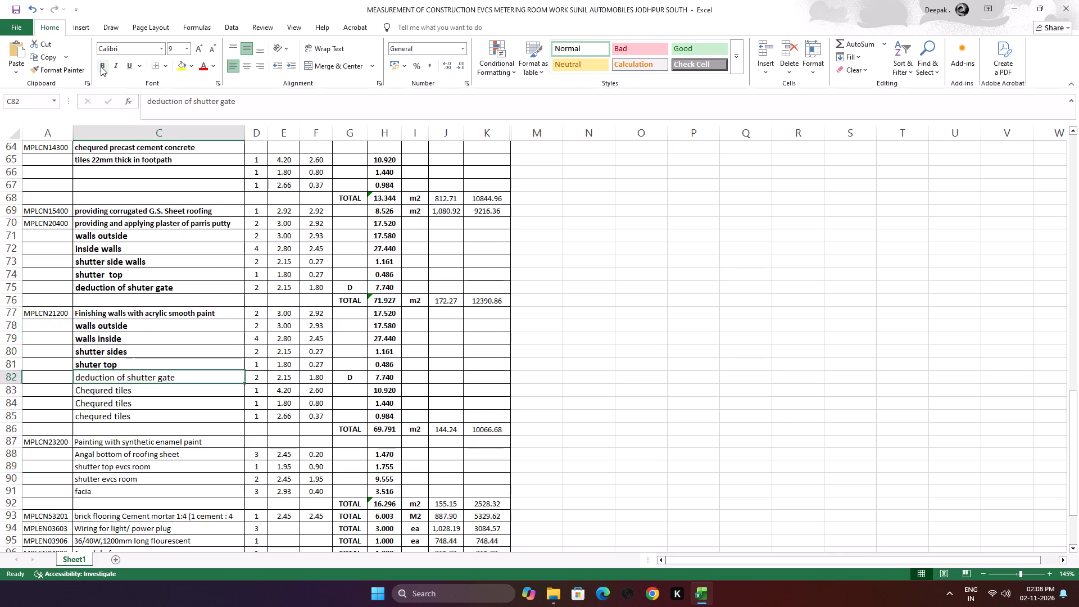
pyautogui.click(101, 66)
pyautogui.press('Down')
pyautogui.click(101, 66)
pyautogui.press('Down')
pyautogui.click(101, 66)
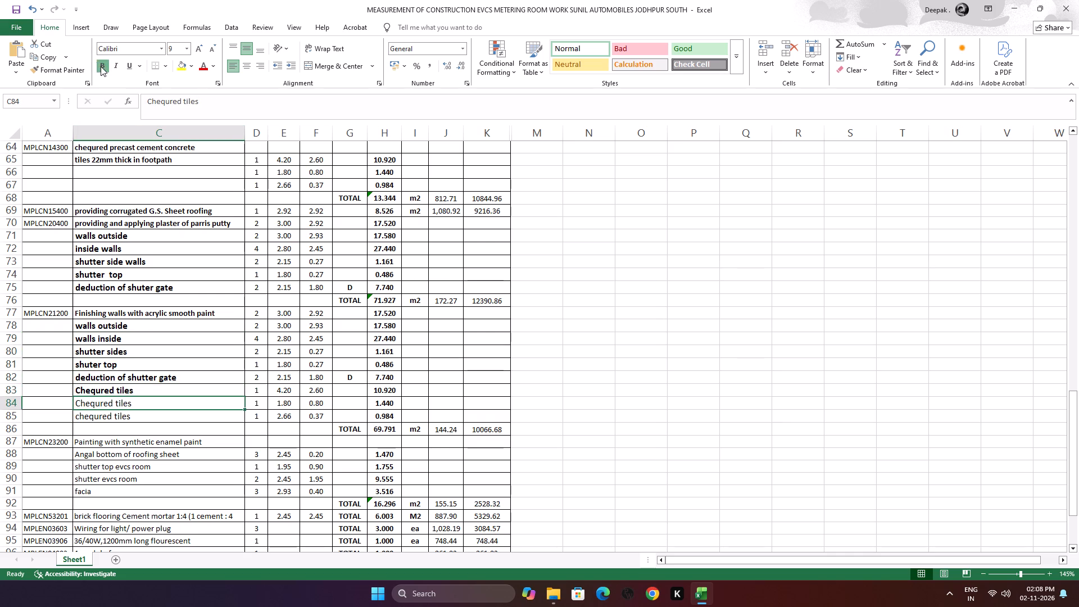
pyautogui.press('Down')
pyautogui.click(101, 66)
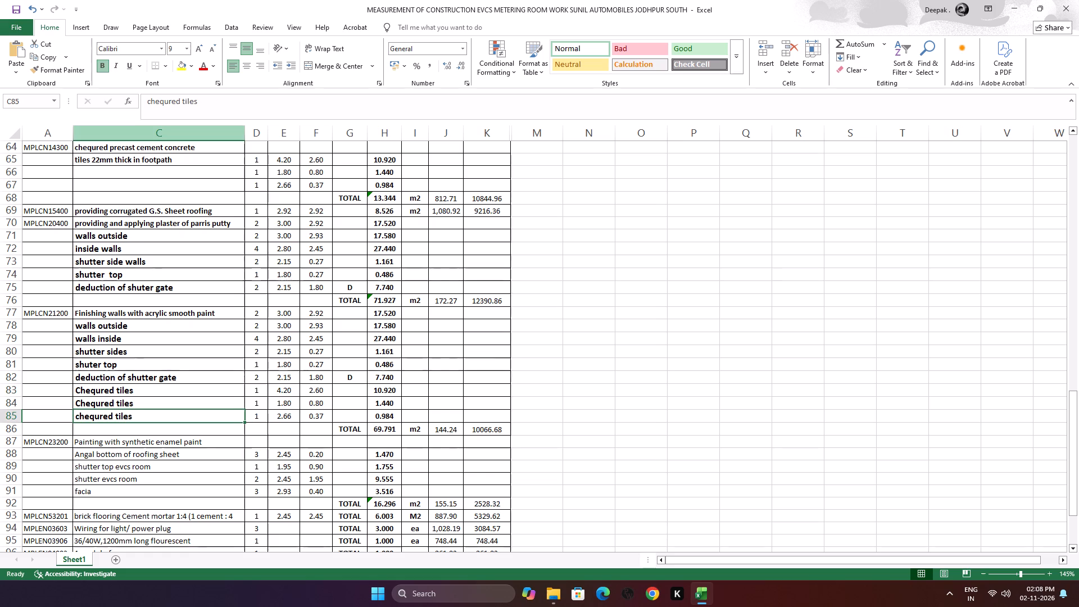
# Reduce the font size of the acrylic paint sub-item descriptions in cells C78 to C85 to 8.
pyautogui.scroll(-4, 127, 250)
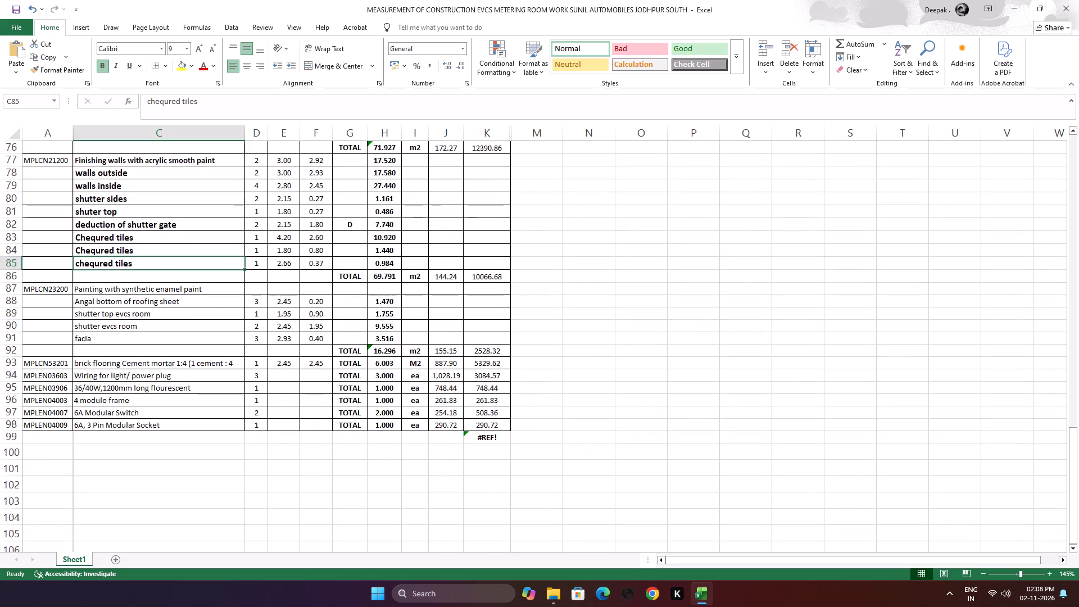
pyautogui.moveTo(138, 174); pyautogui.dragTo(149, 215)
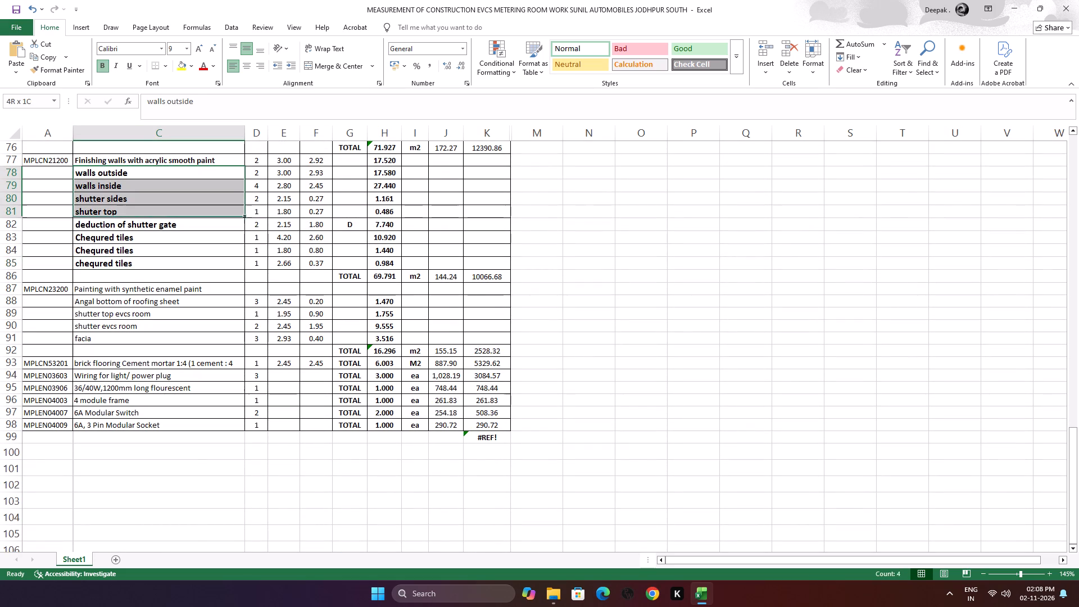
pyautogui.moveTo(149, 215); pyautogui.dragTo(155, 259)
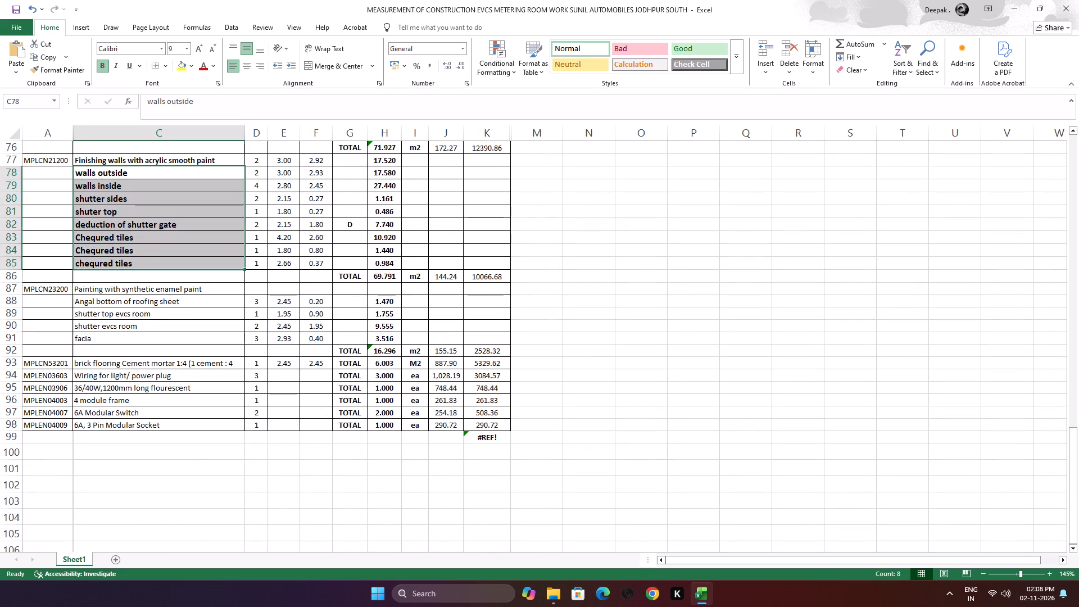
pyautogui.click(212, 50)
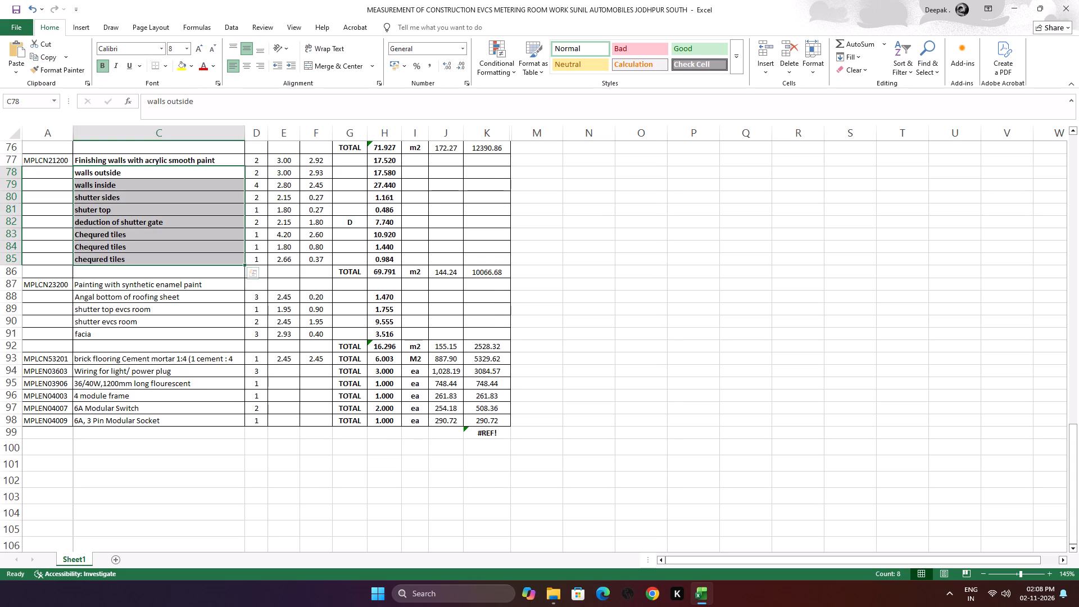
# Make the synthetic enamel paint sub-item descriptions in cells C88 to C91, roofing sheet angle through facia, bold at font size 8.
pyautogui.click(151, 286)
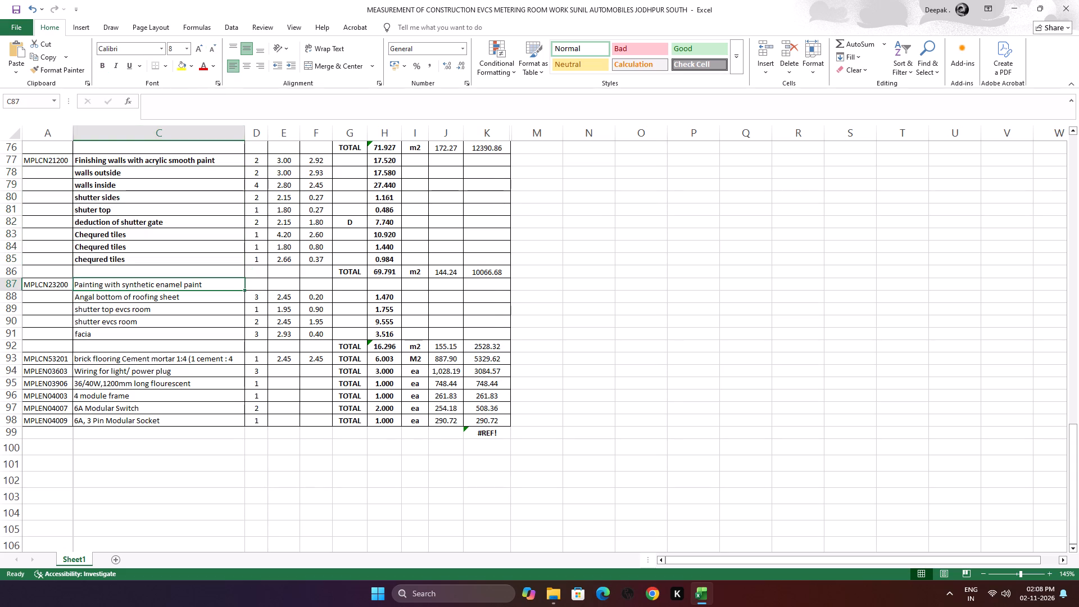
pyautogui.moveTo(154, 297); pyautogui.dragTo(156, 330)
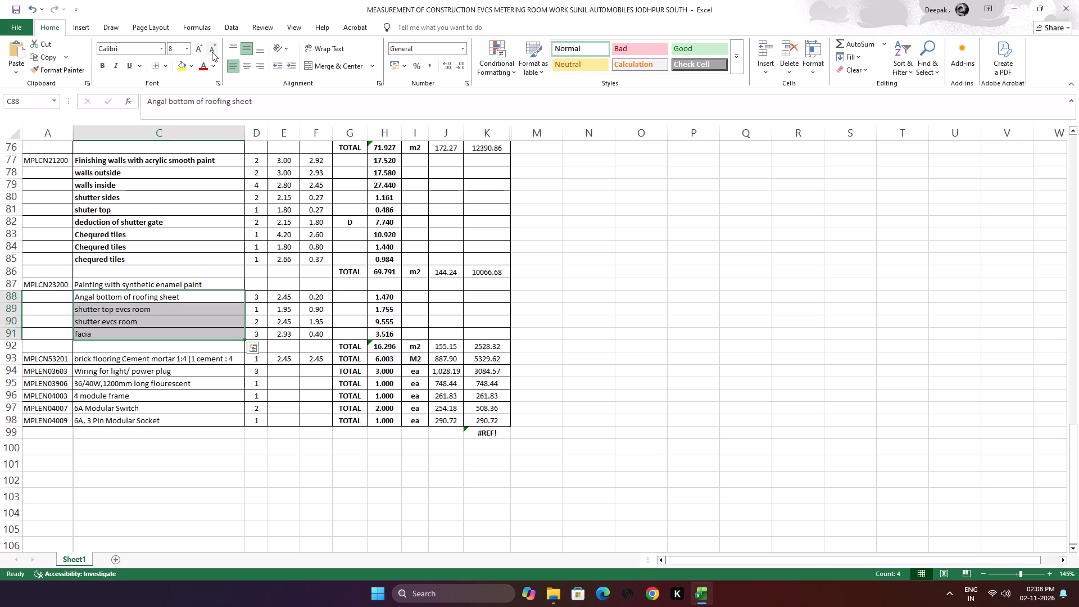
pyautogui.click(212, 52)
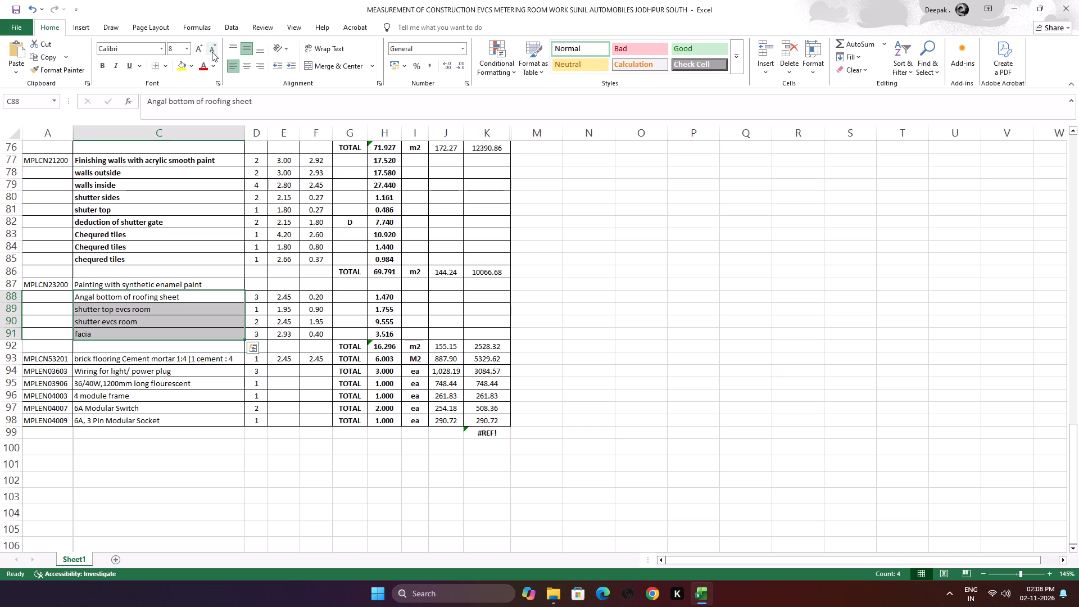
pyautogui.click(199, 51)
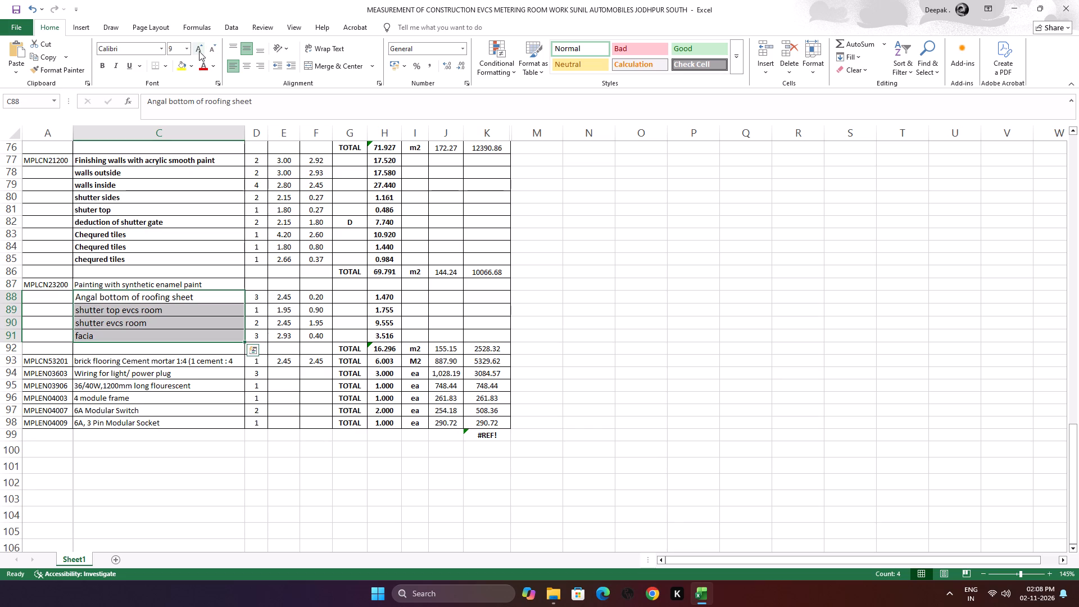
pyautogui.click(215, 49)
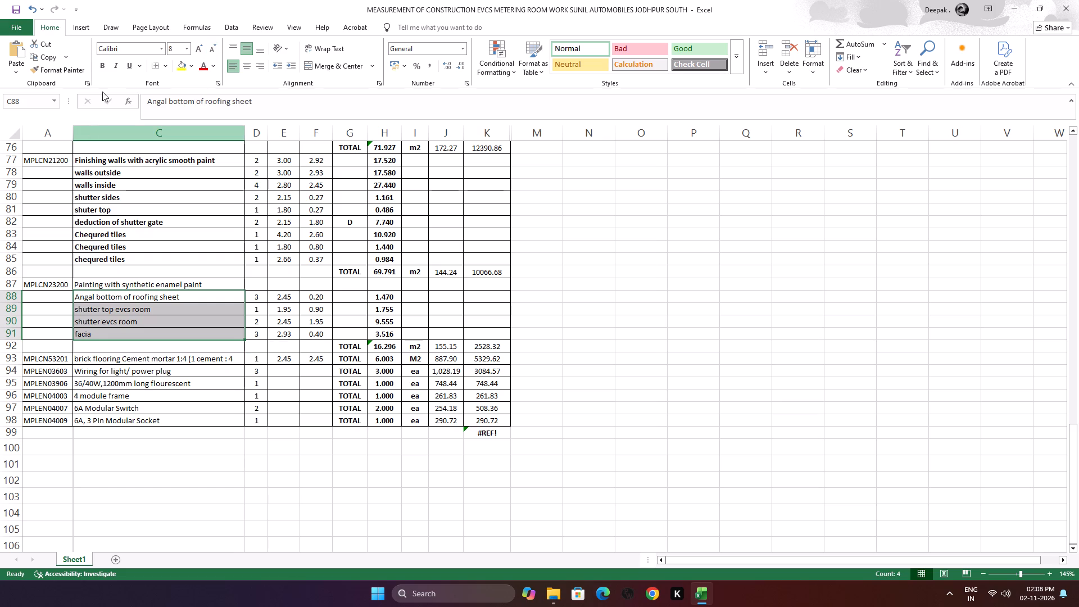
pyautogui.click(105, 67)
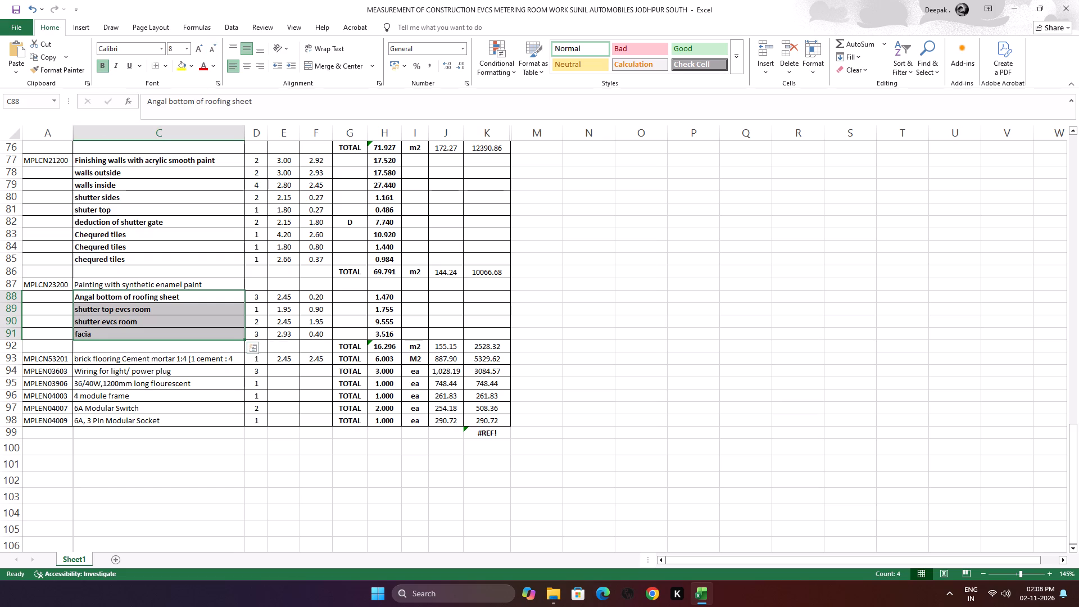
# Enter "painting with ynthetic enamal paint" as the description in cell C87.
pyautogui.click(175, 285)
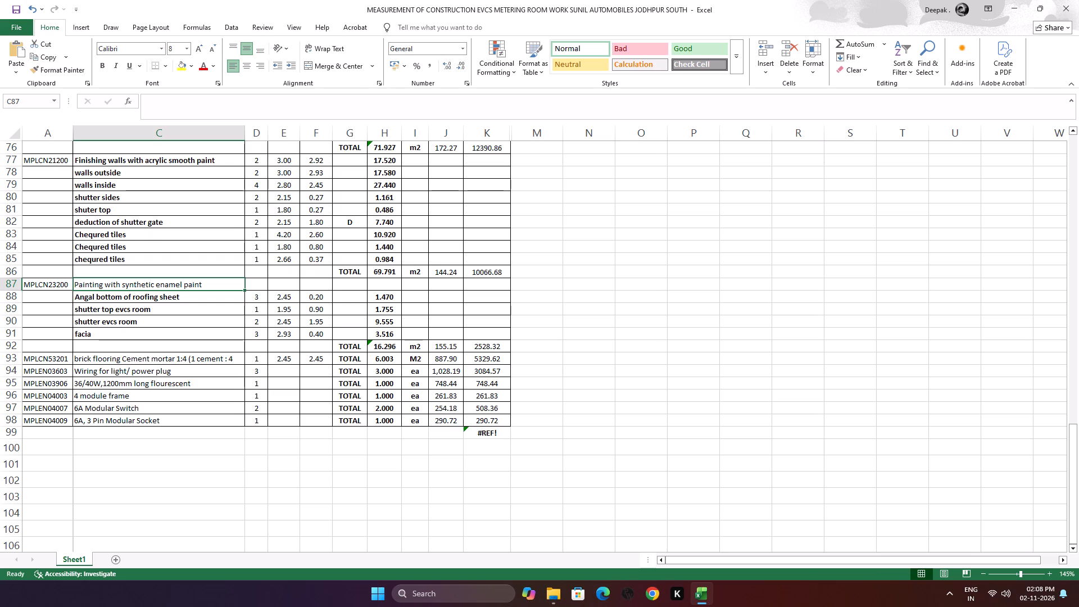
pyautogui.press('p')
pyautogui.write('ainting')
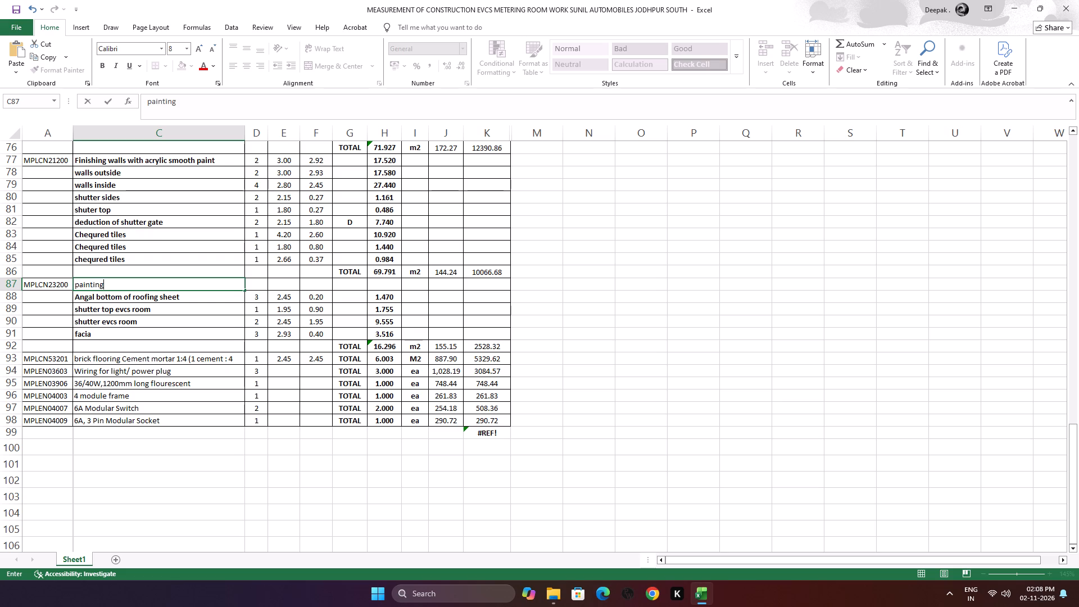
pyautogui.press('space')
pyautogui.write('with')
pyautogui.press('space')
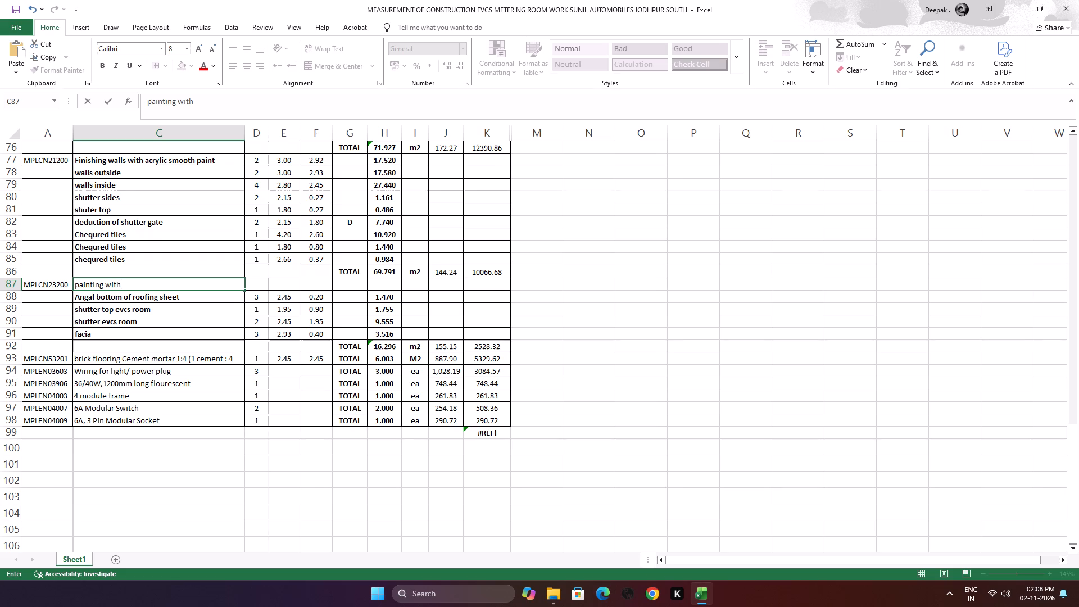
pyautogui.press('y')
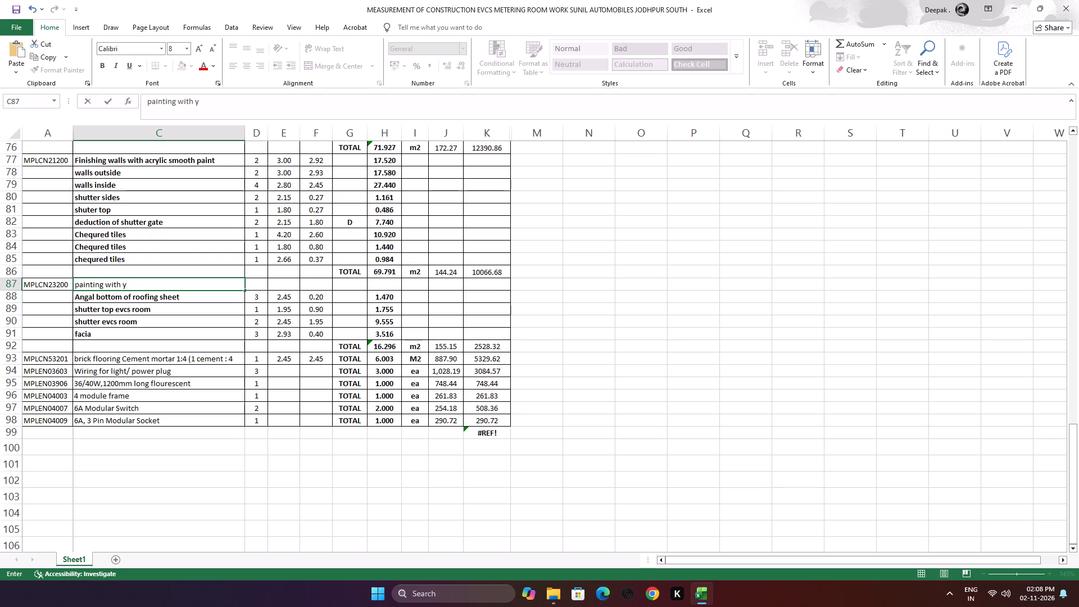
pyautogui.write('nthetic')
pyautogui.press('space')
pyautogui.write('enamal')
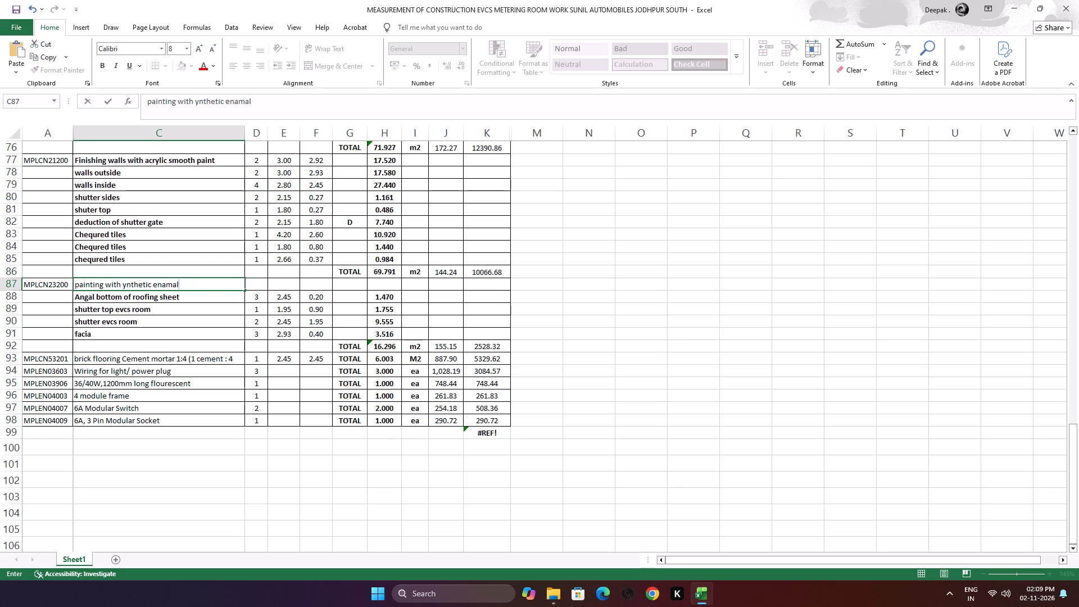
pyautogui.press('space')
pyautogui.write('paint')
pyautogui.click(165, 348)
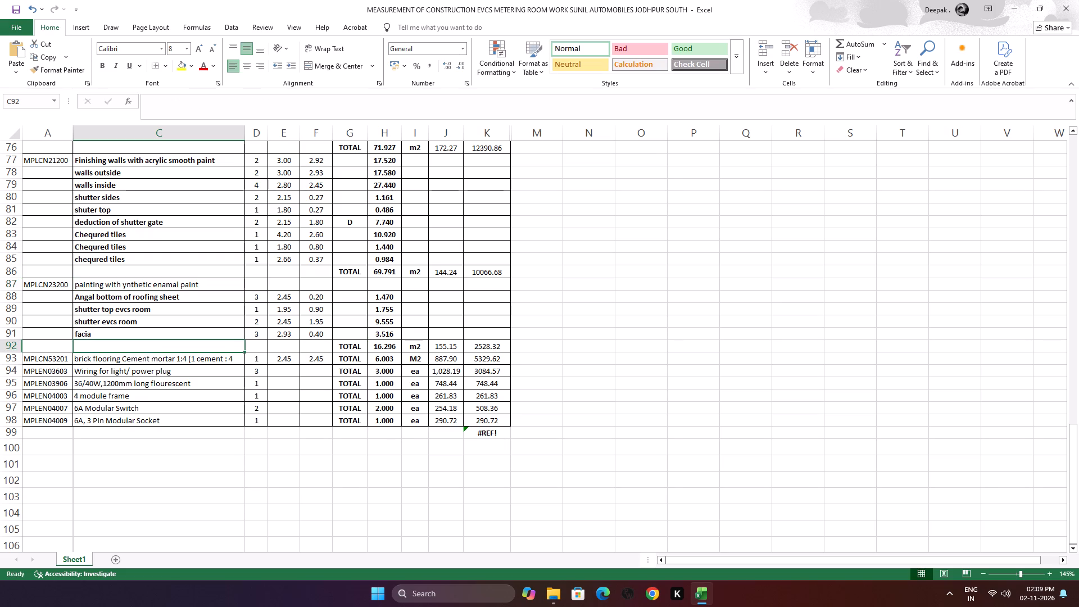
# Make the enamel paint description in cell C87 bold at font size 8.
pyautogui.click(195, 286)
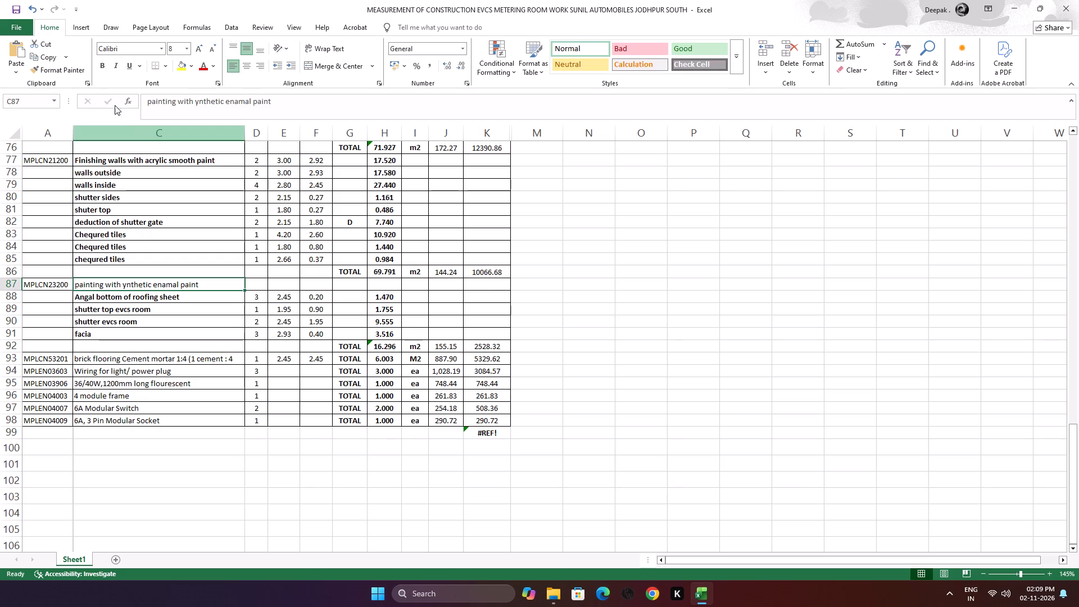
pyautogui.click(102, 67)
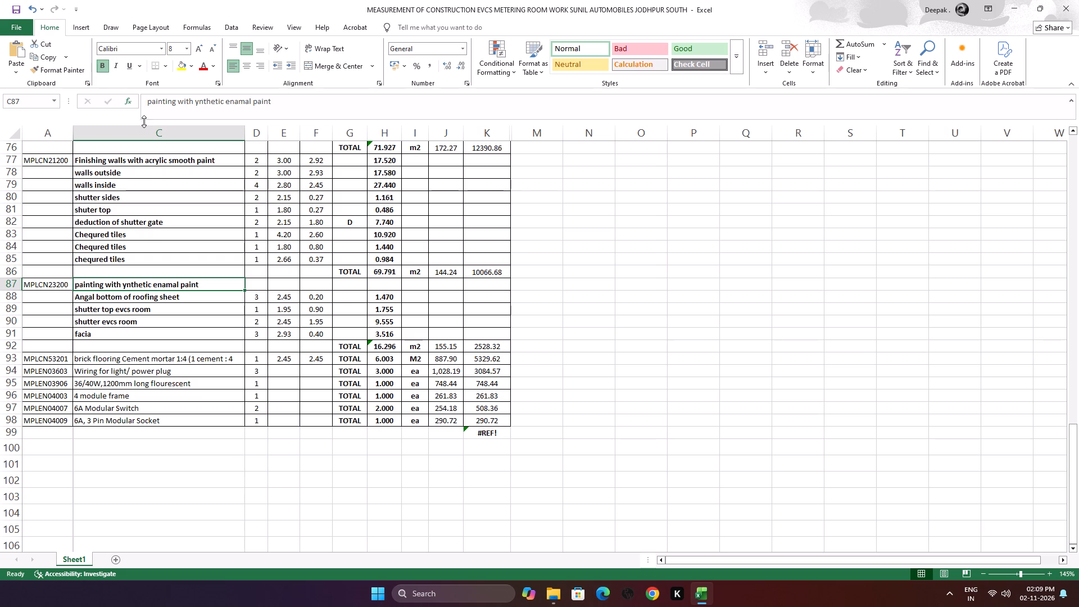
pyautogui.click(212, 51)
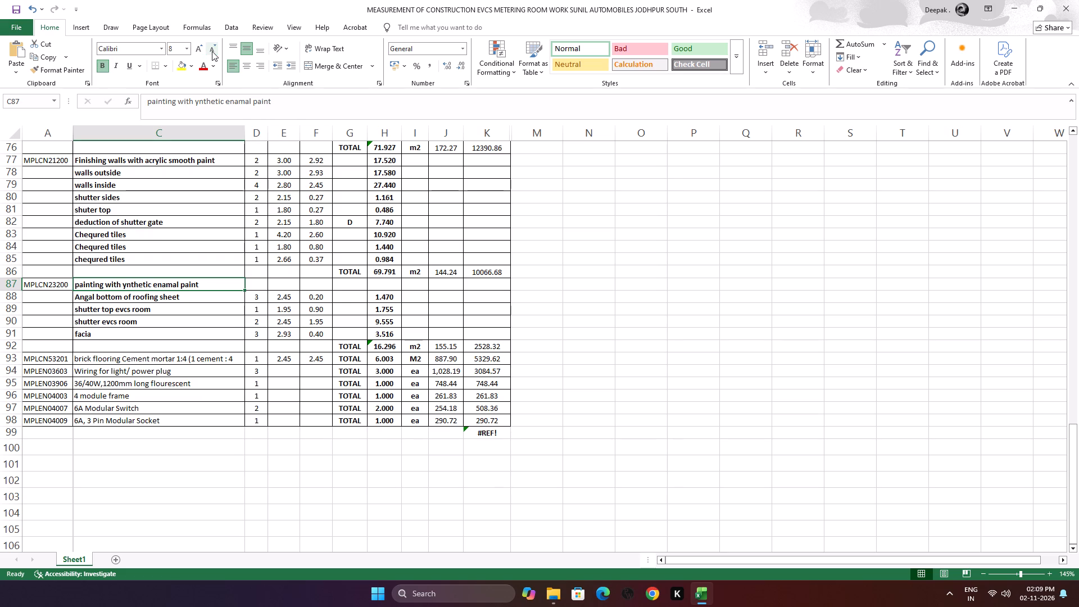
pyautogui.click(212, 51)
pyautogui.click(198, 50)
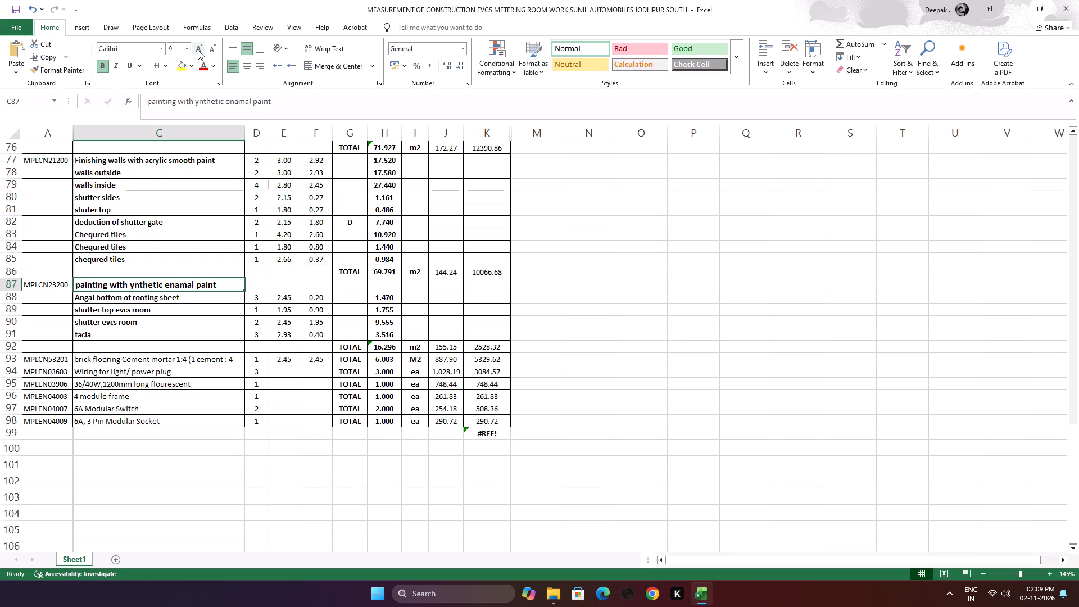
pyautogui.click(214, 51)
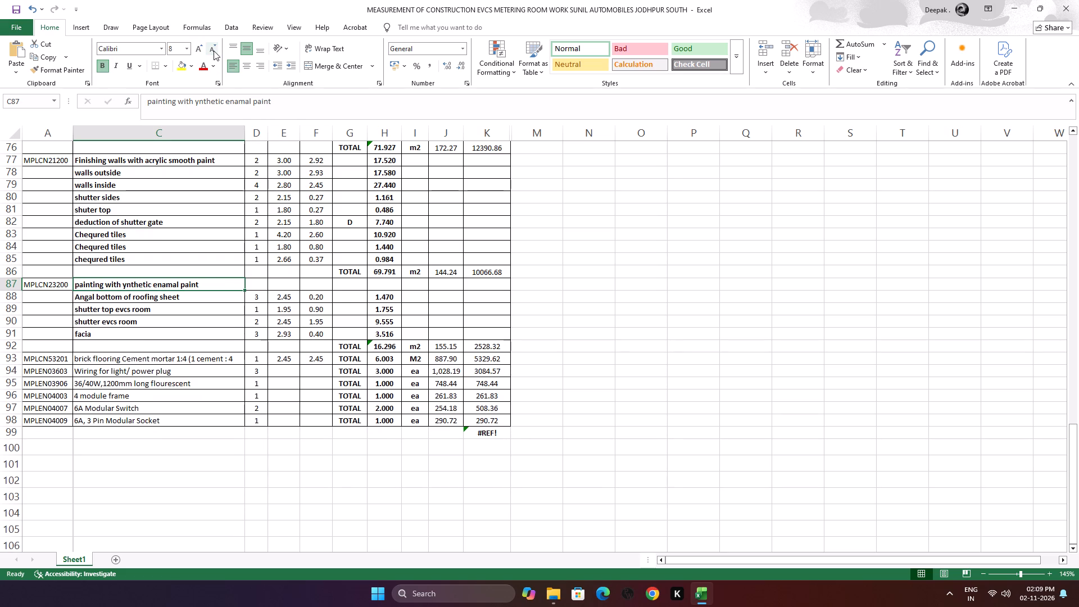
# Apply bold formatting to the brick flooring description cell C93.
pyautogui.scroll(-3, 148, 227)
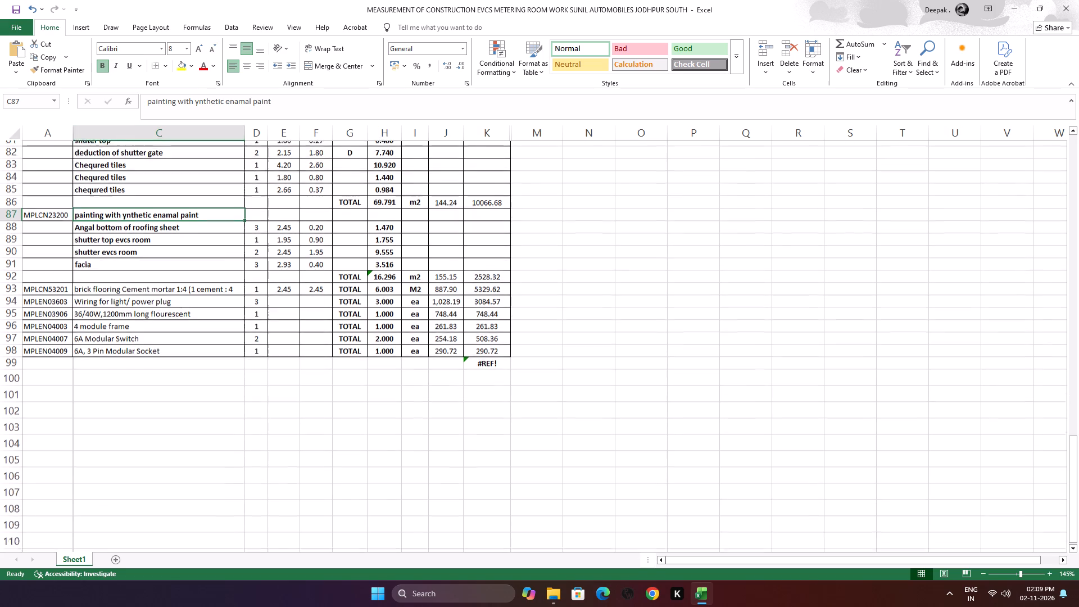
pyautogui.scroll(-1, 148, 227)
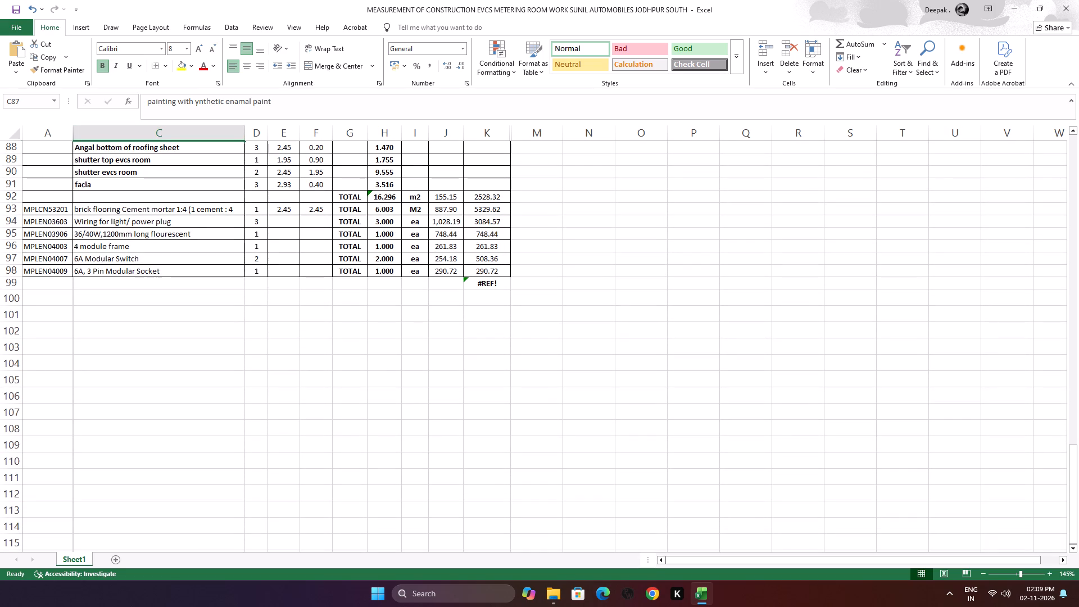
pyautogui.click(146, 210)
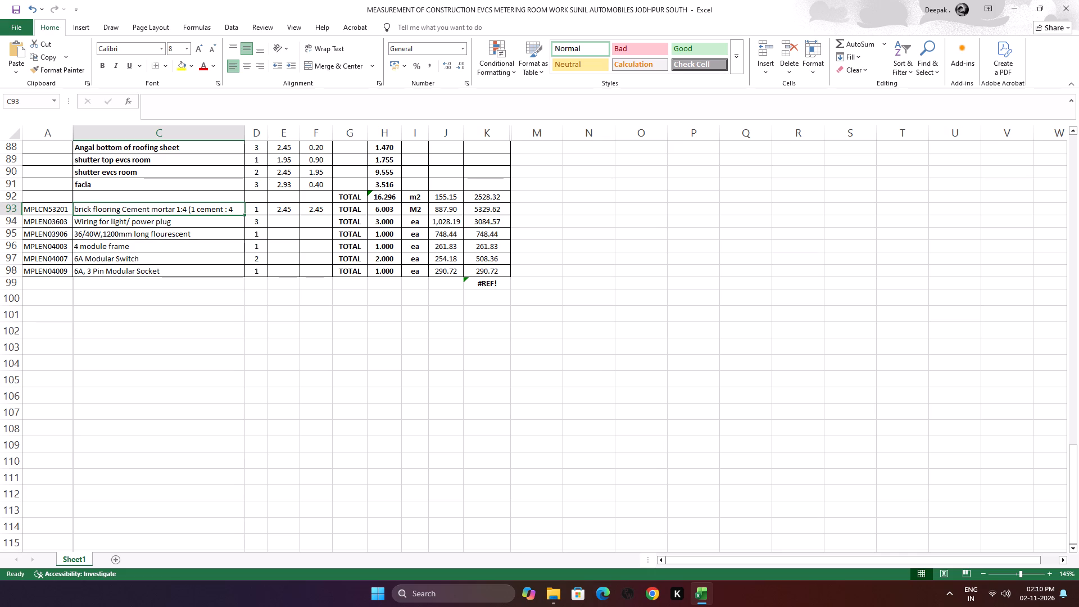
pyautogui.click(102, 66)
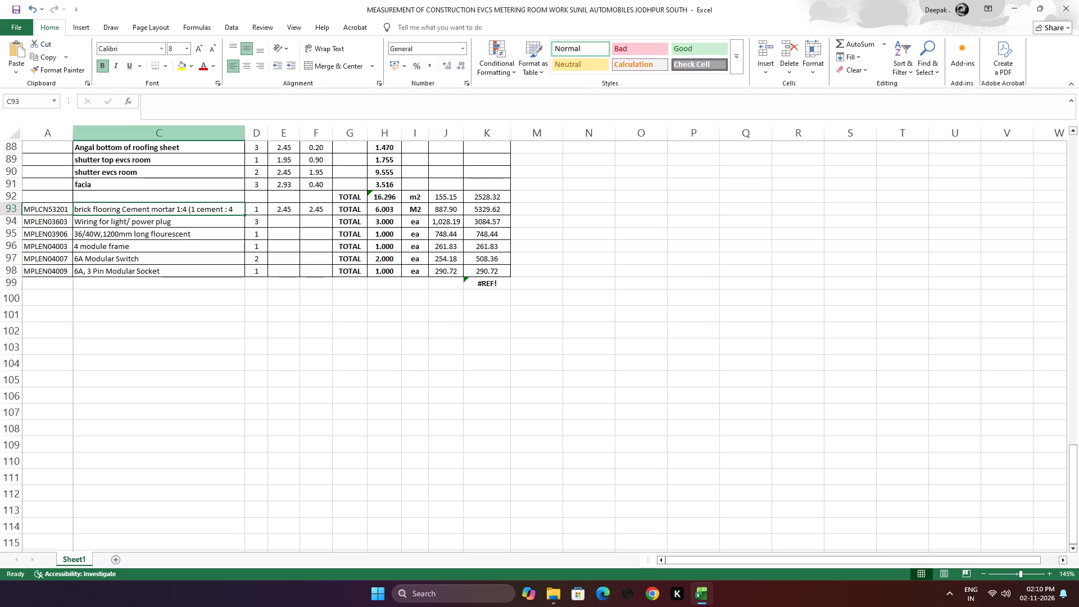
# Enter "brick flooring cement mortor 1:4" as the description in cell C93.
pyautogui.click(174, 209)
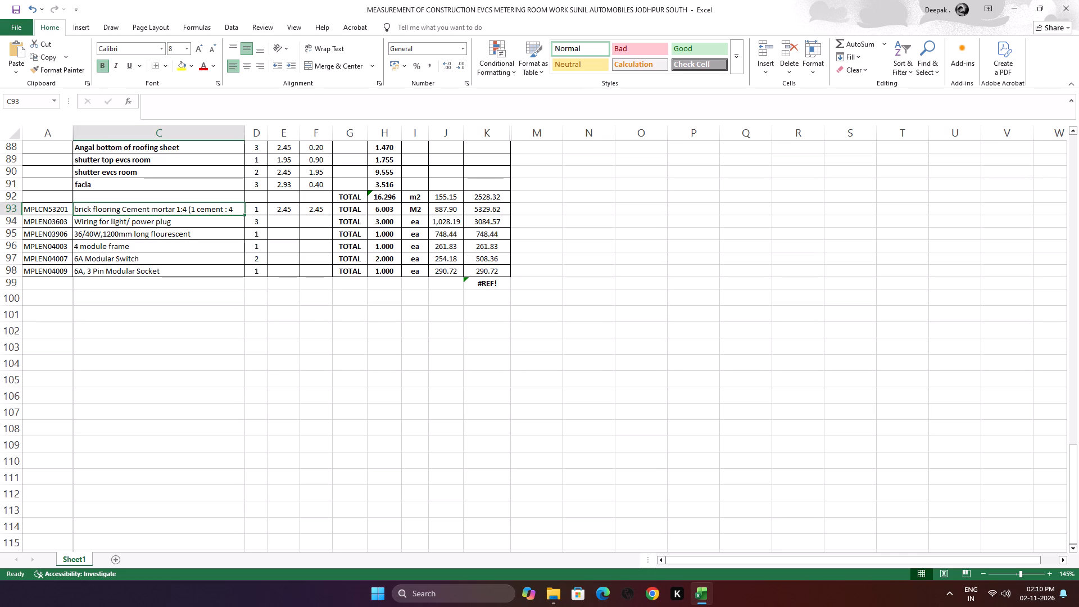
pyautogui.press('b')
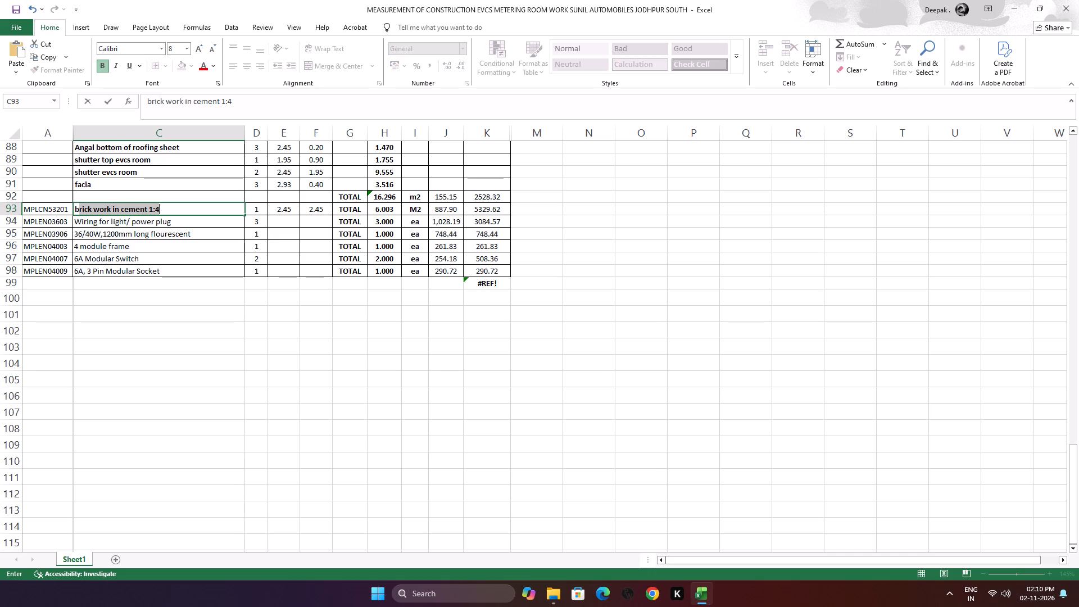
pyautogui.write('rick')
pyautogui.press('space')
pyautogui.write('f')
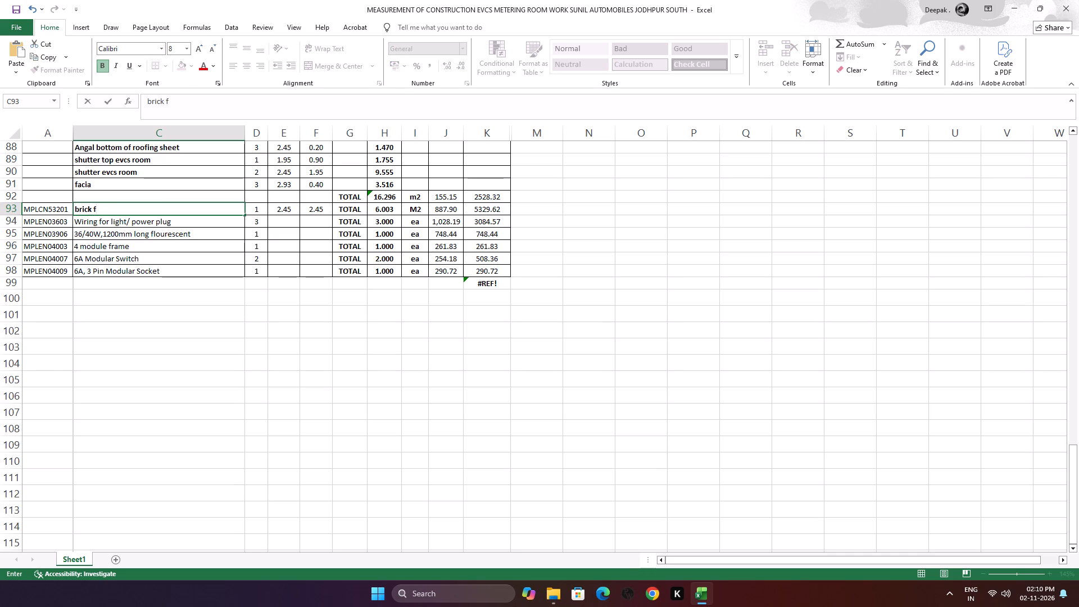
pyautogui.write('looring')
pyautogui.press('space')
pyautogui.press('c')
pyautogui.write('ement')
pyautogui.press('space')
pyautogui.write('morto')
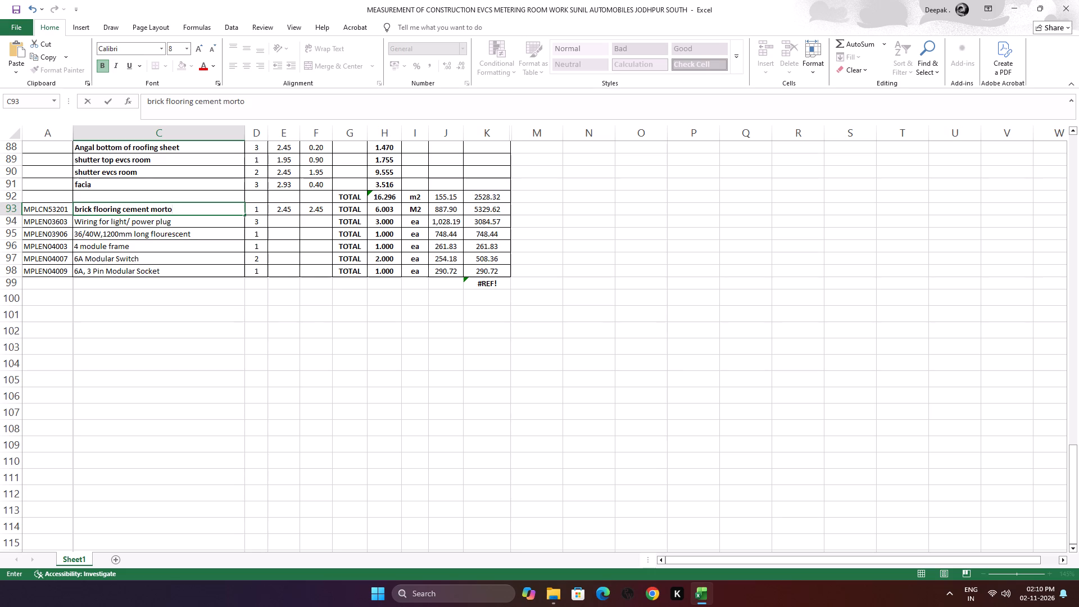
pyautogui.press('r')
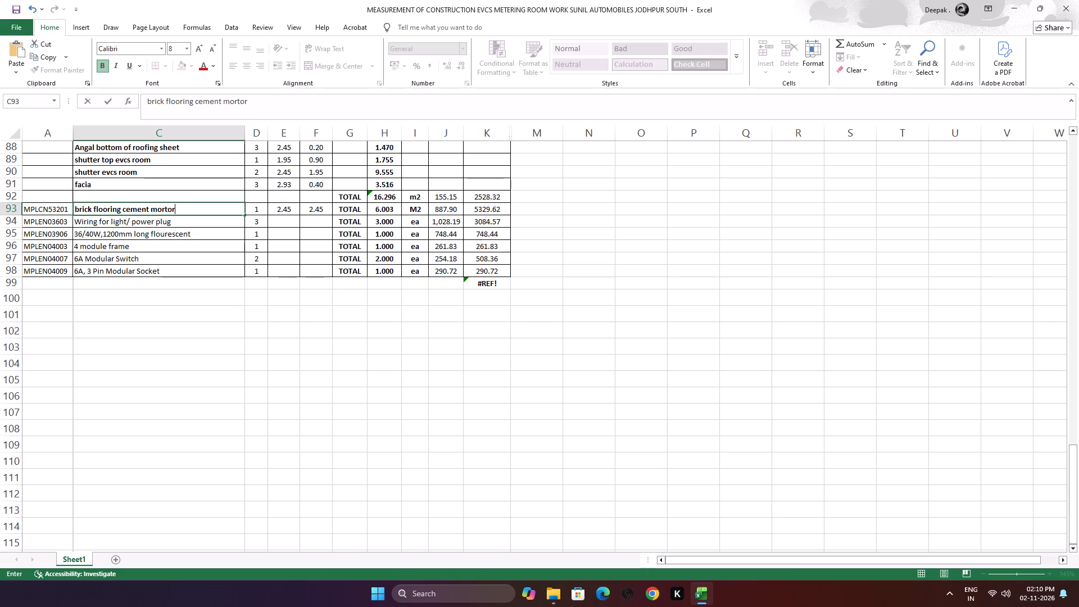
pyautogui.press('space')
pyautogui.write('1')
pyautogui.hotkey('shift', ':')
pyautogui.press('4')
pyautogui.click(188, 317)
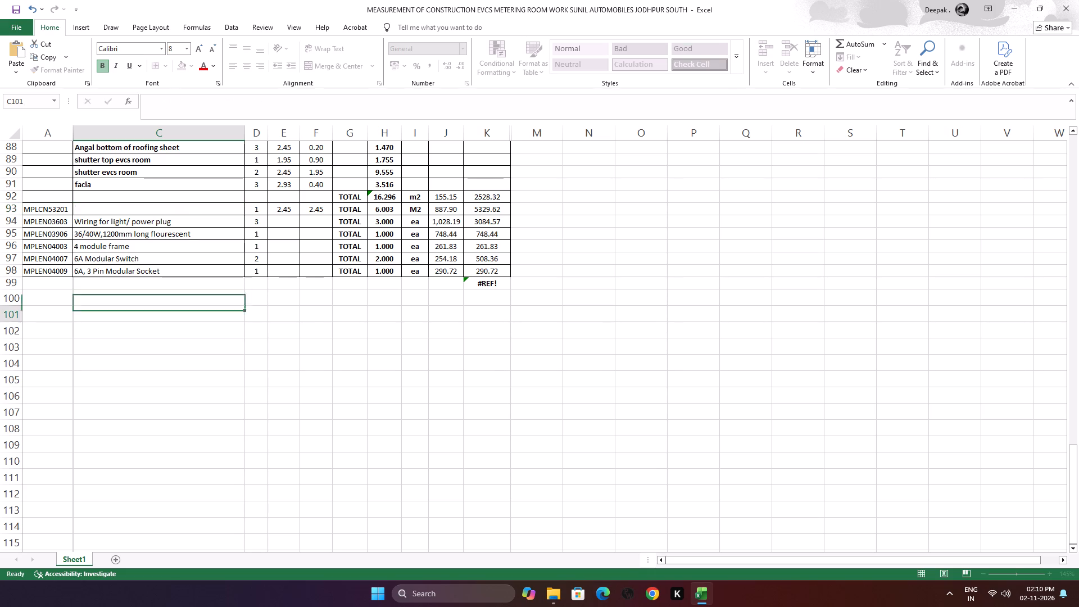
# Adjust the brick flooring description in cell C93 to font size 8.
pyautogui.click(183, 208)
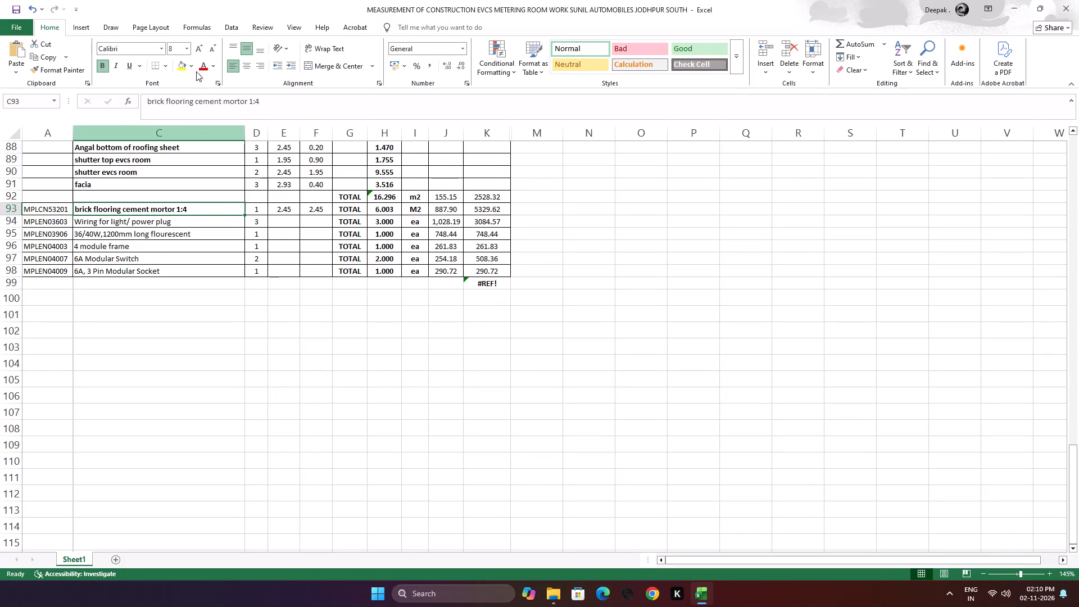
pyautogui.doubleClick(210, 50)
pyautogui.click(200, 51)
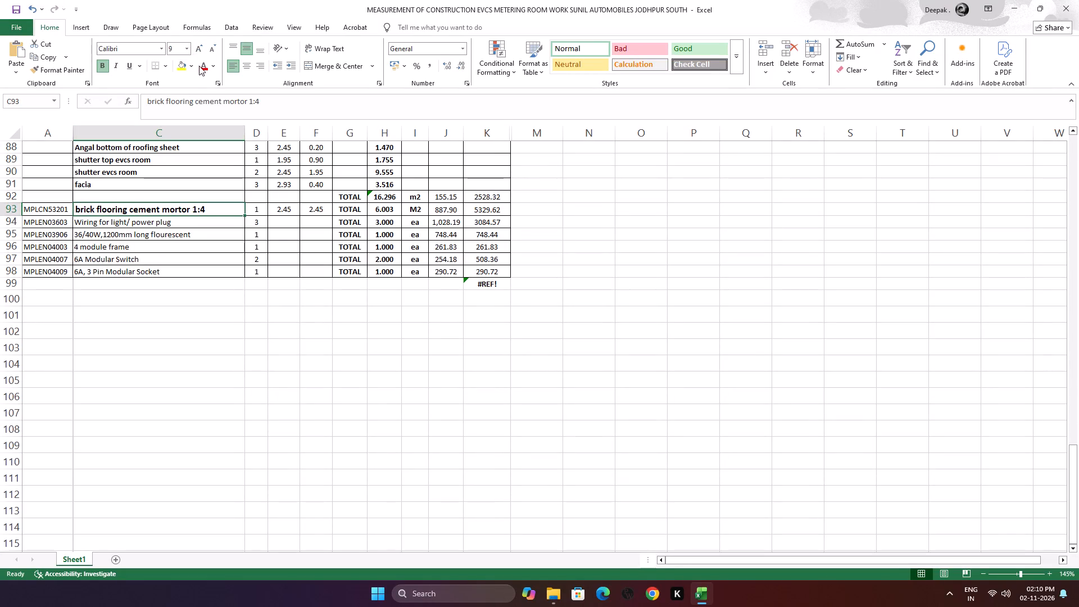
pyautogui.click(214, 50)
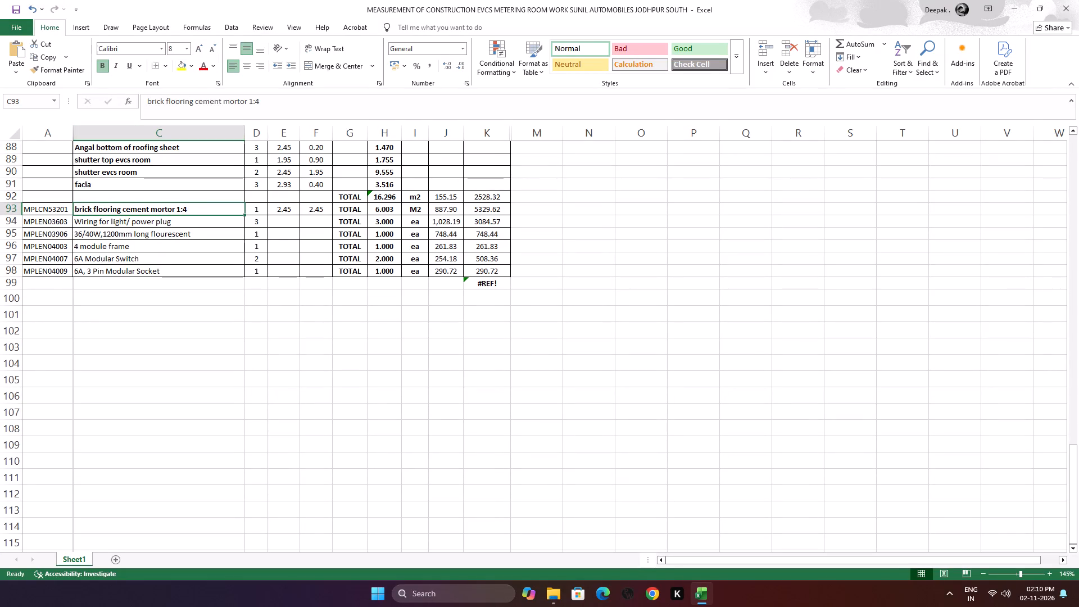
# Apply bold formatting to the light/power plug wiring description cell C94.
pyautogui.click(177, 223)
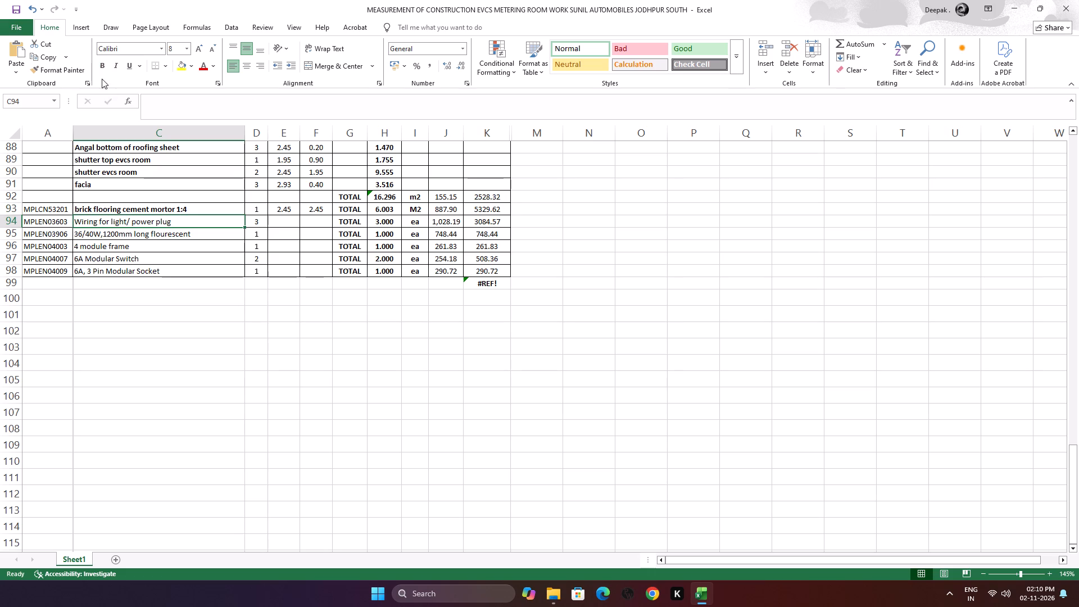
pyautogui.click(102, 67)
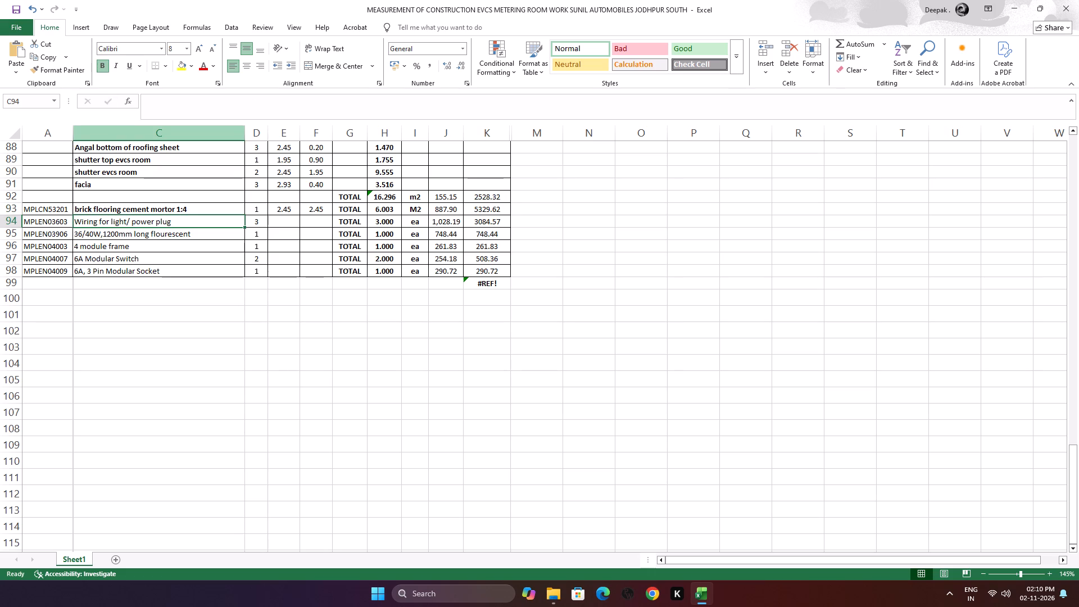
# Enter "wiring for light/power plug" as the description in cell C94.
pyautogui.click(176, 220)
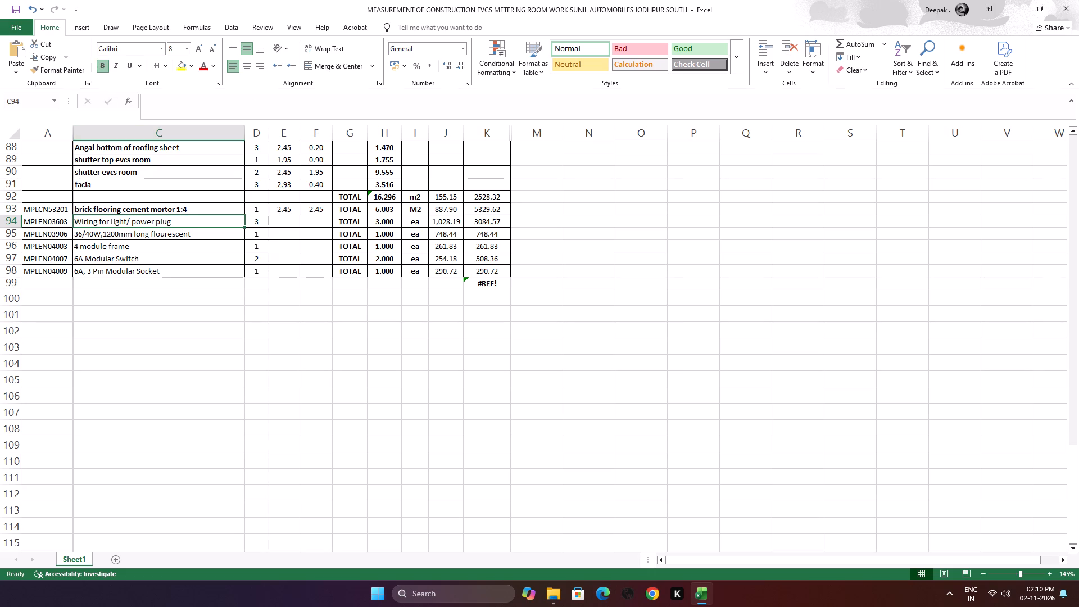
pyautogui.press('w')
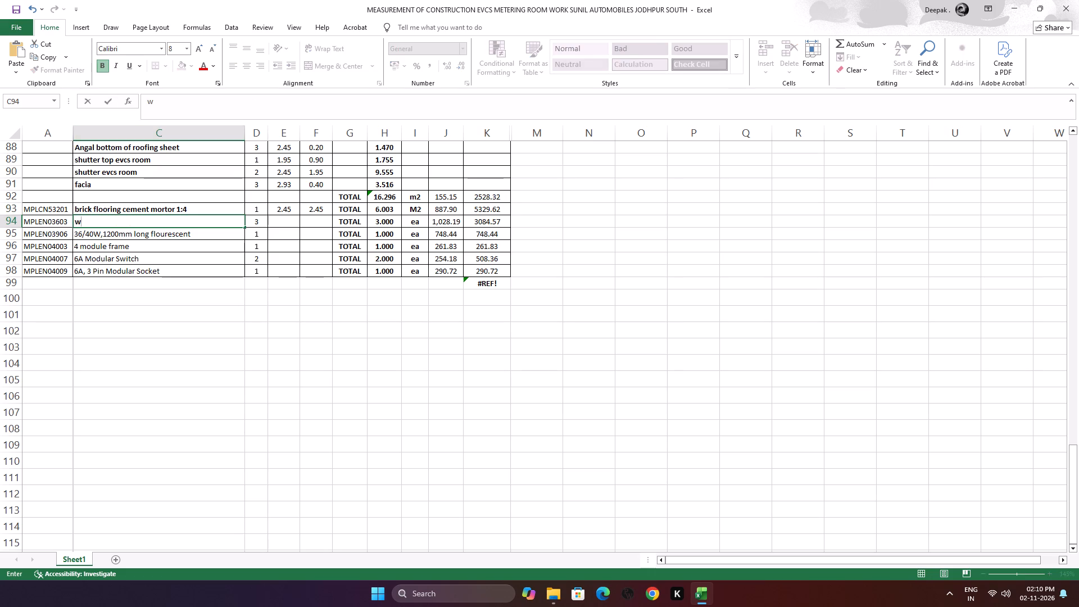
pyautogui.write('iring')
pyautogui.press('space')
pyautogui.write('for')
pyautogui.press('space')
pyautogui.write('light')
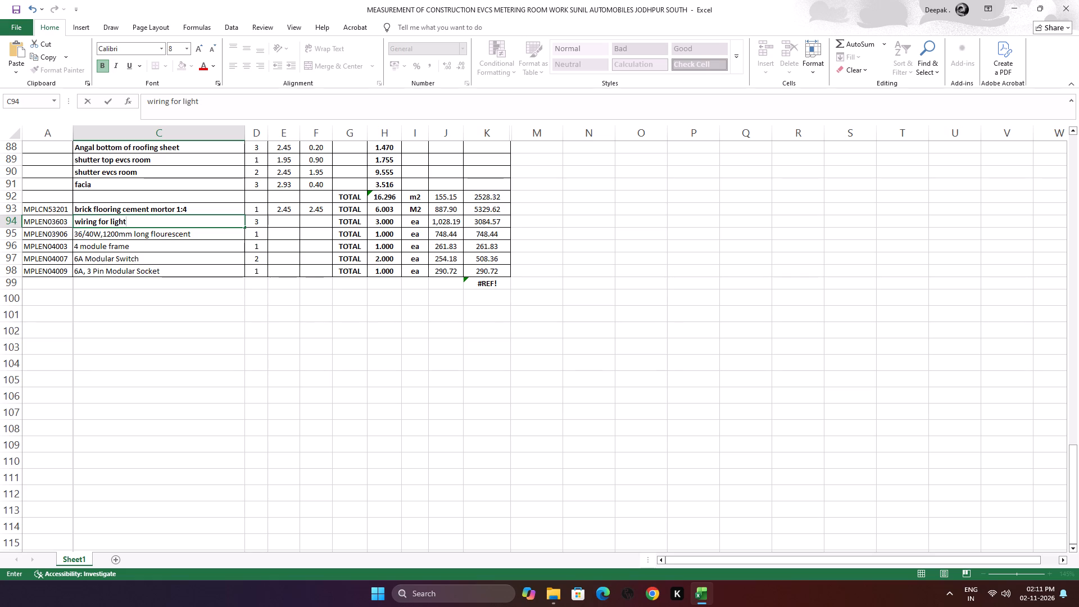
pyautogui.press('/')
pyautogui.press('p')
pyautogui.write('ower')
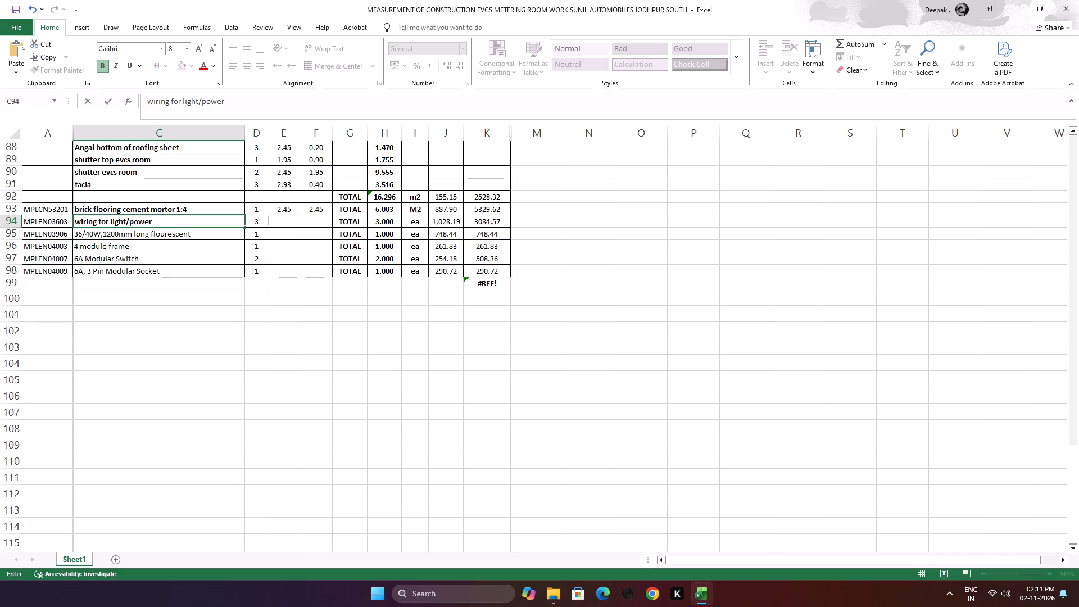
pyautogui.press('space')
pyautogui.write('plug')
pyautogui.click(165, 287)
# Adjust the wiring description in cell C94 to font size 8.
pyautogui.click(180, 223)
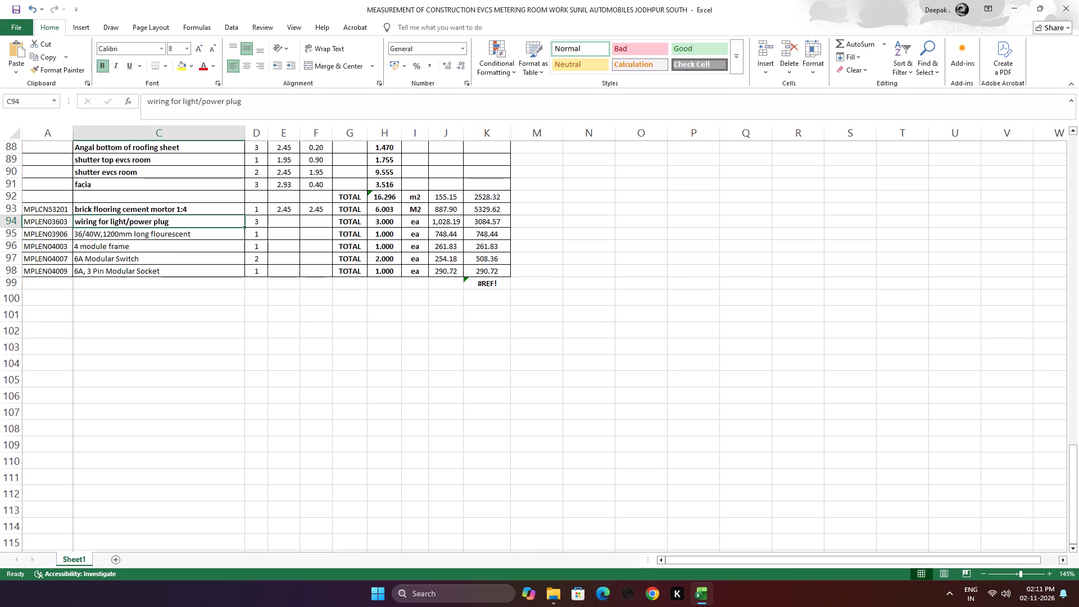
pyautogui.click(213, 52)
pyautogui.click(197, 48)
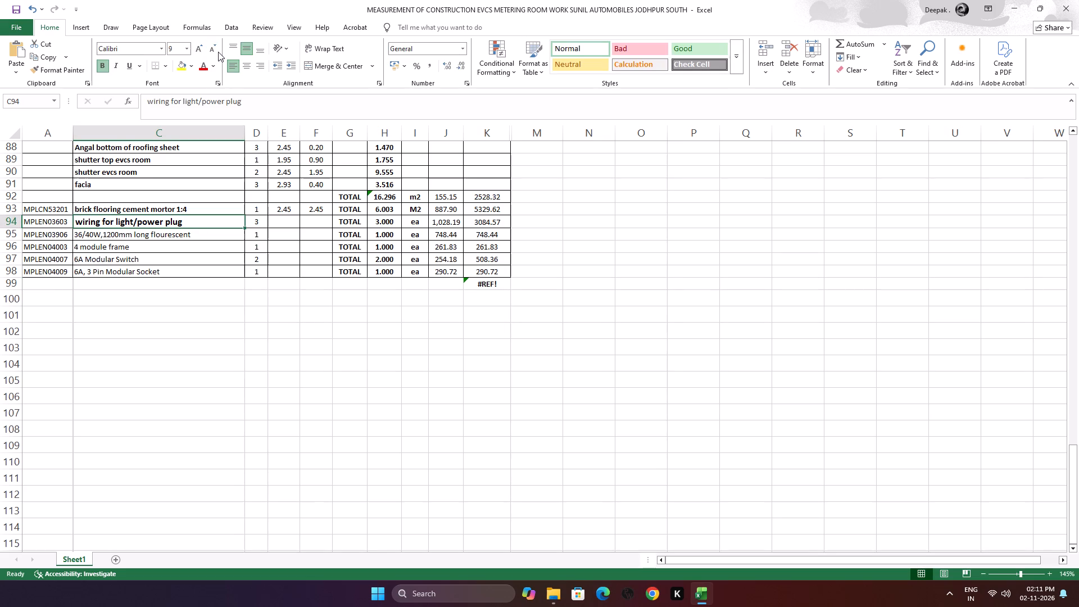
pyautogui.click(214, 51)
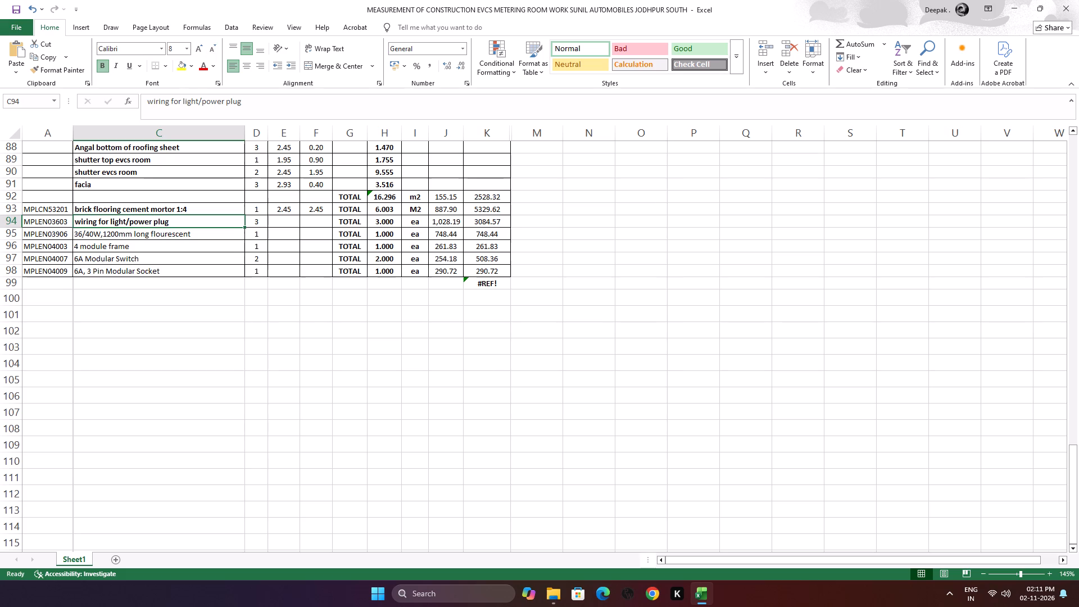
# Enter "36/40w,1200mm long flourecent" as the description in cell C95.
pyautogui.click(192, 235)
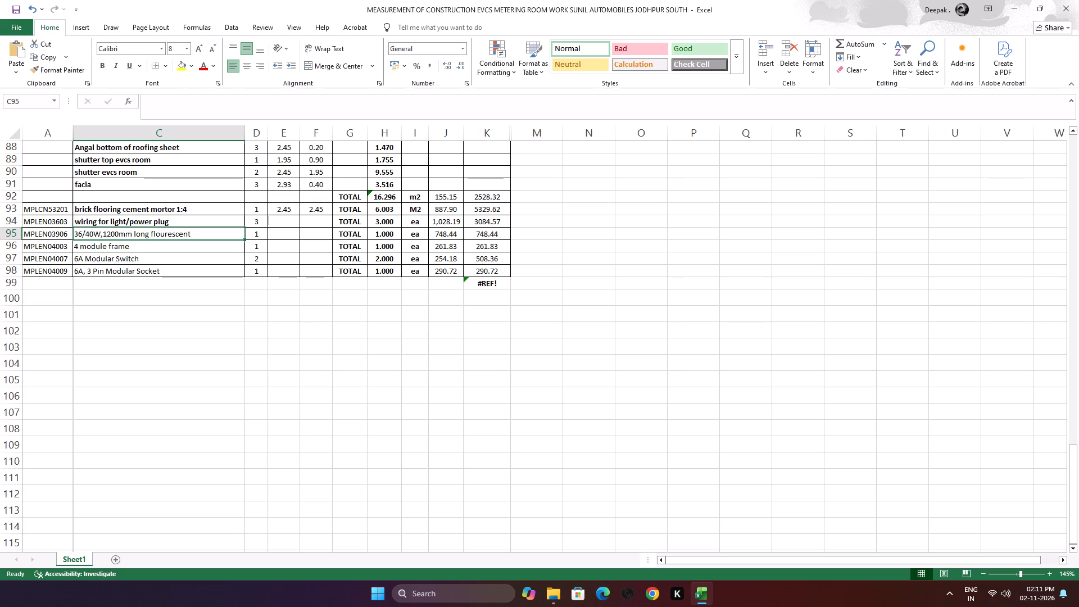
pyautogui.press('3')
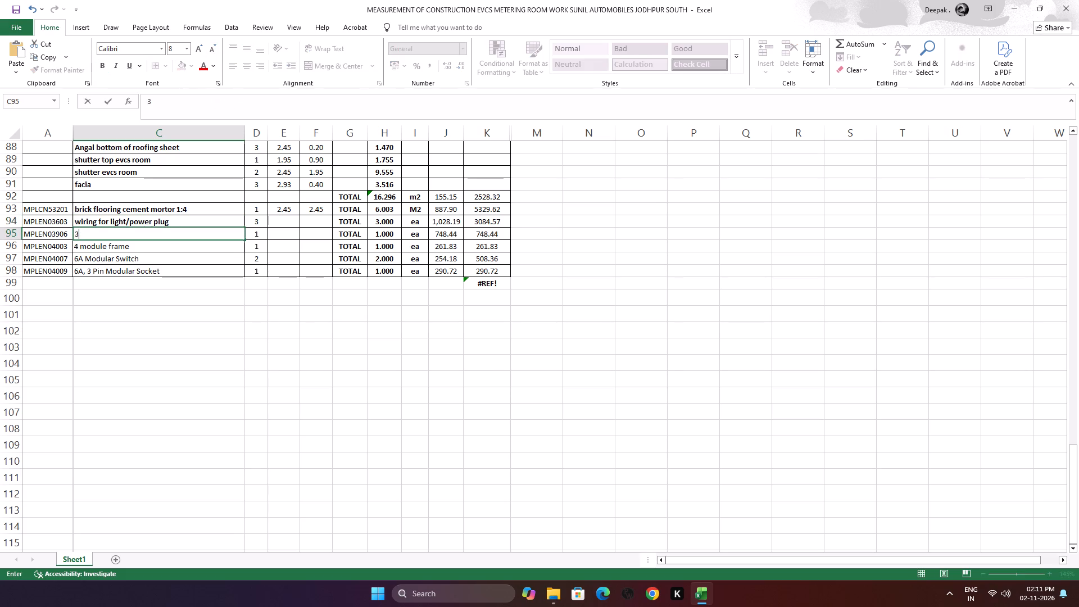
pyautogui.press('6')
pyautogui.press('/')
pyautogui.write('40')
pyautogui.press('w')
pyautogui.press(',')
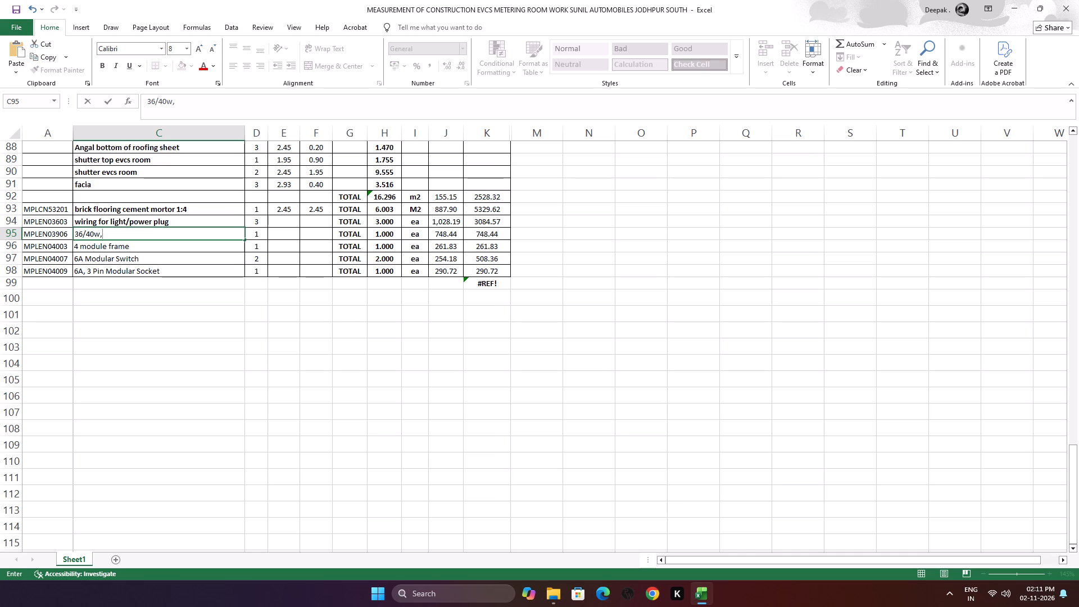
pyautogui.write('12')
pyautogui.write('00')
pyautogui.write('mm')
pyautogui.press('space')
pyautogui.write('long')
pyautogui.press('space')
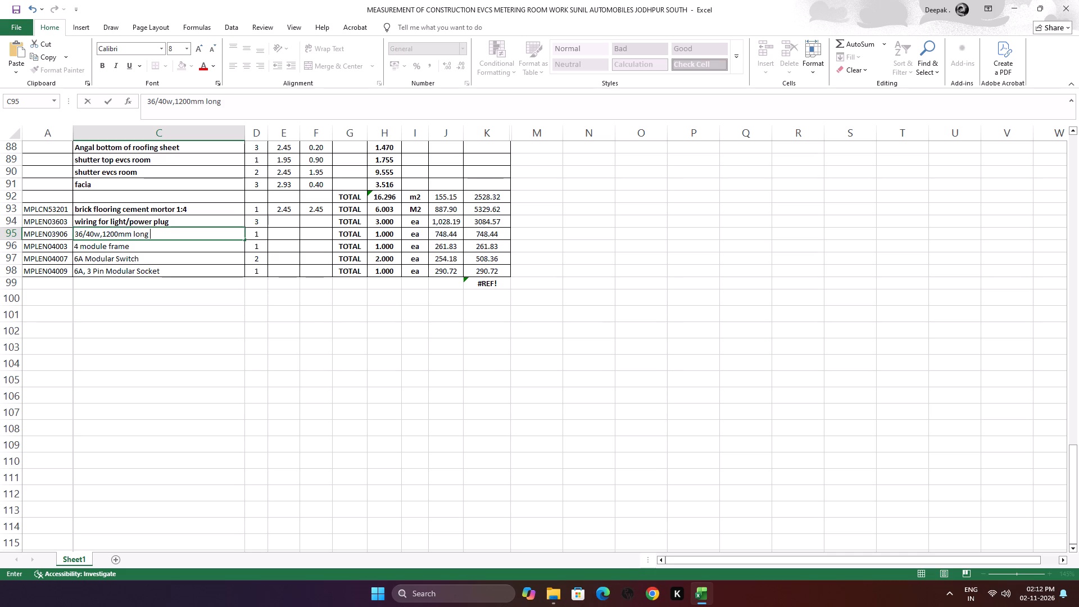
pyautogui.write('flo')
pyautogui.press('u')
pyautogui.write('re')
pyautogui.press('c')
pyautogui.write('ent')
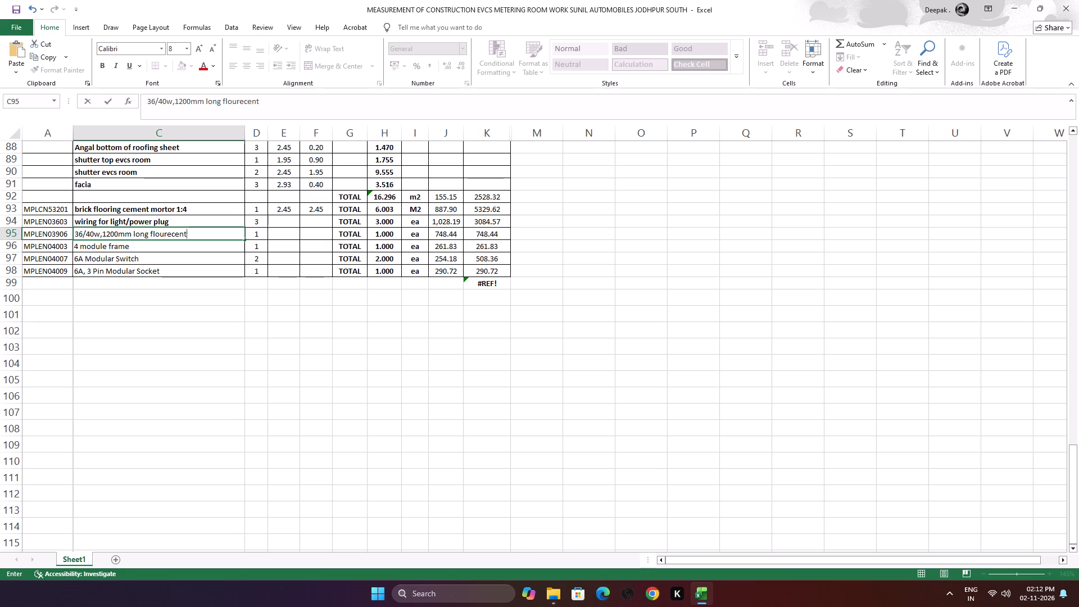
pyautogui.click(187, 297)
# Format the 36/40w light description in cell C95 as bold at font size 8.
pyautogui.click(194, 233)
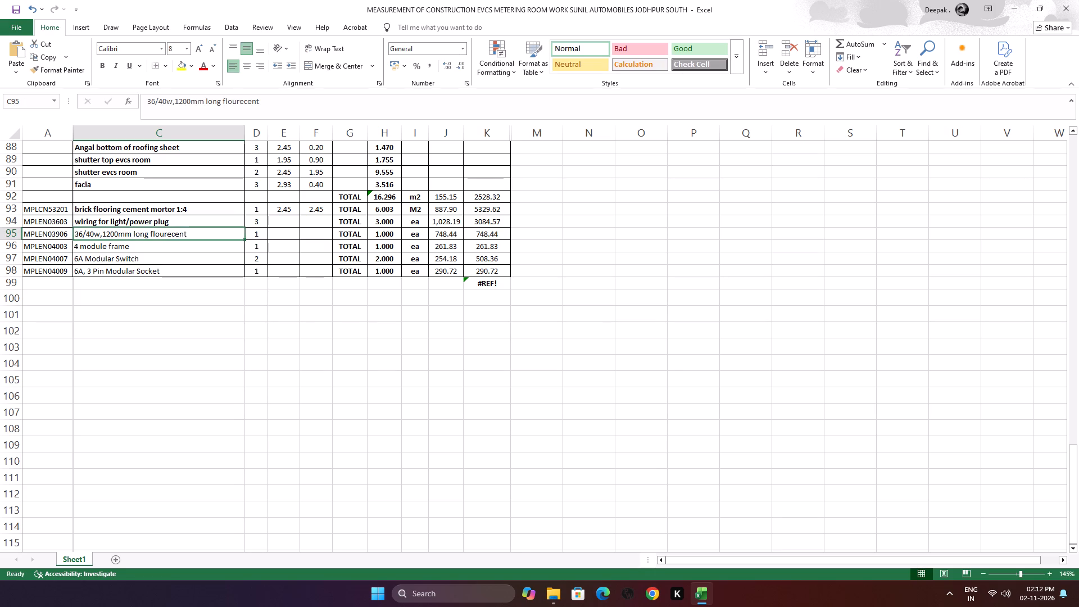
pyautogui.click(103, 65)
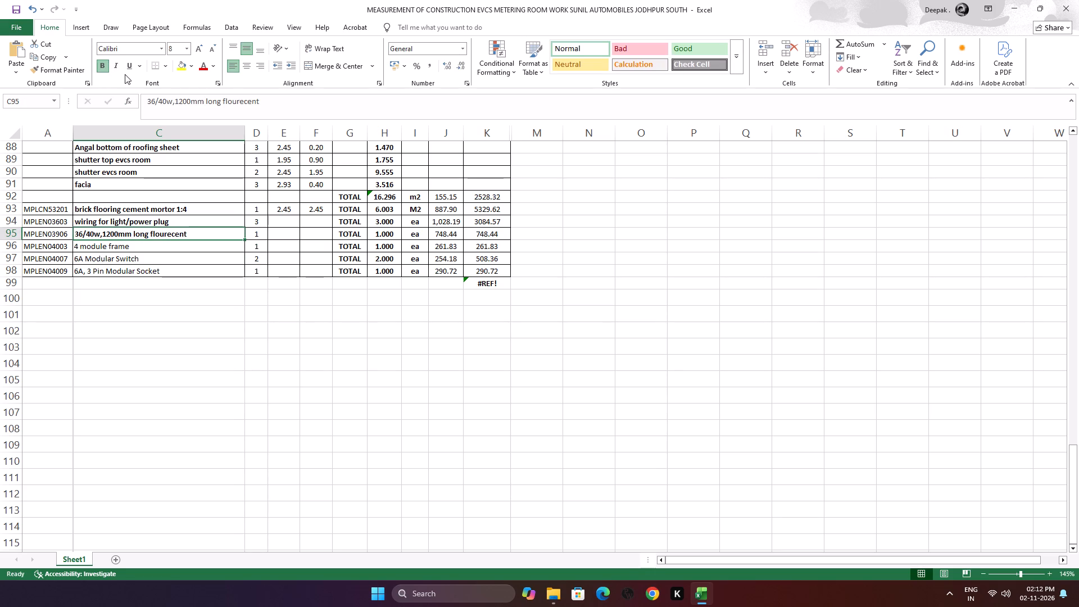
pyautogui.click(212, 51)
# Enter "4 modular frame" as the description in cell C96.
pyautogui.click(177, 246)
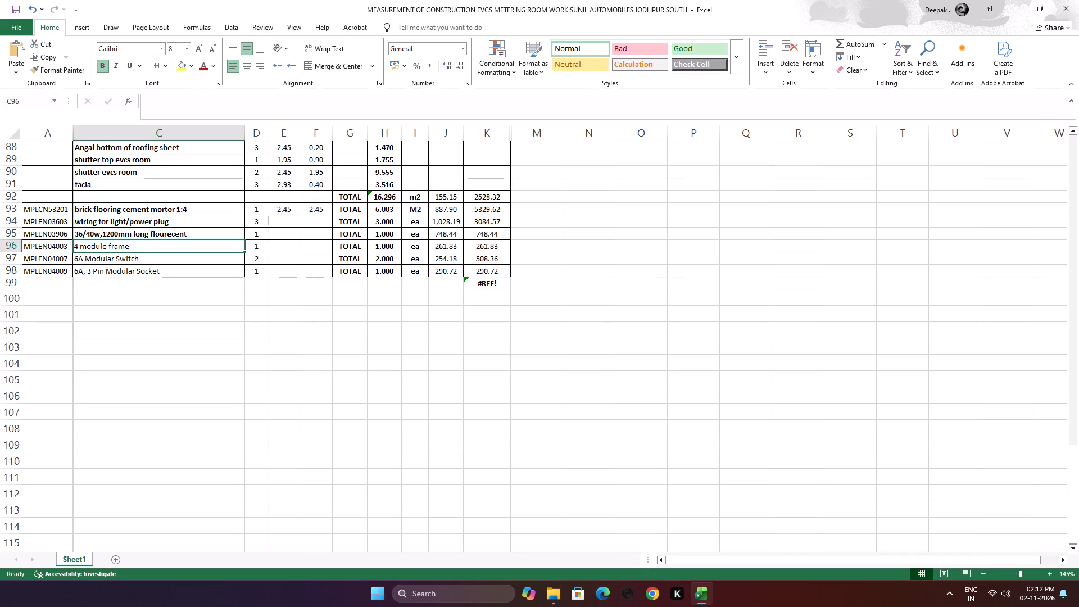
pyautogui.press('4')
pyautogui.press('space')
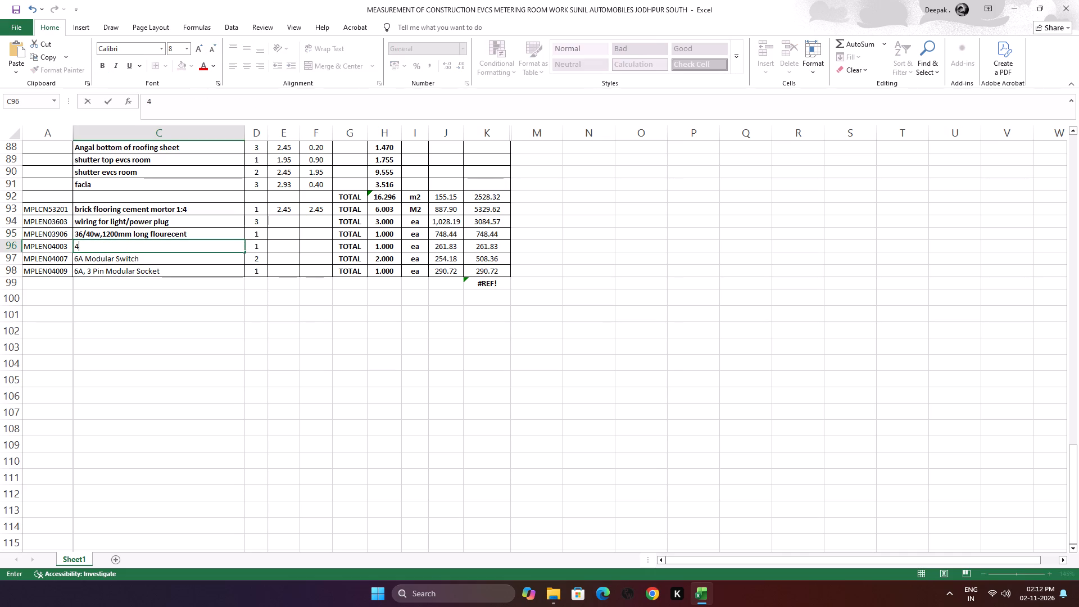
pyautogui.write('m')
pyautogui.write('odular')
pyautogui.press('space')
pyautogui.write('frame')
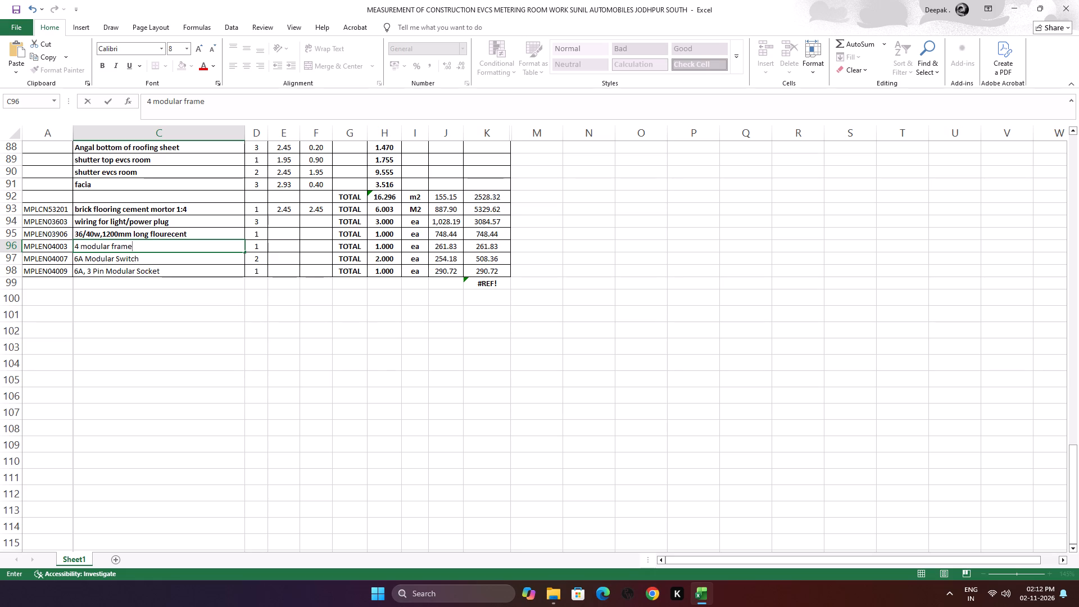
pyautogui.click(139, 344)
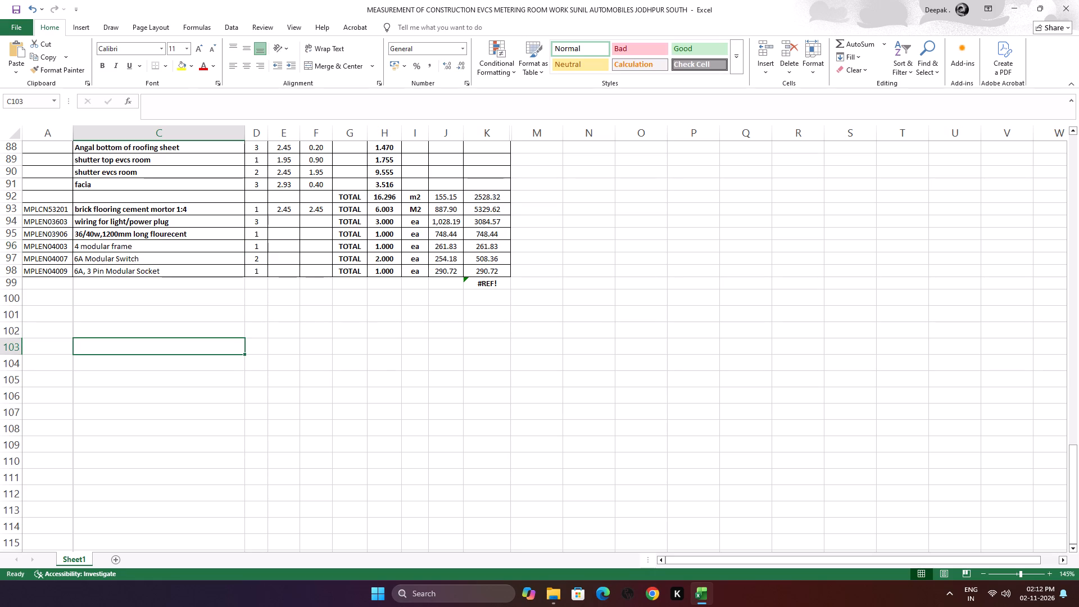
# Format the modular frame description in cell C96 as bold at font size 8.
pyautogui.click(155, 247)
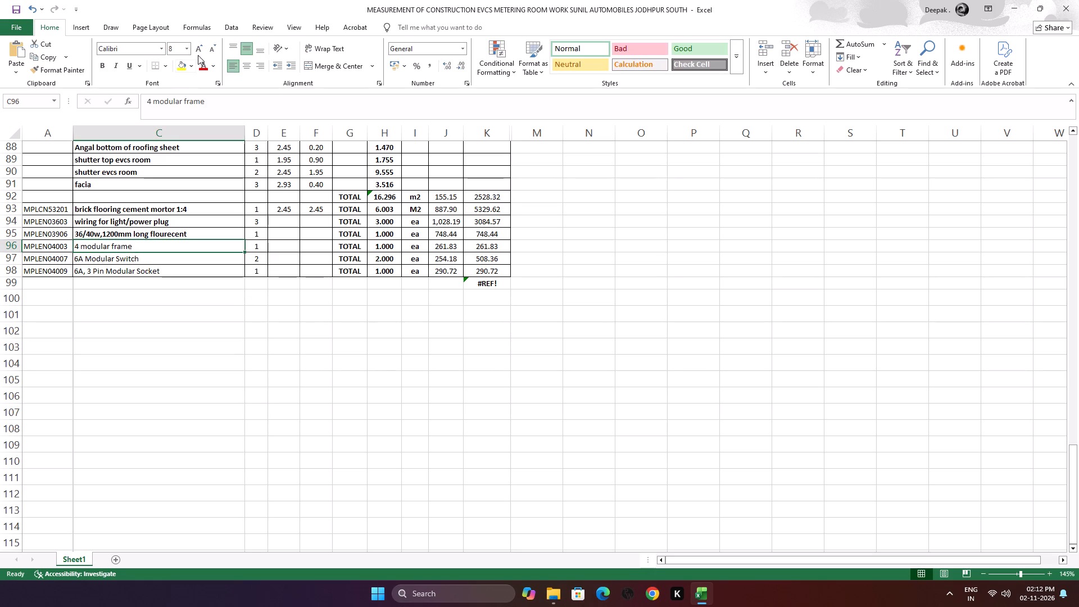
pyautogui.click(213, 49)
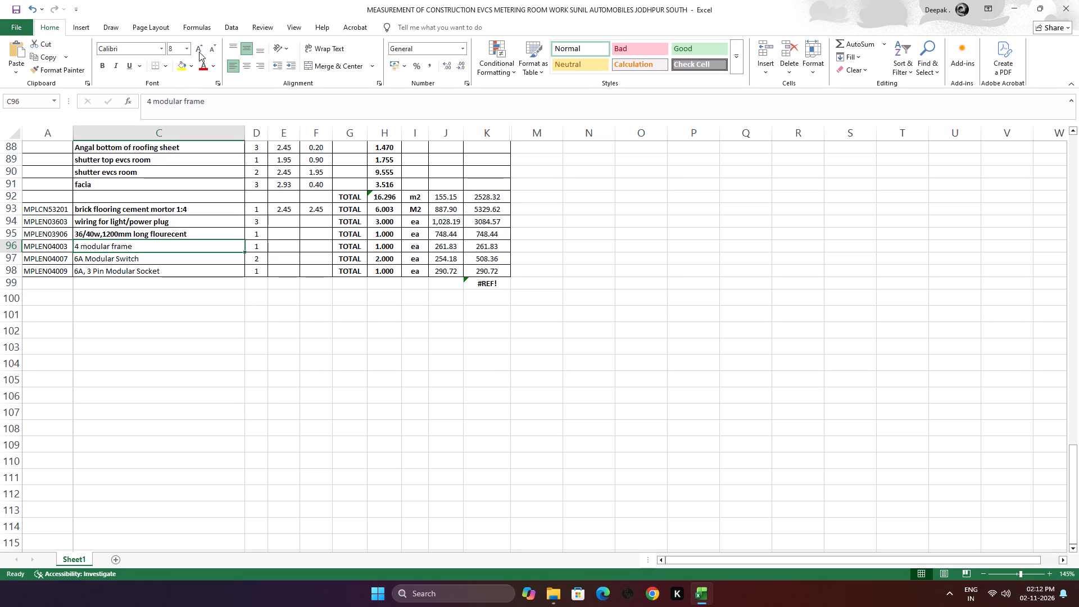
pyautogui.click(198, 52)
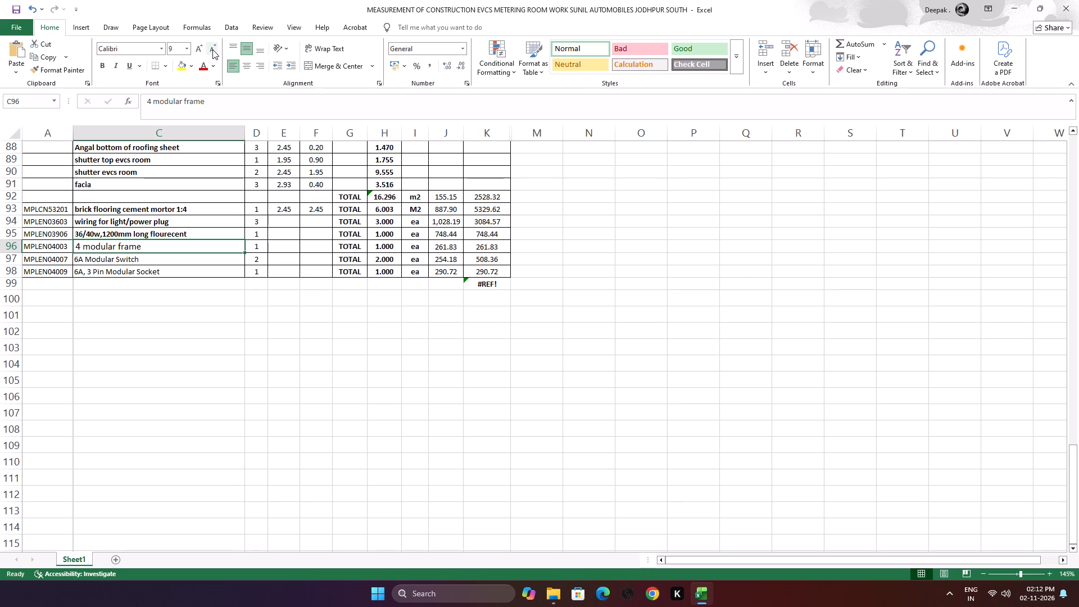
pyautogui.click(212, 49)
pyautogui.click(103, 68)
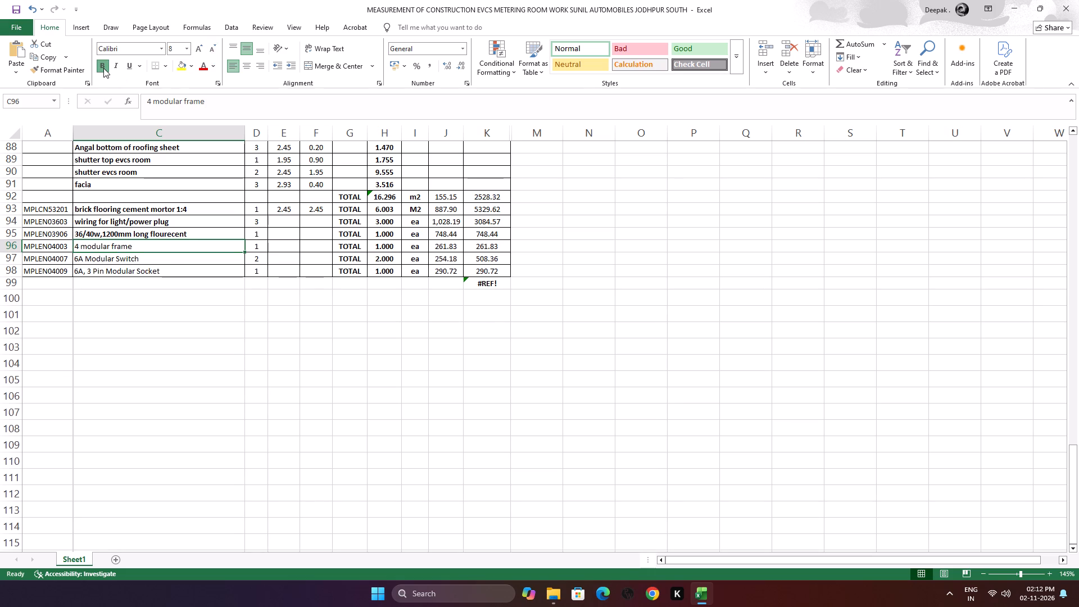
# Enter "6A Modular switch" as the description in cell C97.
pyautogui.click(172, 259)
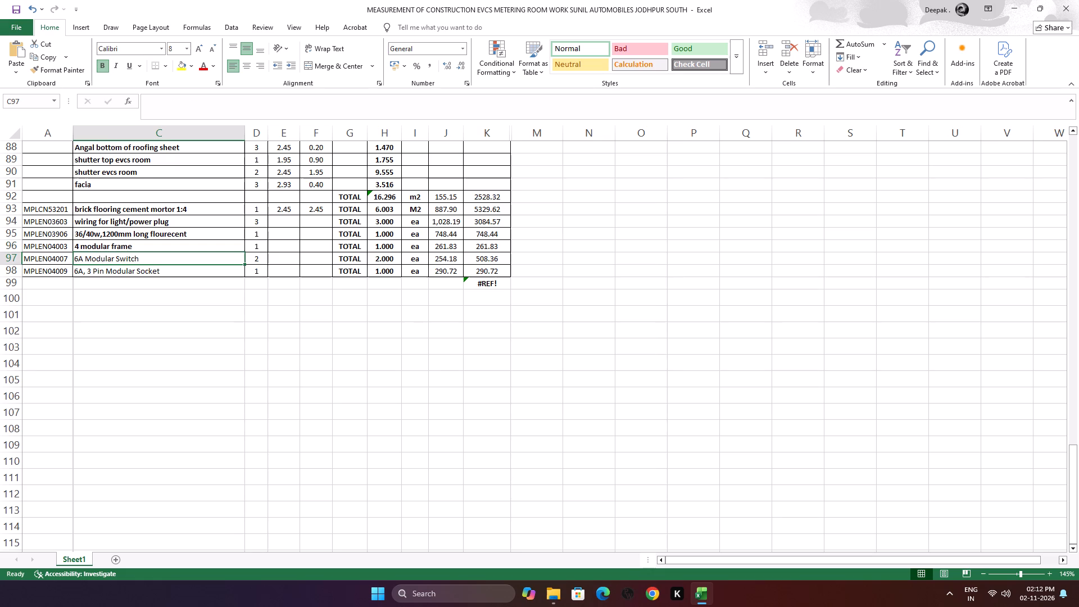
pyautogui.write('6A')
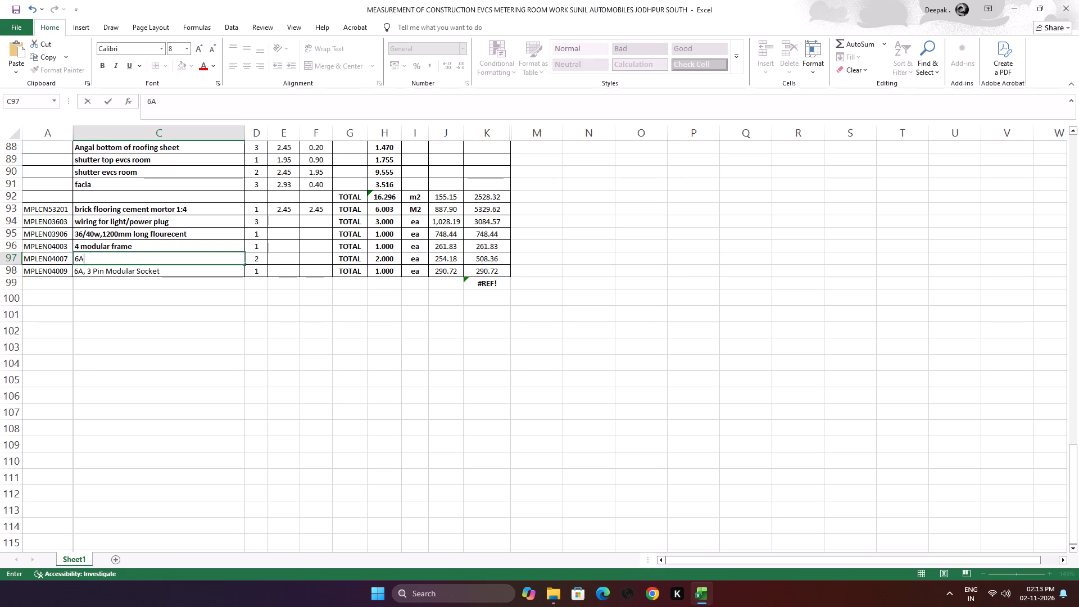
pyautogui.press('space')
pyautogui.write('M')
pyautogui.write('odular')
pyautogui.press('space')
pyautogui.write('switch')
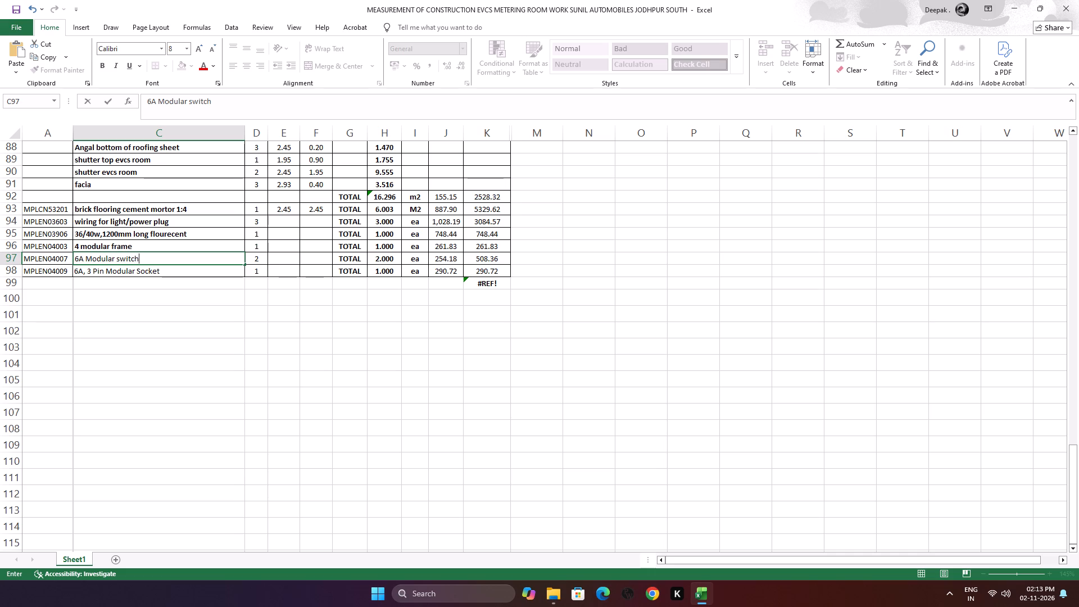
pyautogui.click(164, 307)
# Apply bold formatting to the modular switch description in cell C97.
pyautogui.click(169, 261)
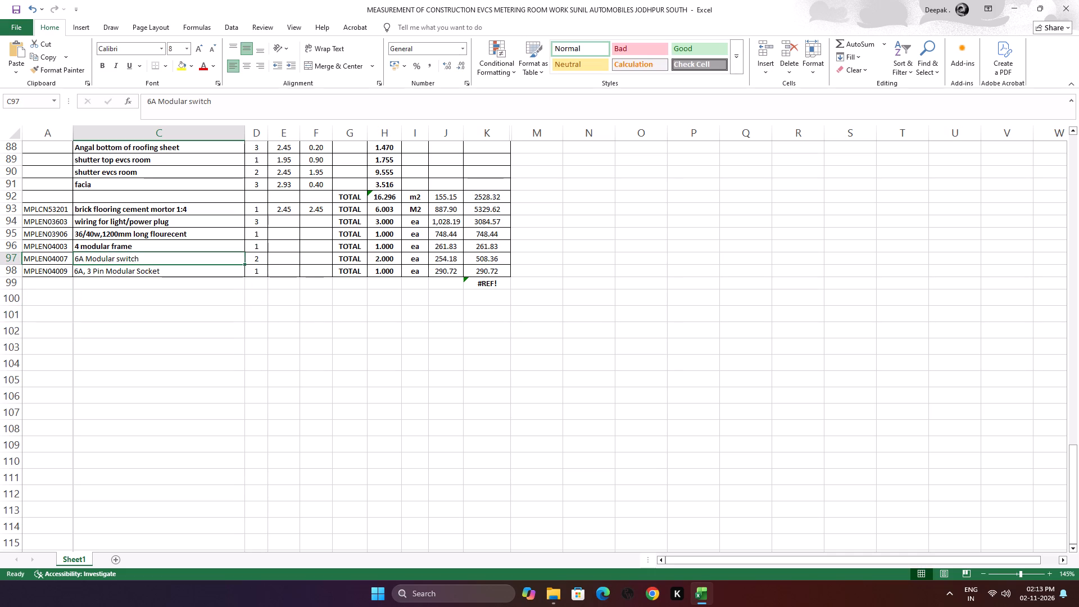
pyautogui.click(103, 64)
# Enter "6A, 3 Pin Modular socket" as the description in cell C98.
pyautogui.click(164, 274)
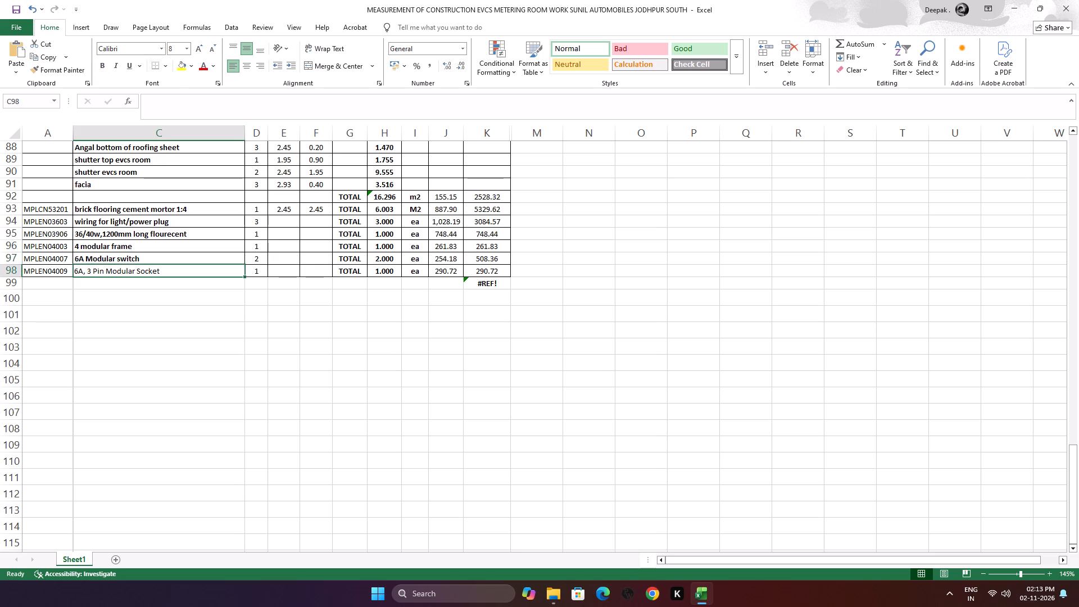
pyautogui.press('6')
pyautogui.press('a')
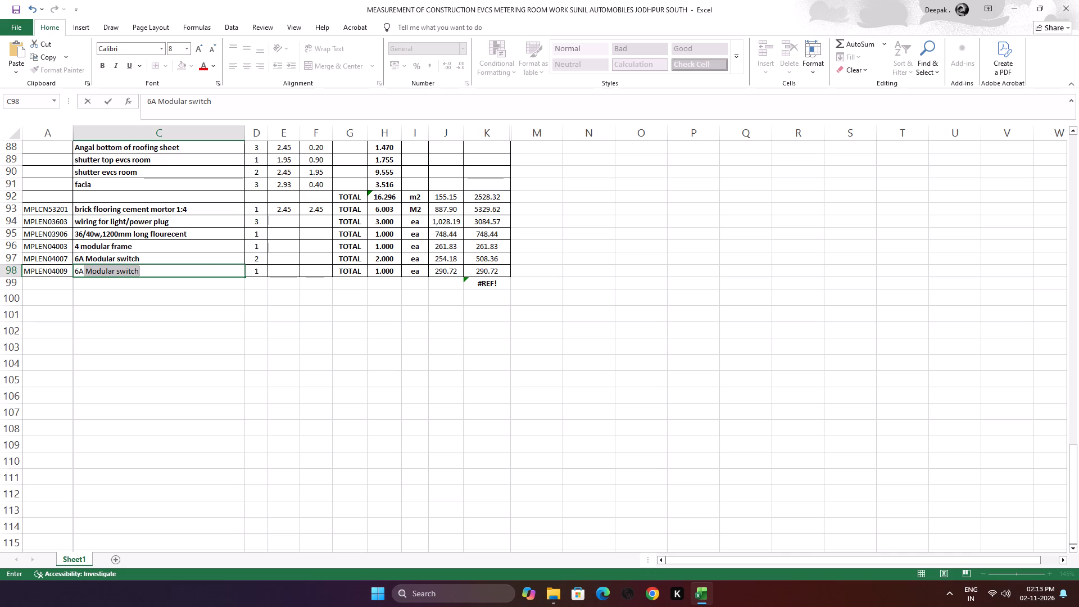
pyautogui.click(149, 274)
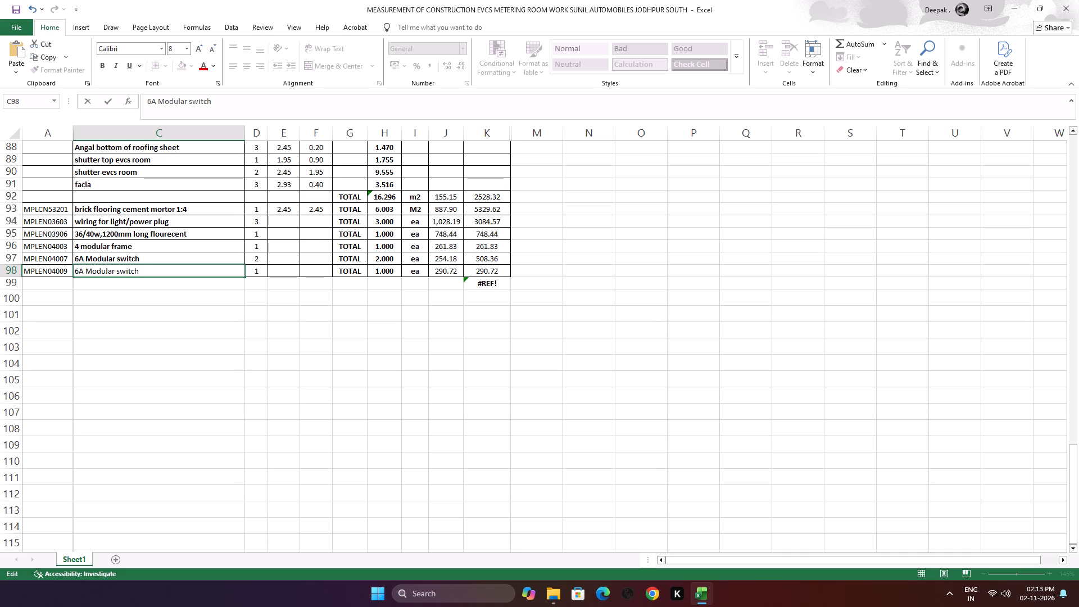
pyautogui.press('BackSpace')
pyautogui.press('BackSpace')
pyautogui.press('BackSpace')
pyautogui.press('BackSpace')
pyautogui.press('BackSpace')
pyautogui.press('BackSpace')
pyautogui.press('BackSpace')
pyautogui.press('Left')
pyautogui.press('Left')
pyautogui.press('Left')
pyautogui.press('Left')
pyautogui.press('Left')
pyautogui.press('Left')
pyautogui.press('Left')
pyautogui.press('Left')
pyautogui.press(',')
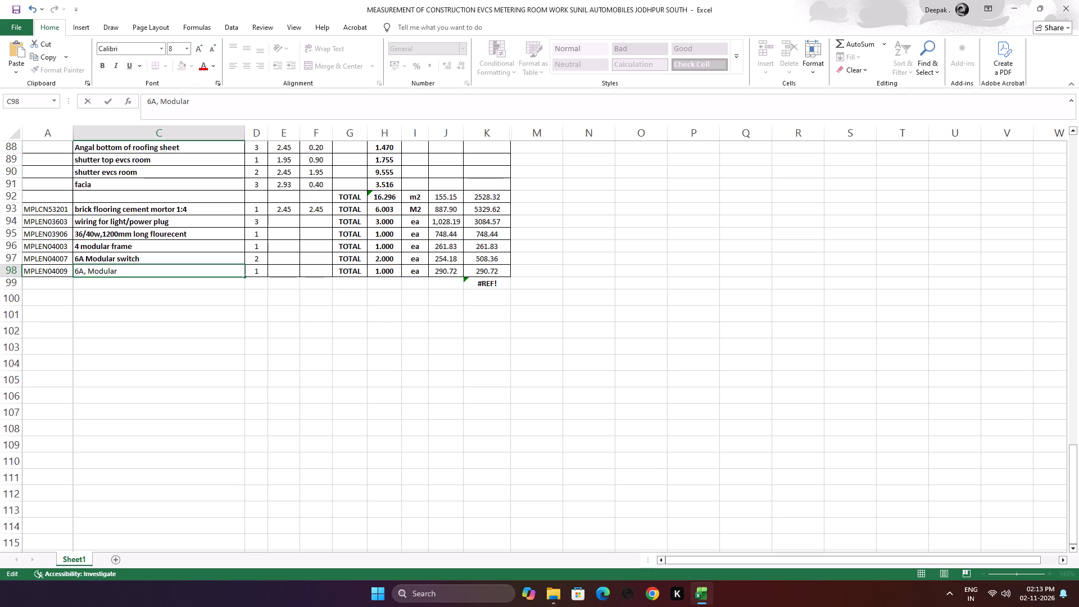
pyautogui.press('space')
pyautogui.write('3')
pyautogui.press('space')
pyautogui.write('PIN')
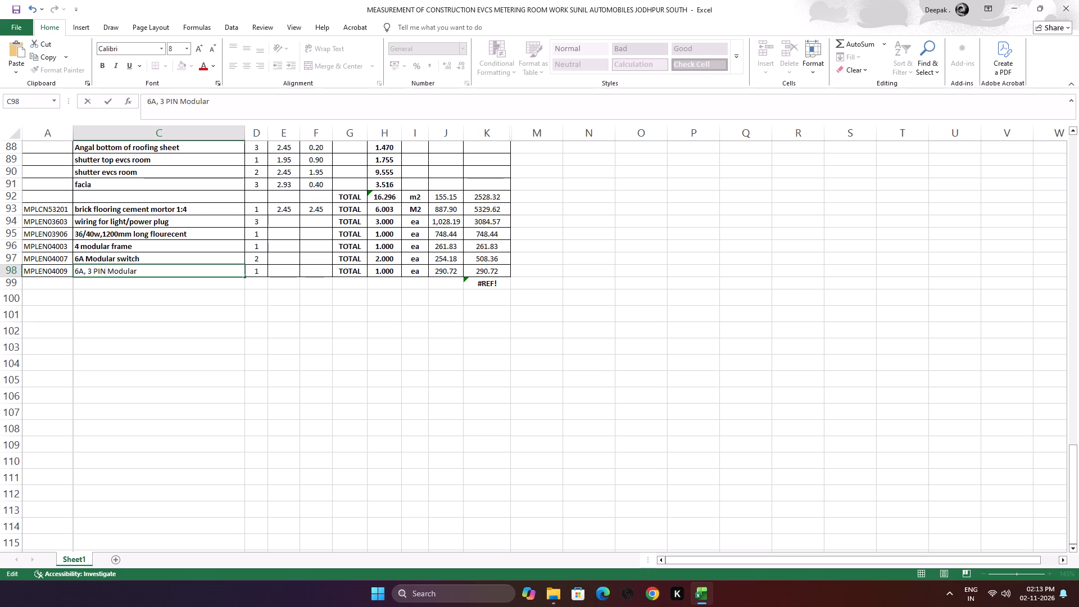
pyautogui.press('BackSpace')
pyautogui.press('BackSpace')
pyautogui.write('in')
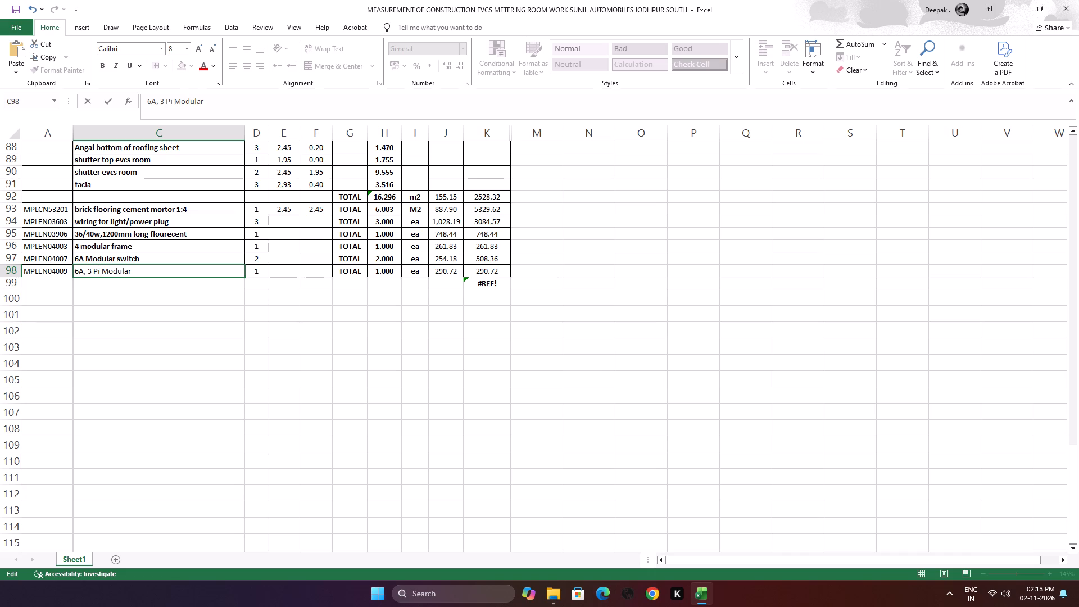
pyautogui.press('Right')
pyautogui.press('Right')
pyautogui.press('Right')
pyautogui.press('Right')
pyautogui.press('Right')
pyautogui.press('Right')
pyautogui.press('Right')
pyautogui.press('Right')
pyautogui.press('space')
pyautogui.write('socket')
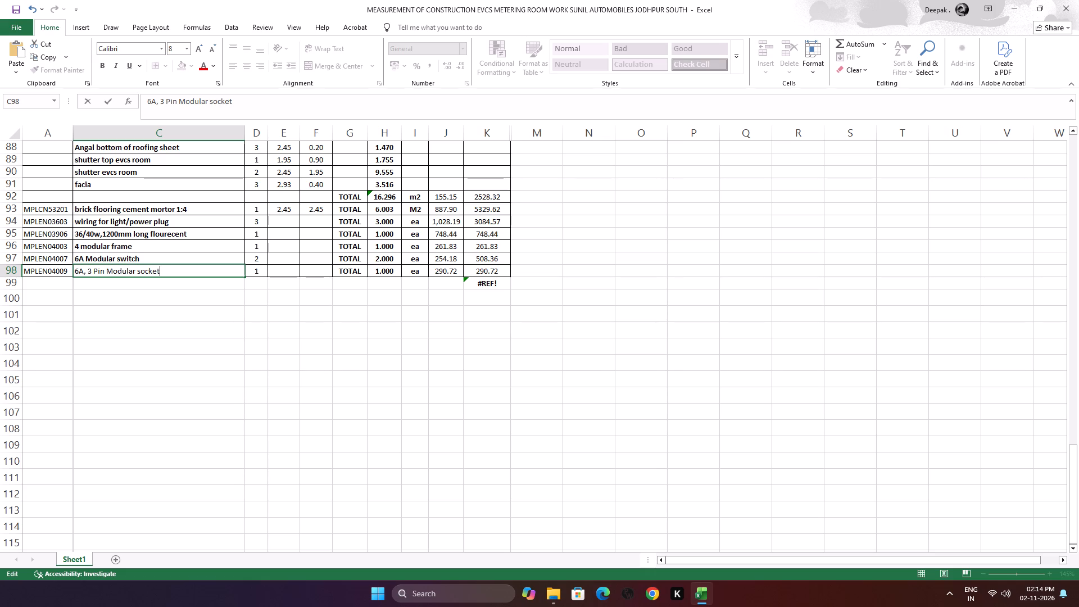
pyautogui.click(202, 322)
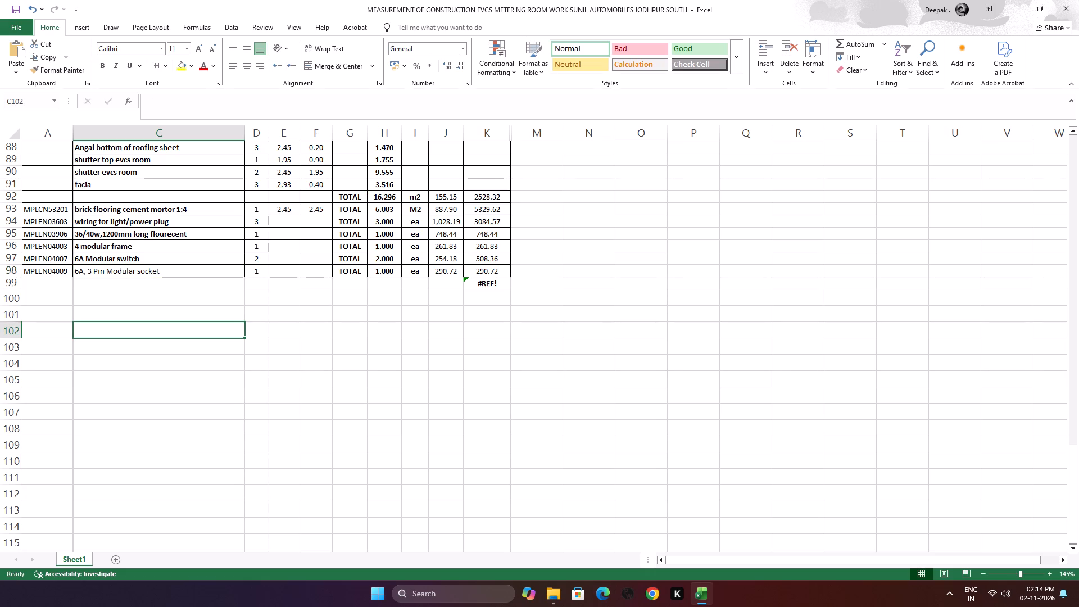
# Make the capex codes MPLCN00701 in cell A7 and MPLCN02703 in cell A13 bold.
pyautogui.scroll(6, 371, 349)
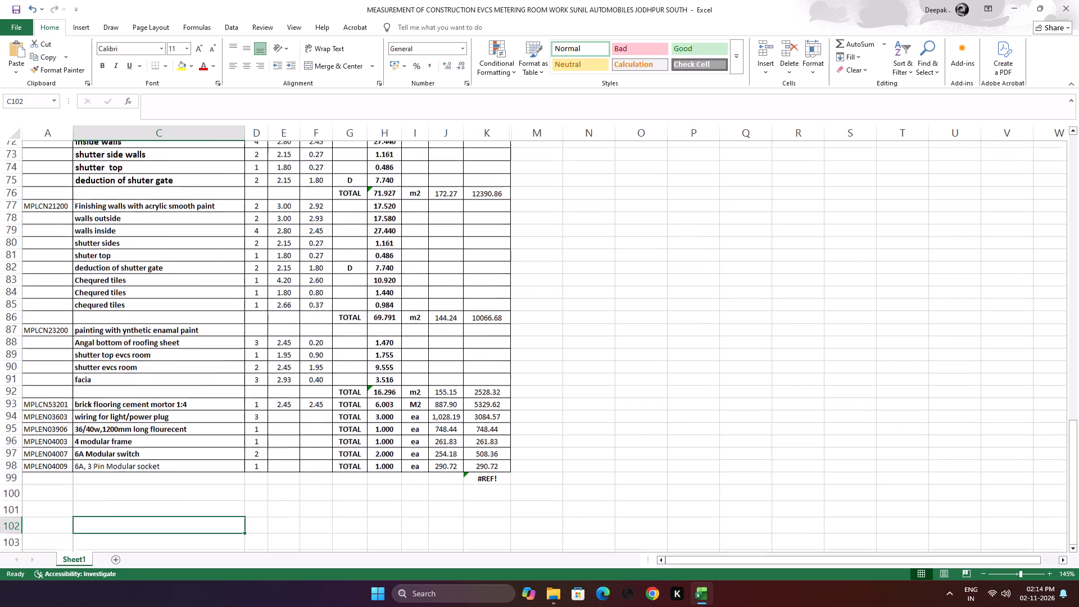
pyautogui.scroll(9, 371, 349)
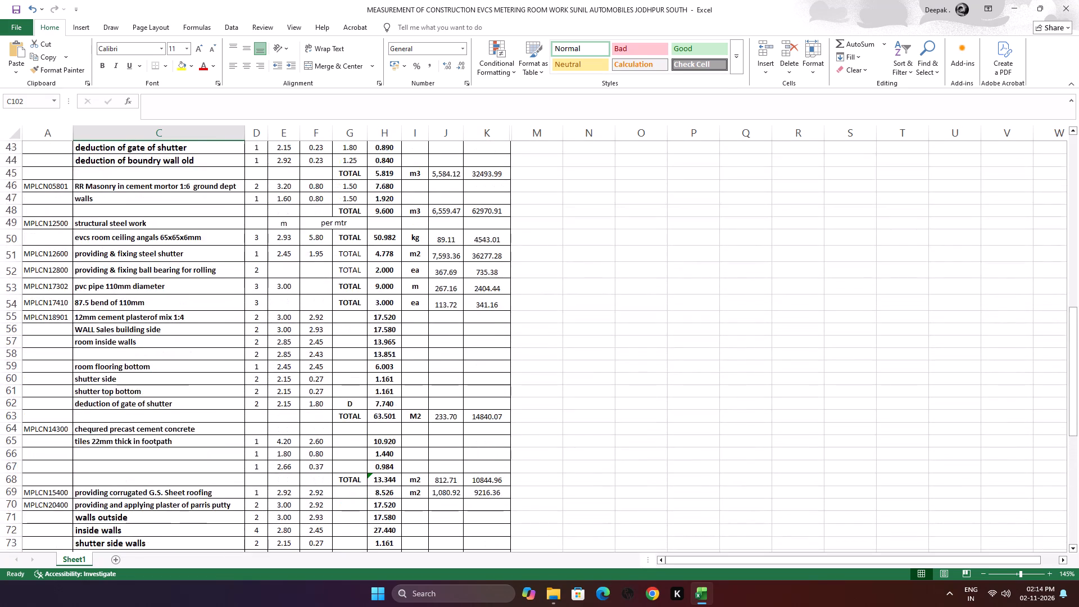
pyautogui.scroll(14, 371, 349)
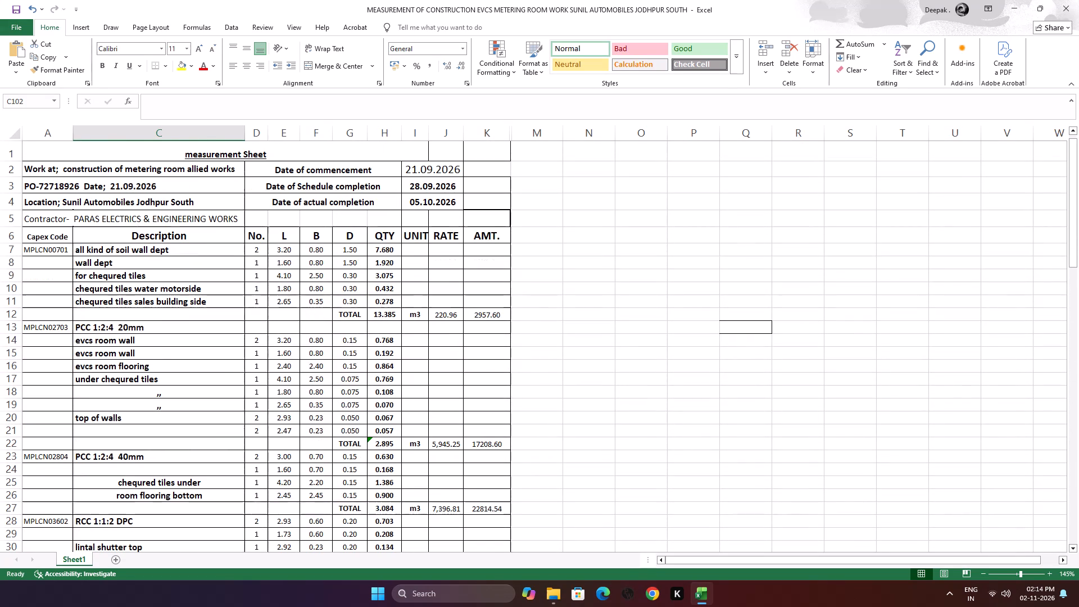
pyautogui.scroll(1, 371, 349)
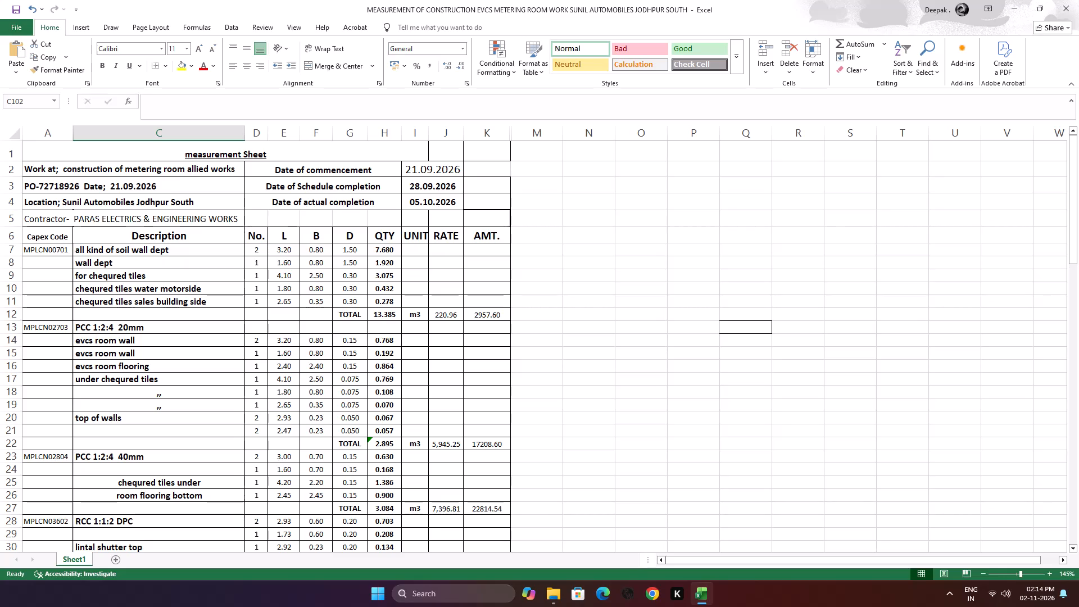
pyautogui.click(62, 250)
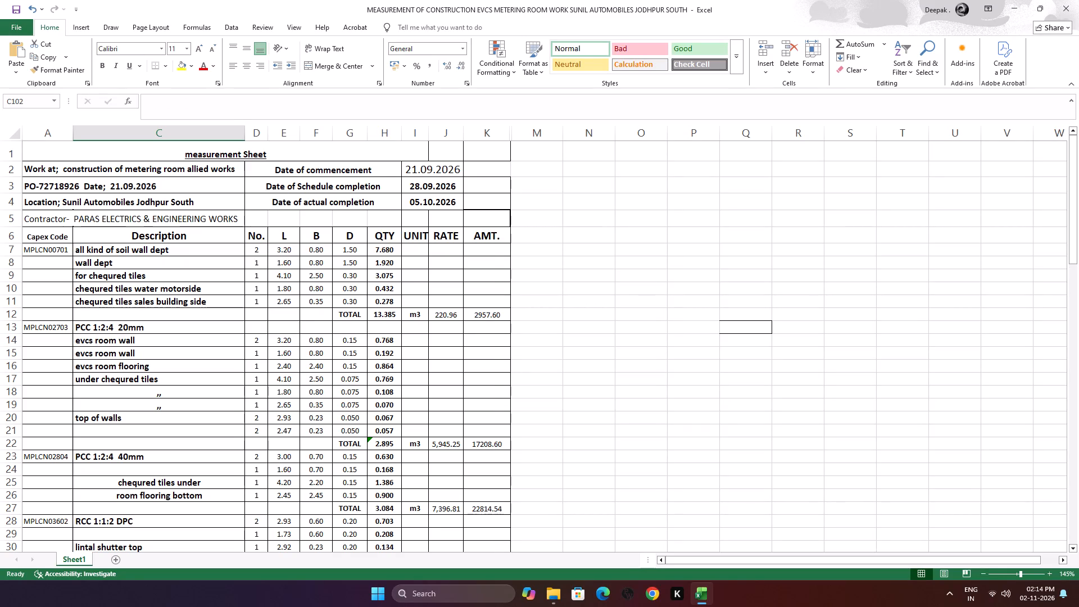
pyautogui.click(103, 69)
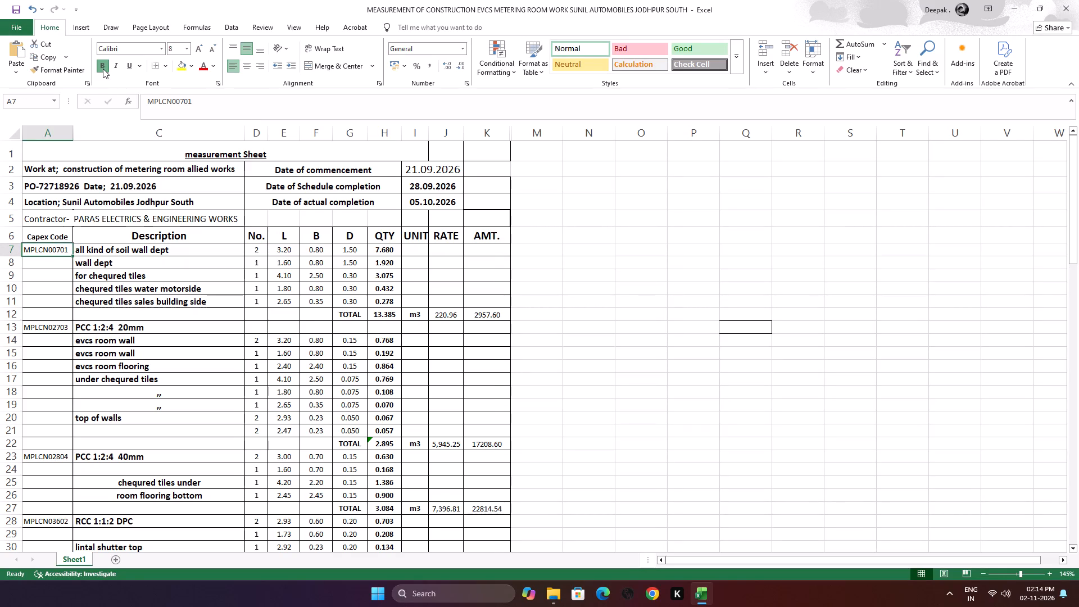
pyautogui.click(54, 329)
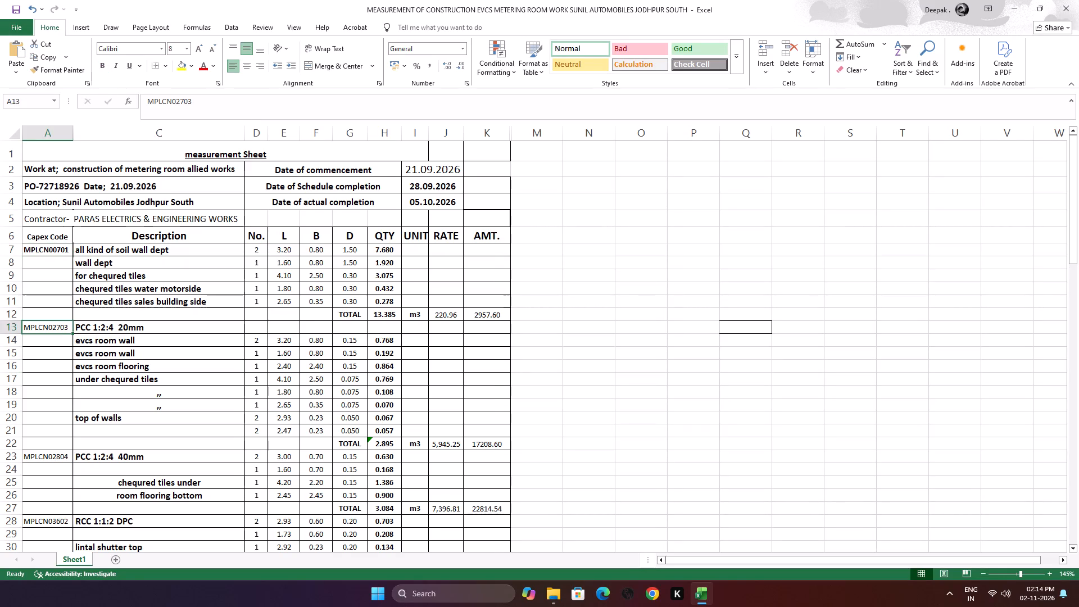
pyautogui.click(103, 66)
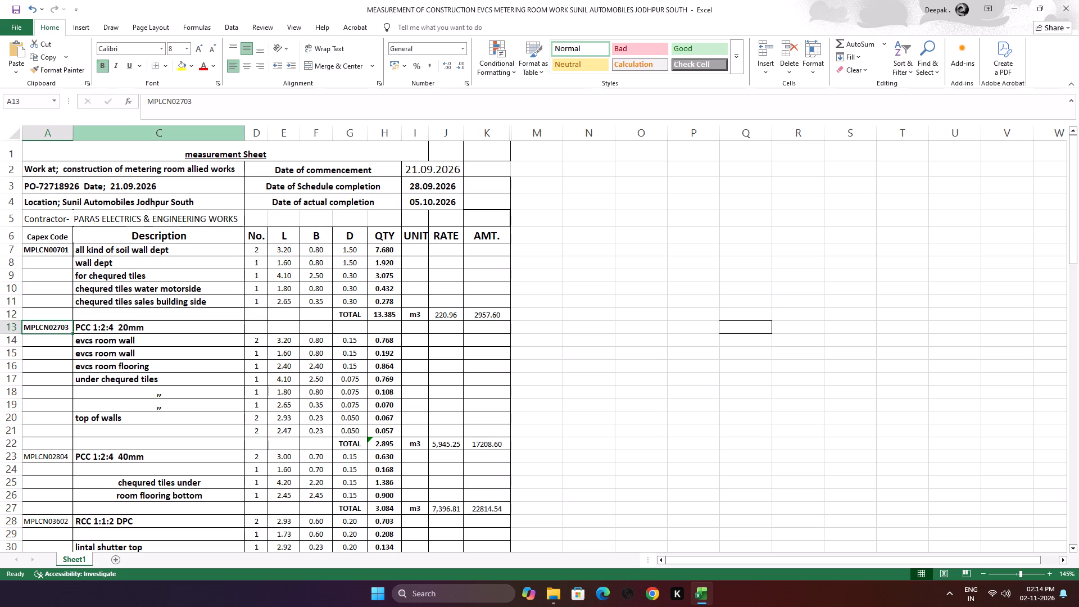
# Make the capex codes MPLCN02804 in cell A23 and MPLCN03602 in cell A28 bold.
pyautogui.scroll(-6, 140, 253)
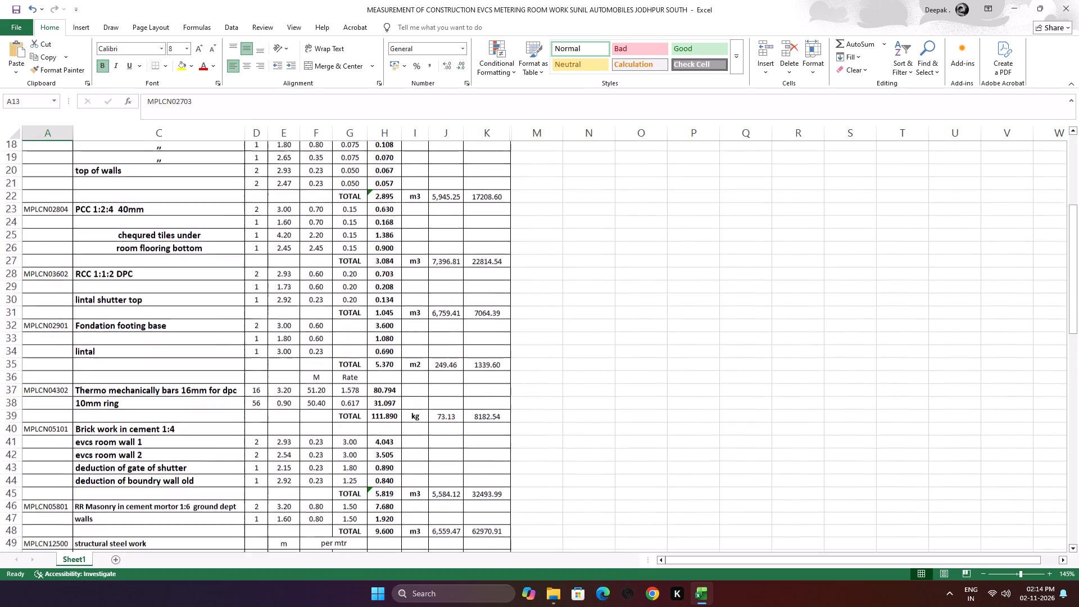
pyautogui.scroll(-1, 140, 253)
pyautogui.click(67, 162)
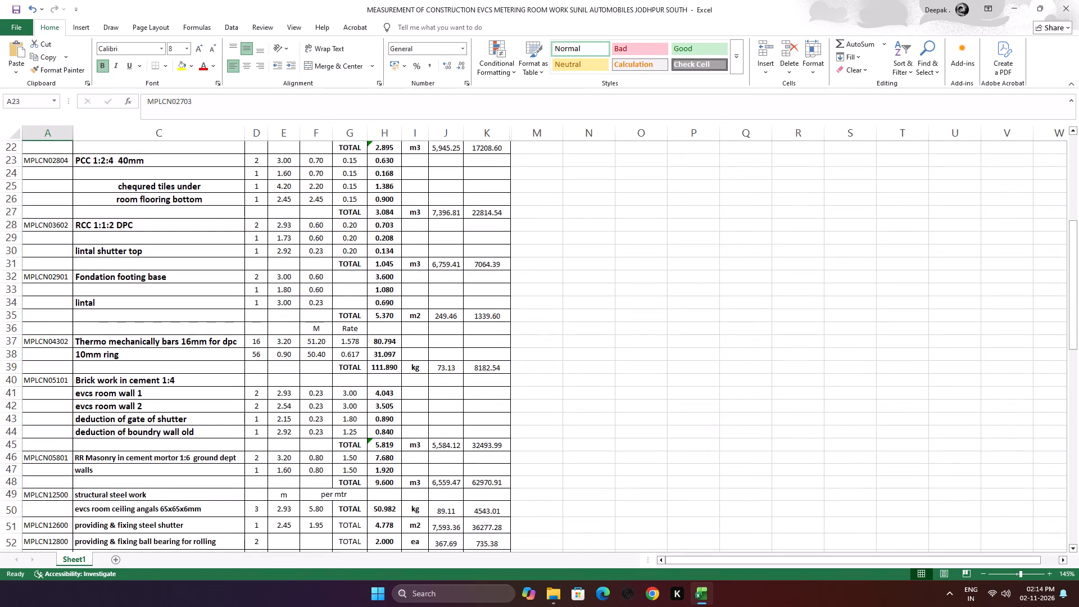
pyautogui.click(102, 67)
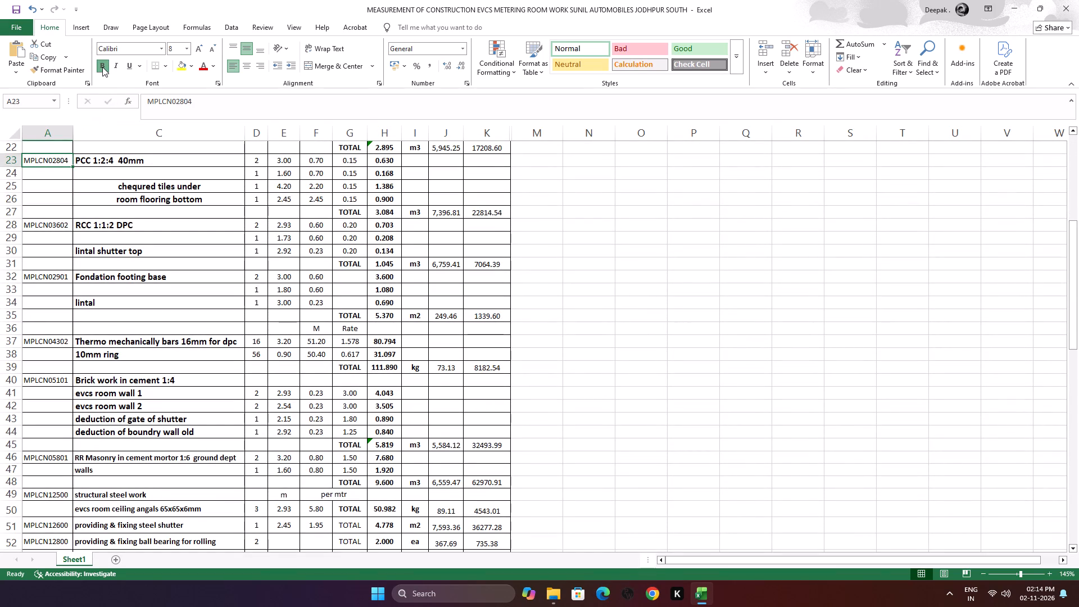
pyautogui.press('Down')
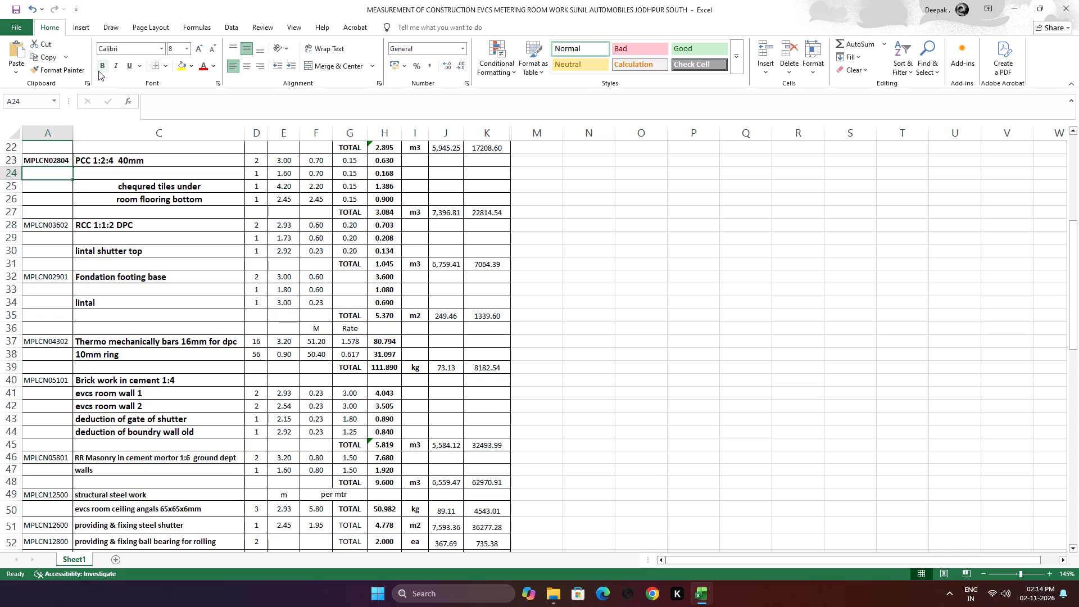
pyautogui.press('Down')
pyautogui.press('Down')
pyautogui.press('Down')
pyautogui.press('Down')
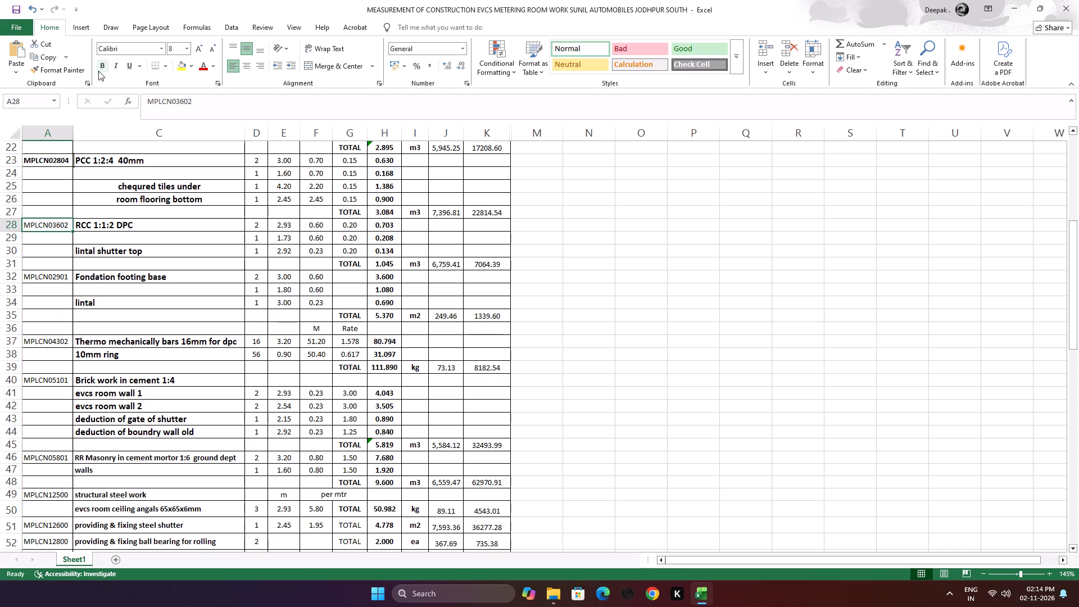
pyautogui.click(98, 71)
# Make the capex codes MPLCN02901 in cell A32 and MPLCN04302 in cell A37 bold.
pyautogui.press('Down')
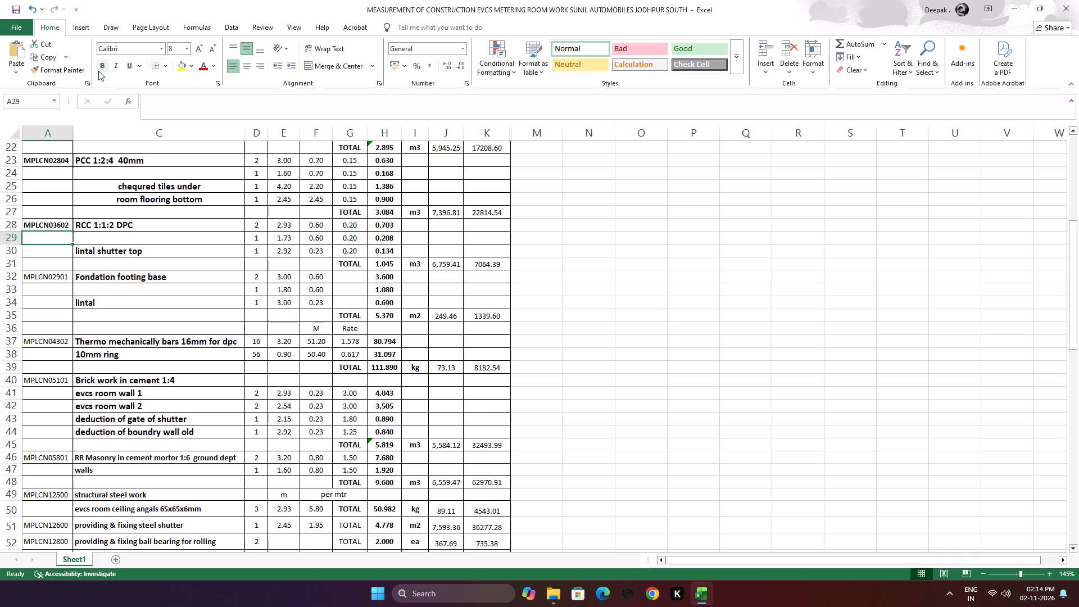
pyautogui.press('Down')
pyautogui.press('Down')
pyautogui.press('Down')
pyautogui.click(98, 71)
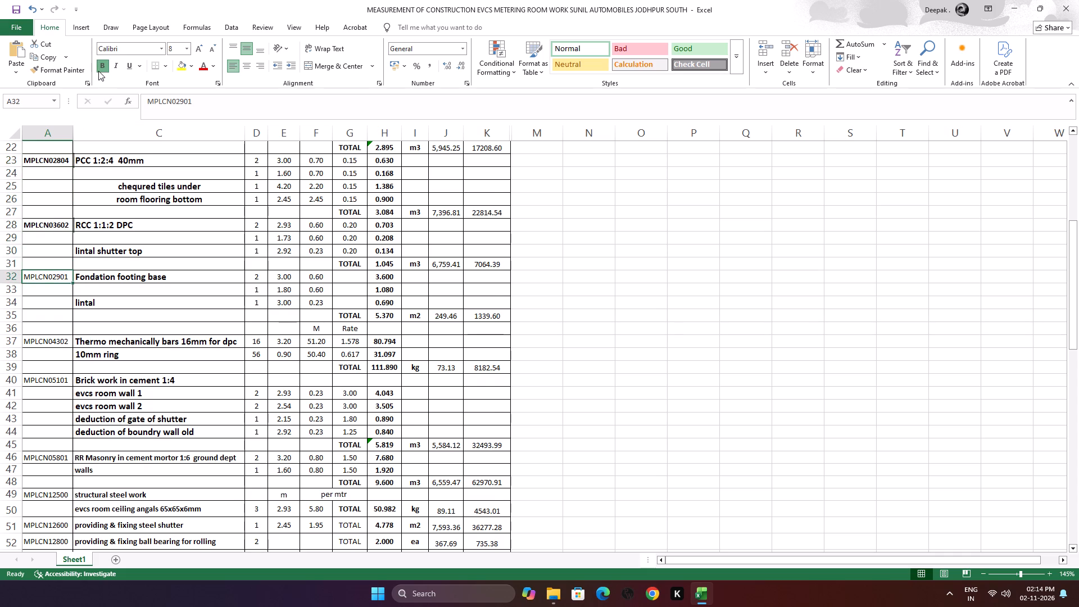
pyautogui.press('Down')
pyautogui.press('Down')
pyautogui.press('Down')
pyautogui.press('Down')
pyautogui.press('Down')
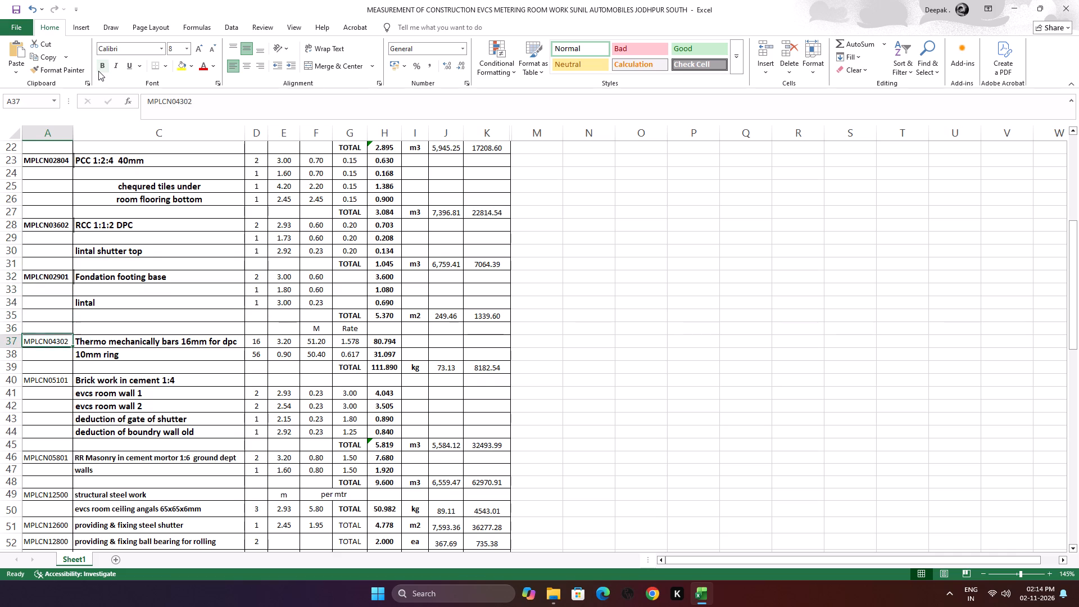
pyautogui.click(98, 71)
# Make the capex codes MPLCN05101 in cell A40 and MPLCN05801 in cell A46 bold.
pyautogui.press('Down')
pyautogui.press('Down')
pyautogui.press('Down')
pyautogui.click(98, 71)
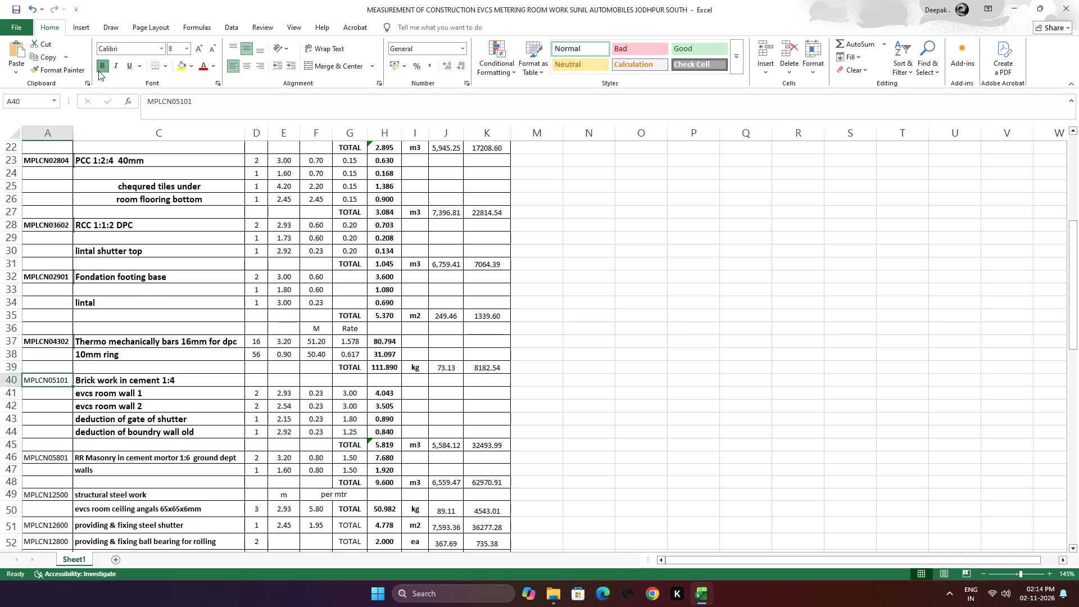
pyautogui.press('Down')
pyautogui.press('Down')
pyautogui.press('Down')
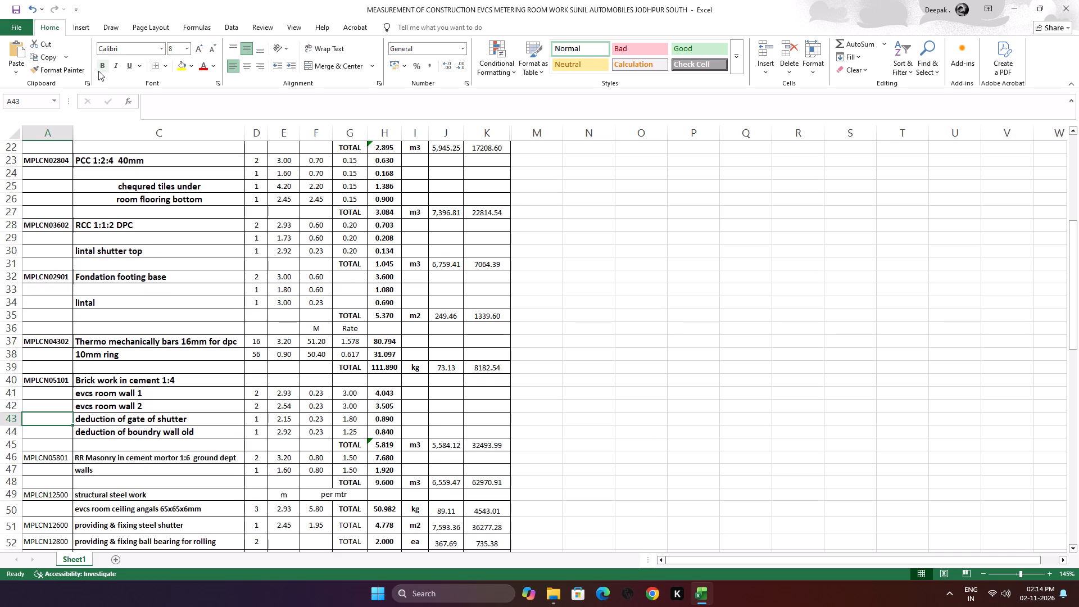
pyautogui.press('Down')
pyautogui.press('Down')
pyautogui.press('Down')
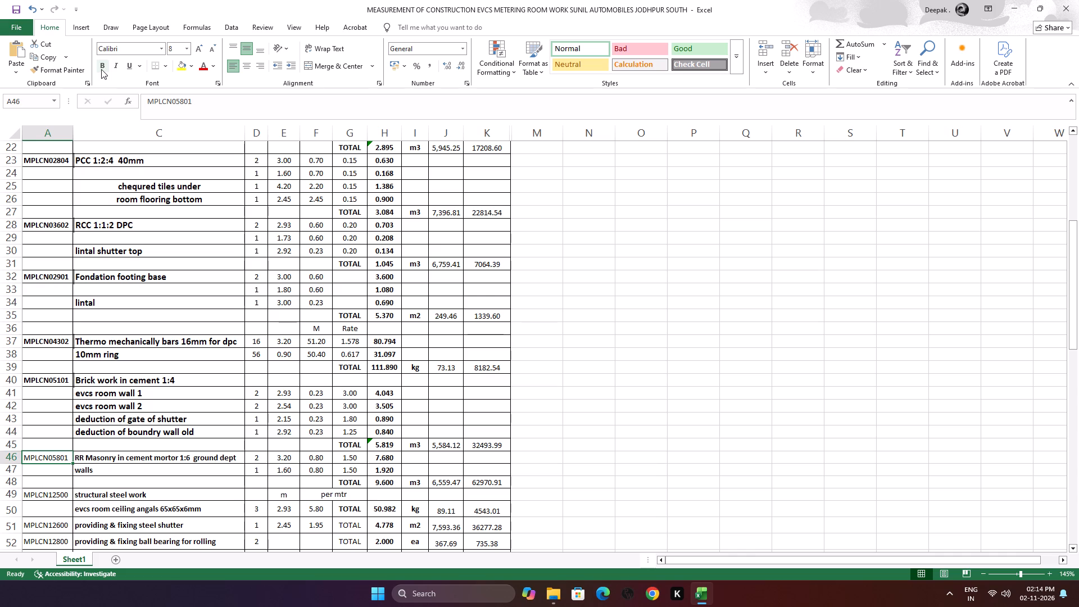
pyautogui.click(101, 69)
# Make the capex codes MPLCN12500 in cell A49, MPLCN12600 in A51 and MPLCN12800 in A52 bold.
pyautogui.press('Down')
pyautogui.press('Down')
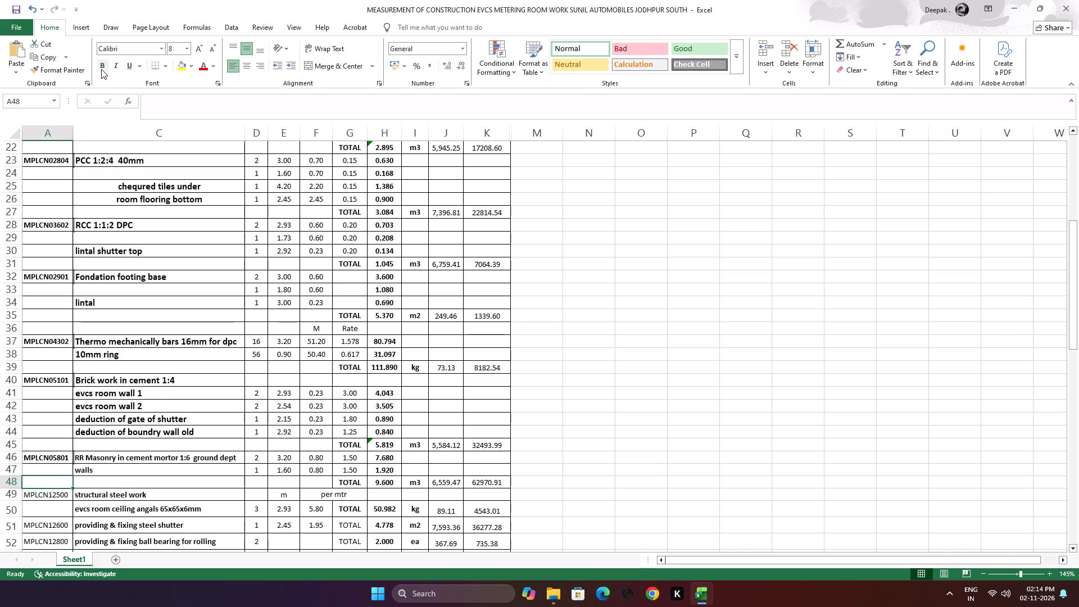
pyautogui.press('Down')
pyautogui.click(101, 69)
pyautogui.press('Down')
pyautogui.press('Down')
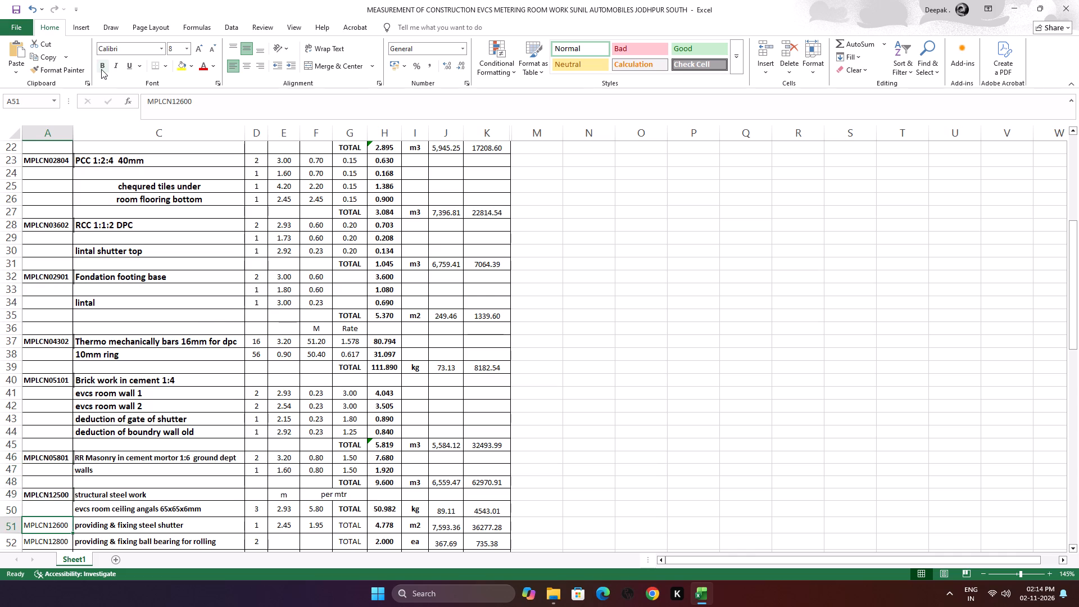
pyautogui.click(101, 69)
pyautogui.press('Down')
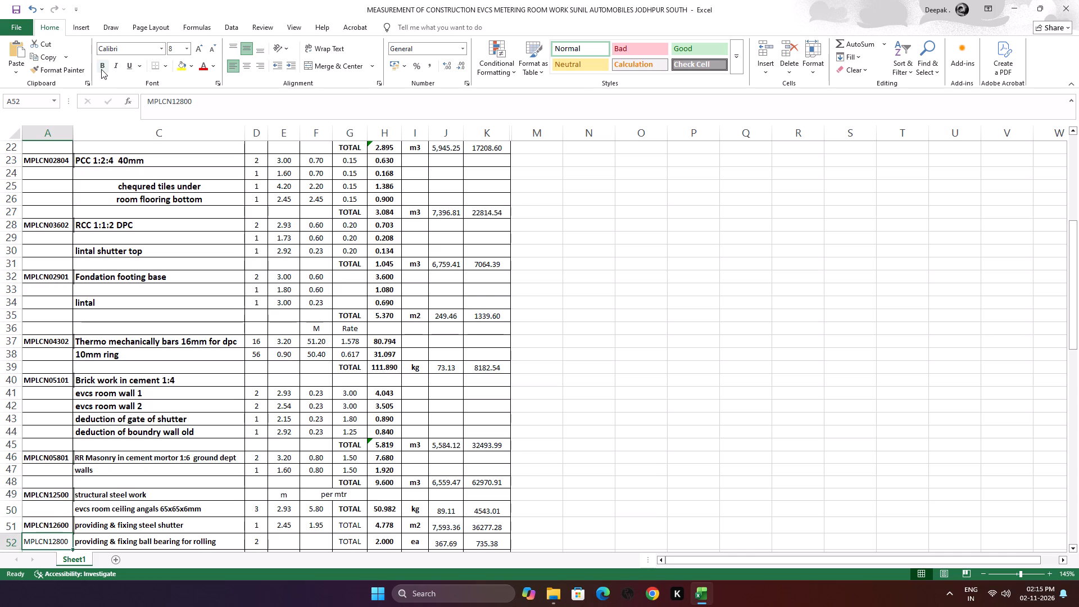
pyautogui.click(101, 69)
# Make the capex codes MPLCN17302, MPLCN17410 and MPLCN18901 in cells A53 to A55 bold.
pyautogui.press('Down')
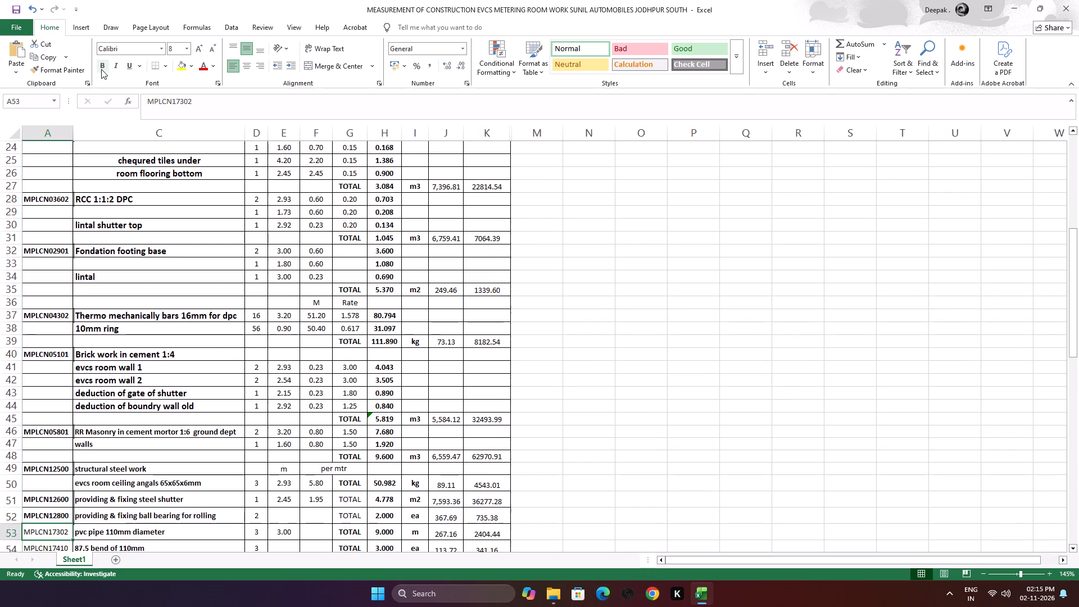
pyautogui.click(101, 69)
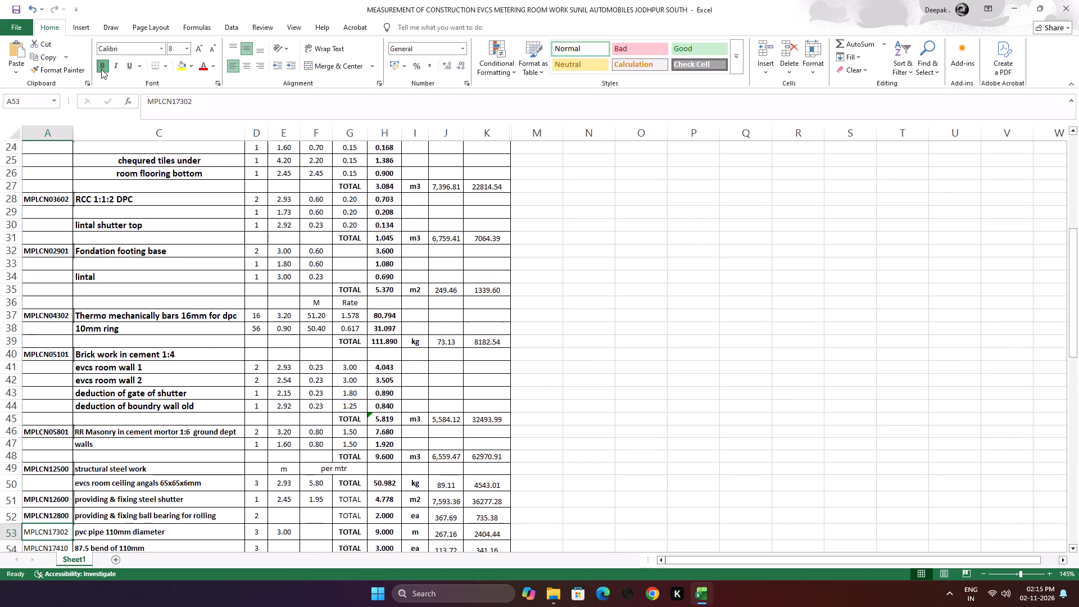
pyautogui.press('Down')
pyautogui.click(101, 69)
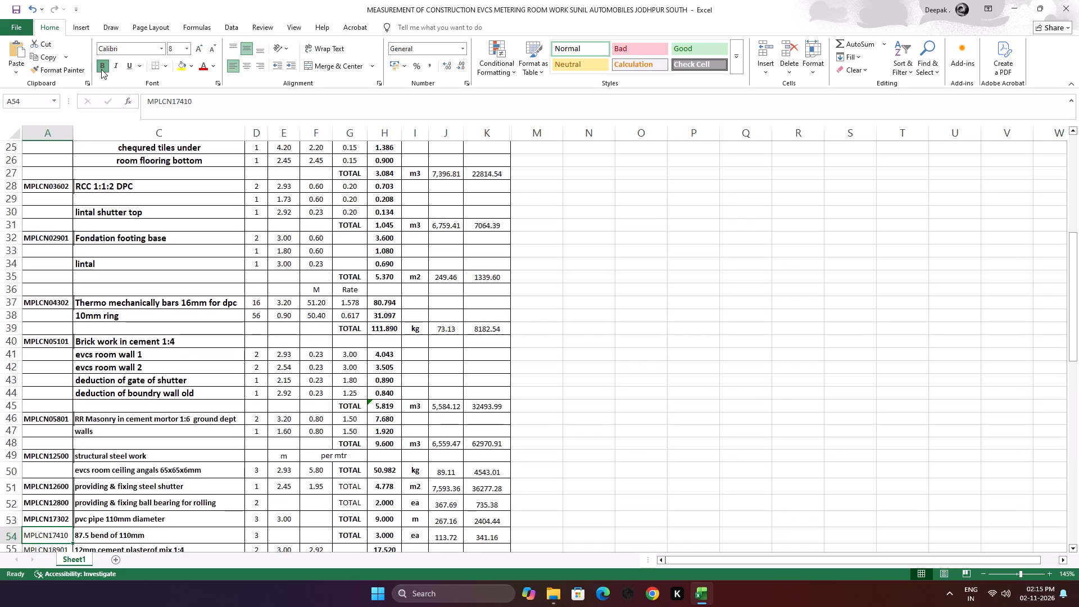
pyautogui.press('Down')
pyautogui.click(101, 69)
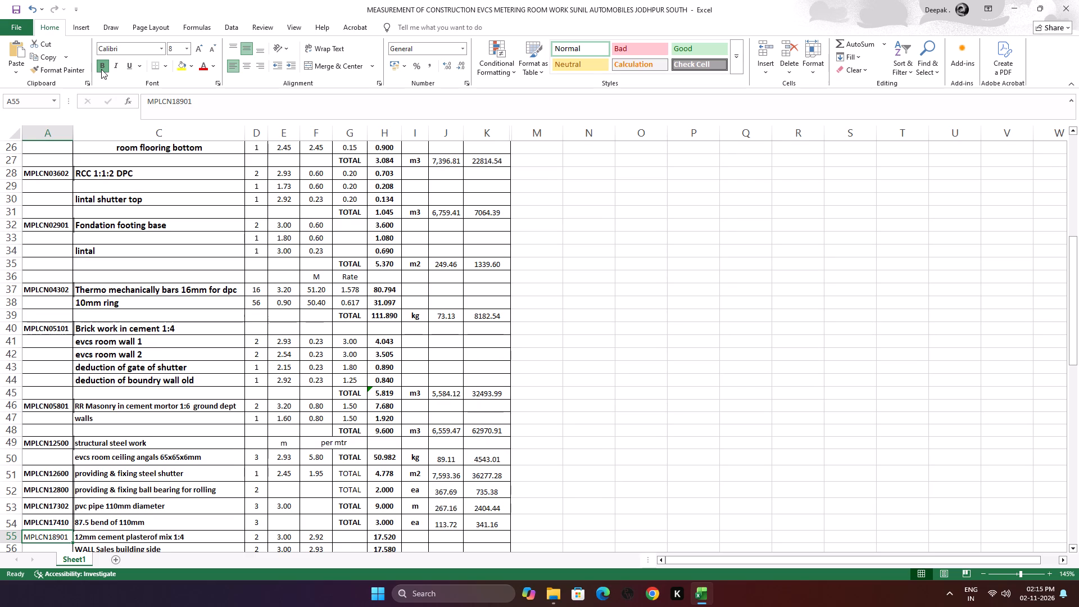
# Make the capex code MPLCN14300 in cell A64, beside the chequred precast cement concrete item, bold.
pyautogui.press('Down')
pyautogui.press('Down')
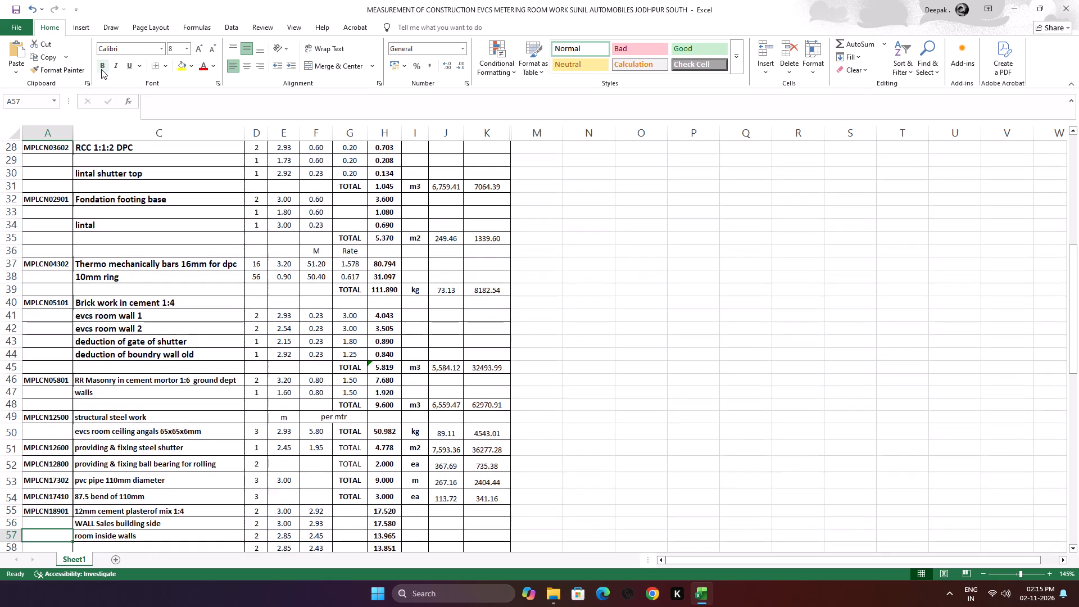
pyautogui.press('Down')
pyautogui.press('Down')
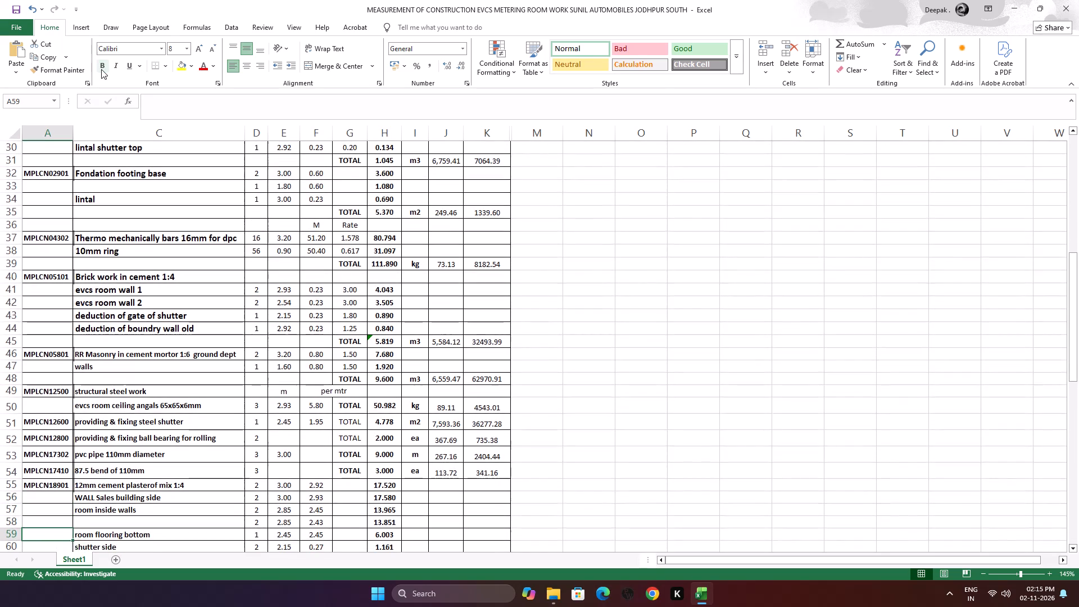
pyautogui.press('Down')
pyautogui.press('Down')
pyautogui.press('Down')
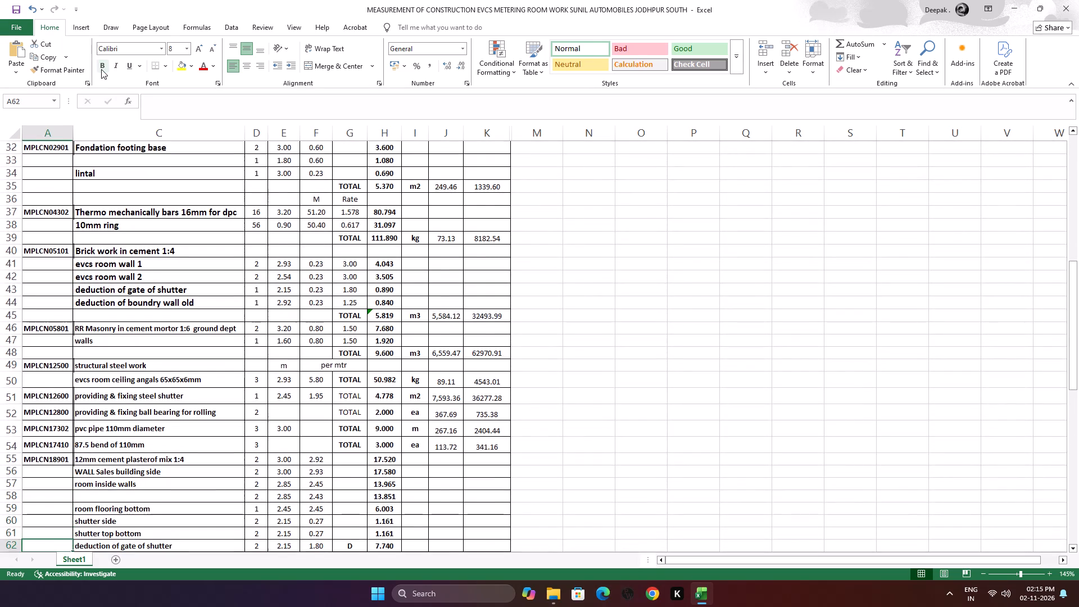
pyautogui.press('Down')
pyautogui.press('Down')
pyautogui.click(101, 69)
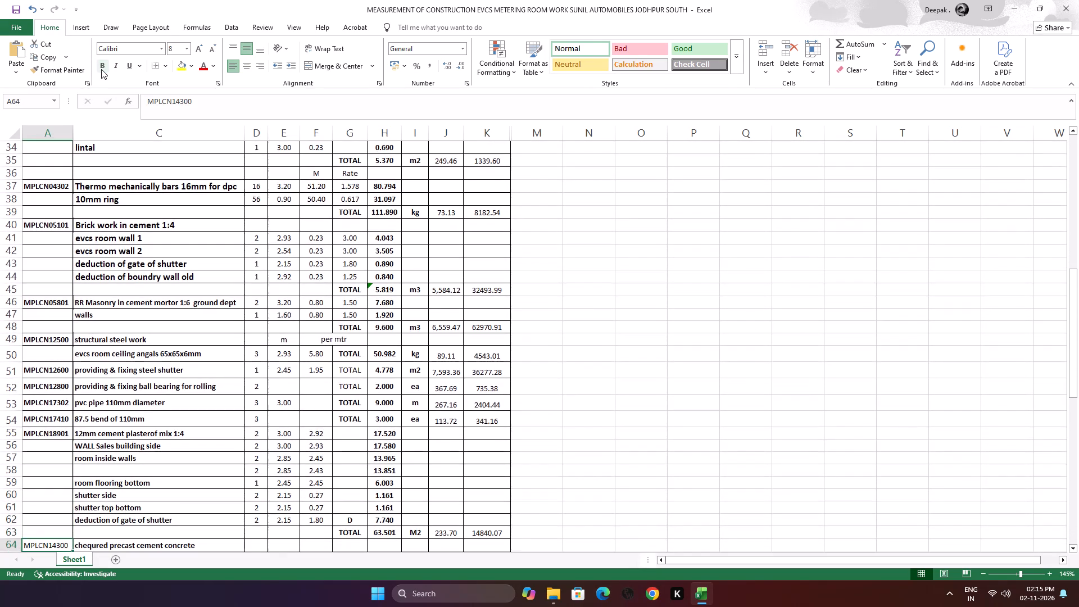
# Make the capex codes MPLCN15400 in cell A69 and MPLCN20400 in cell A70 bold.
pyautogui.press('Down')
pyautogui.press('Down')
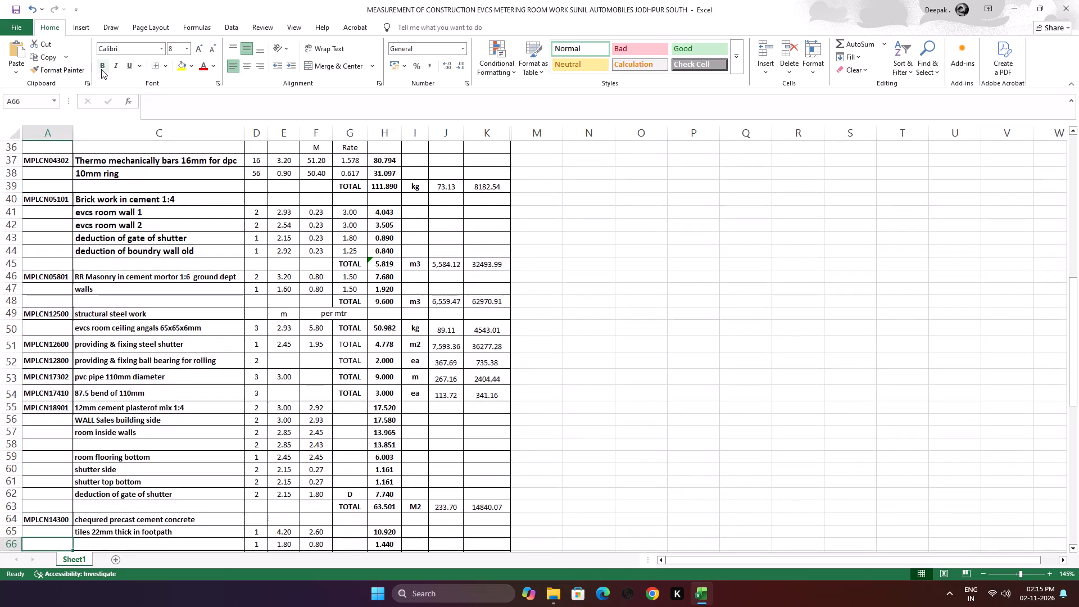
pyautogui.press('Down')
pyautogui.press('Down')
pyautogui.press('Down')
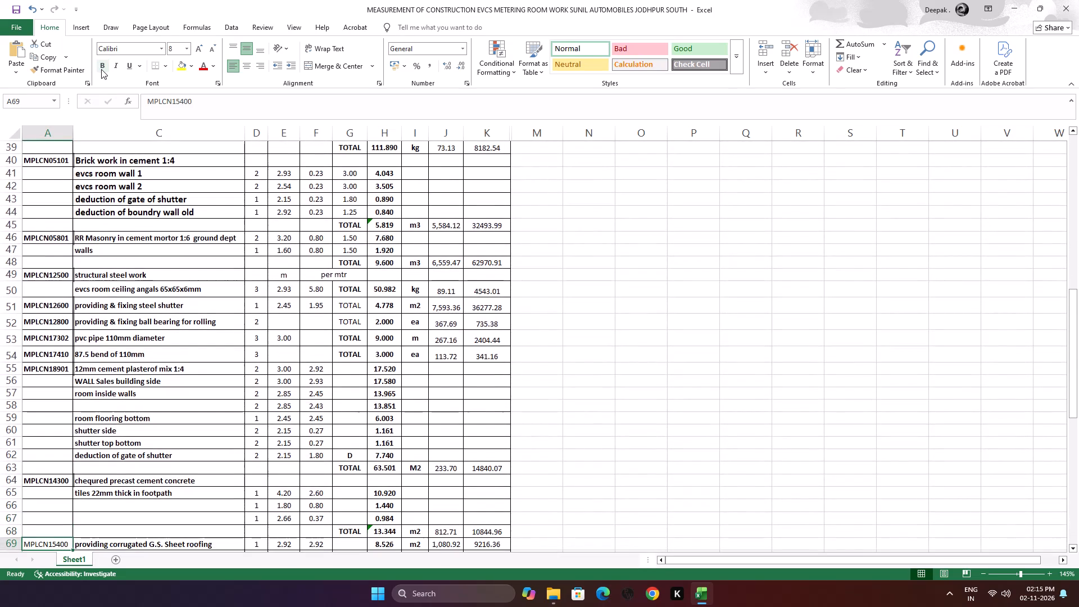
pyautogui.click(101, 69)
pyautogui.press('Down')
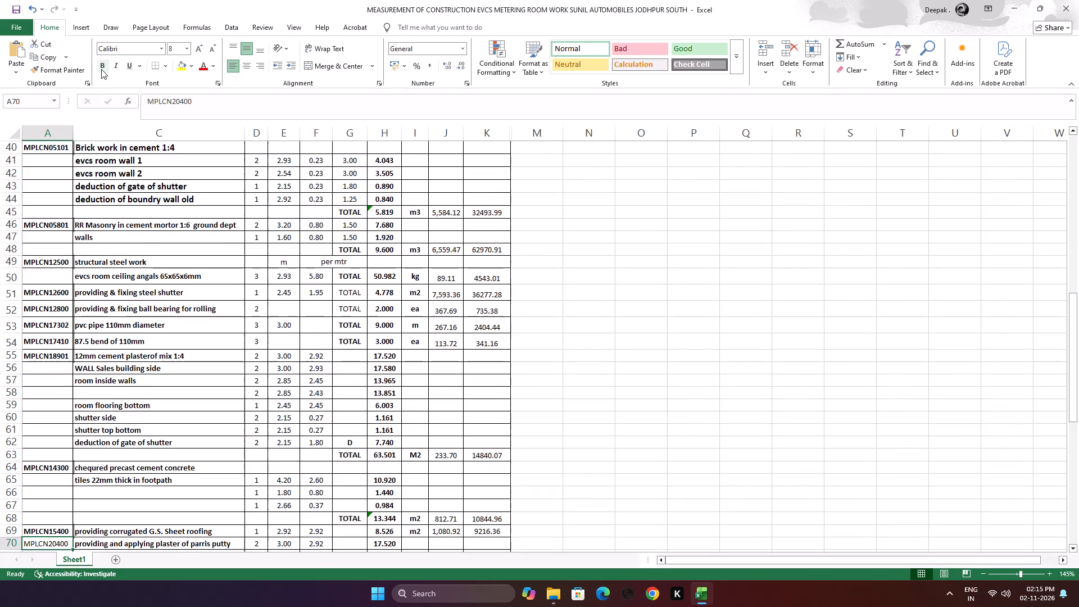
pyautogui.click(101, 69)
# Make the capex code MPLCN21200 in cell A77, beside the acrylic smooth paint item, bold.
pyautogui.press('Down')
pyautogui.press('Down')
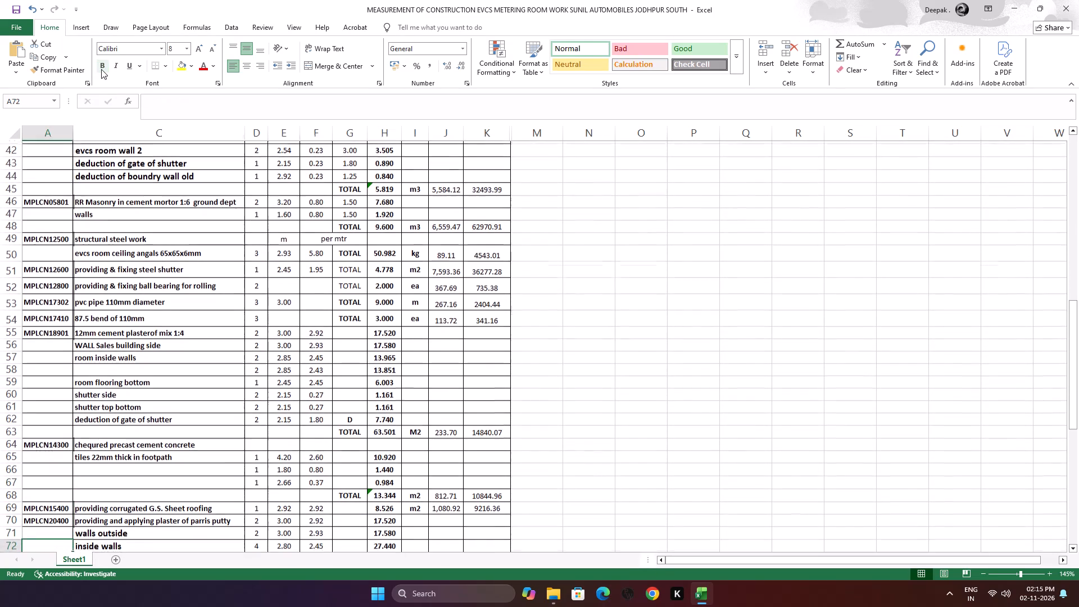
pyautogui.press('Down')
pyautogui.press('Down')
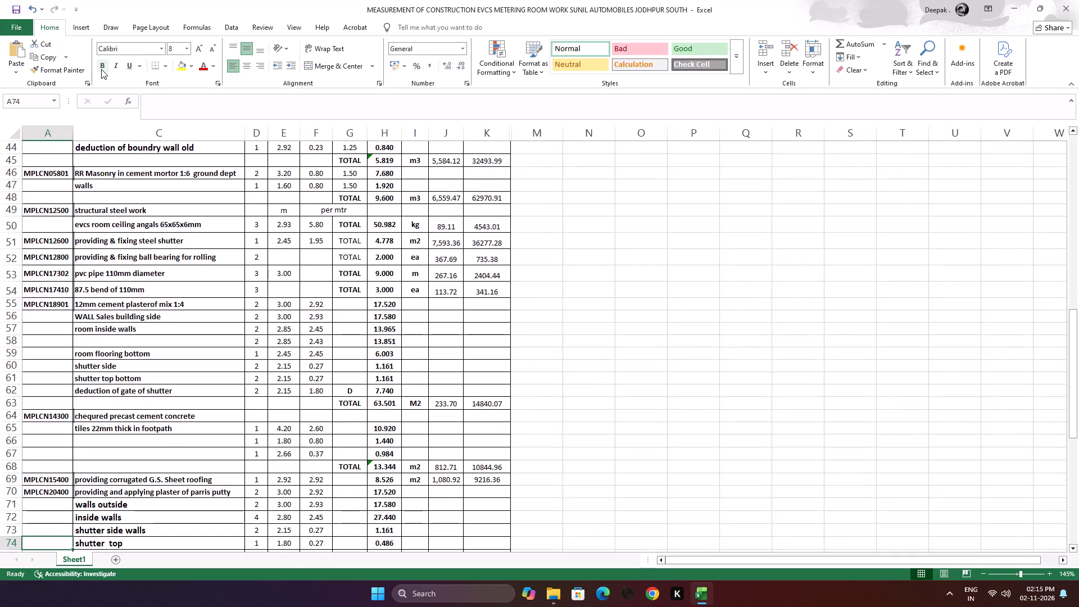
pyautogui.press('Down')
pyautogui.press('Down')
pyautogui.press('Down')
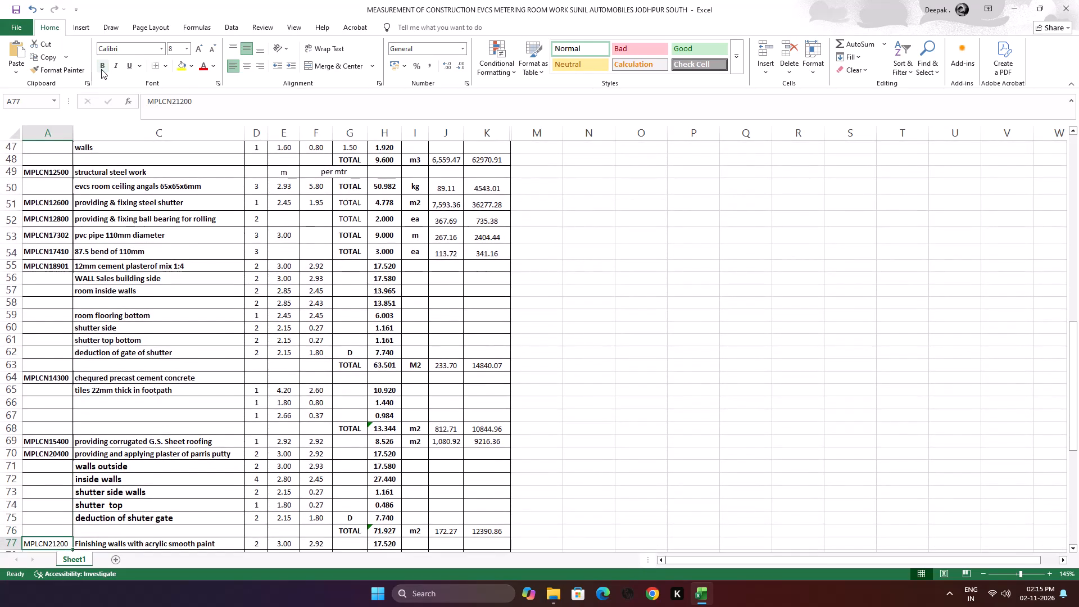
pyautogui.click(101, 69)
# Make the capex code MPLCN23200 in cell A87, beside the enamel painting item, bold.
pyautogui.press('Down')
pyautogui.press('Down')
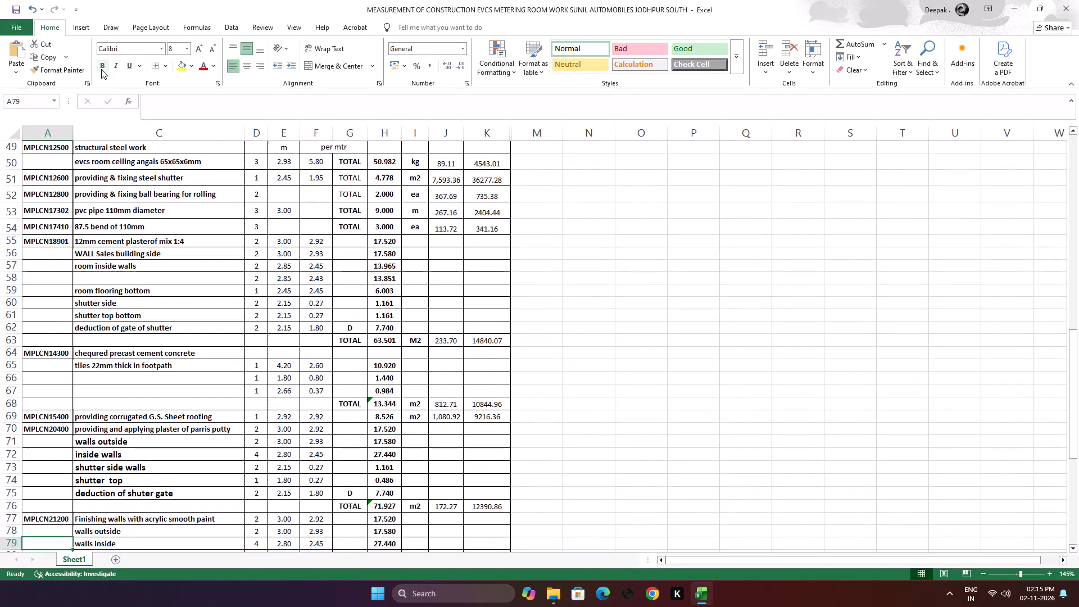
pyautogui.press('Down')
pyautogui.press('Down')
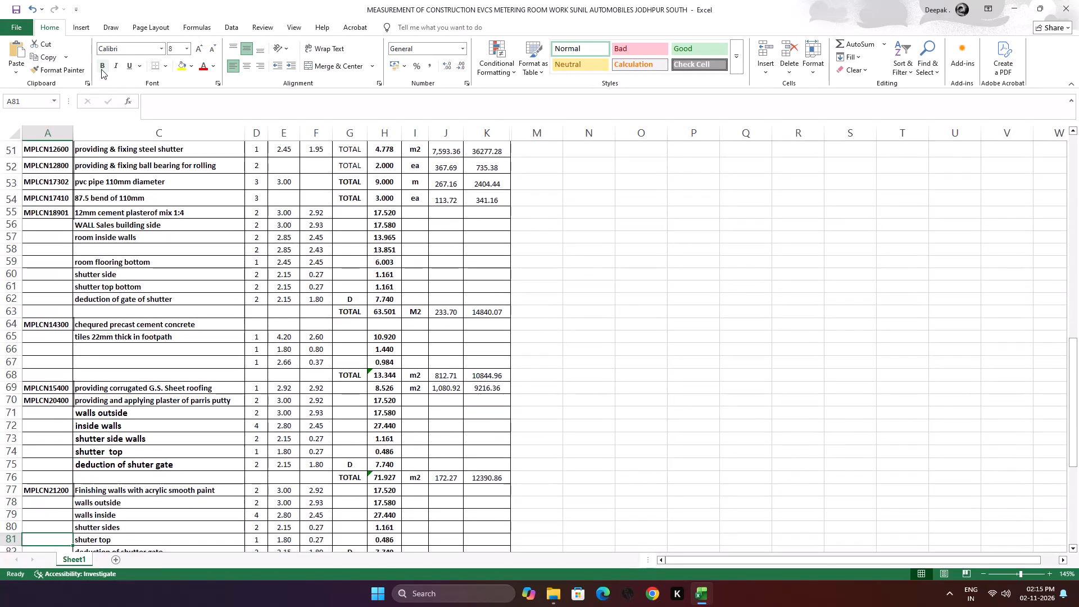
pyautogui.press('Down')
pyautogui.press('Down')
pyautogui.press('Down')
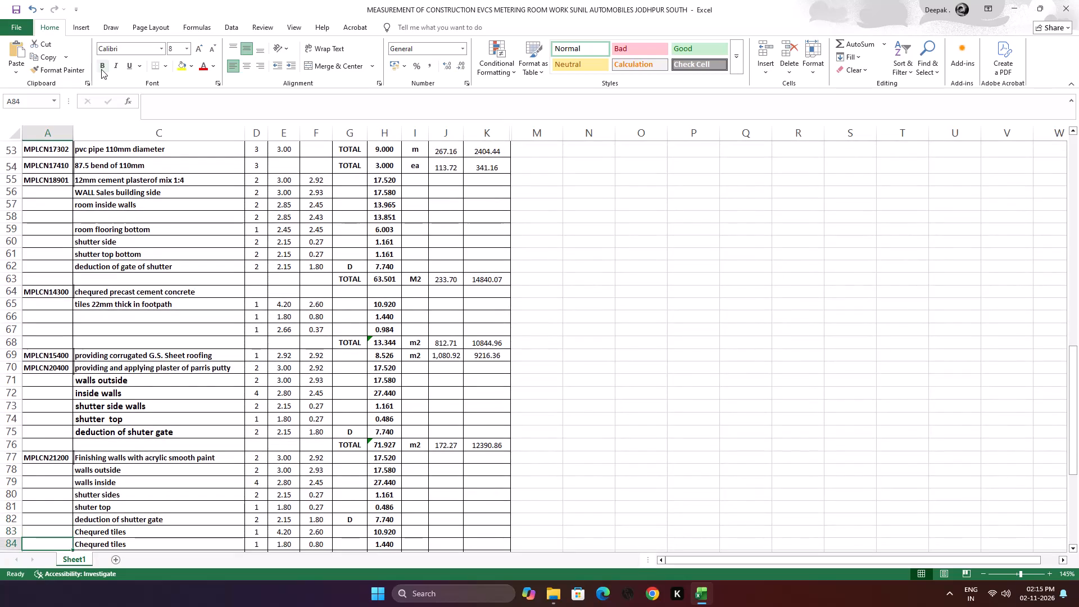
pyautogui.press('Down')
pyautogui.press('Down')
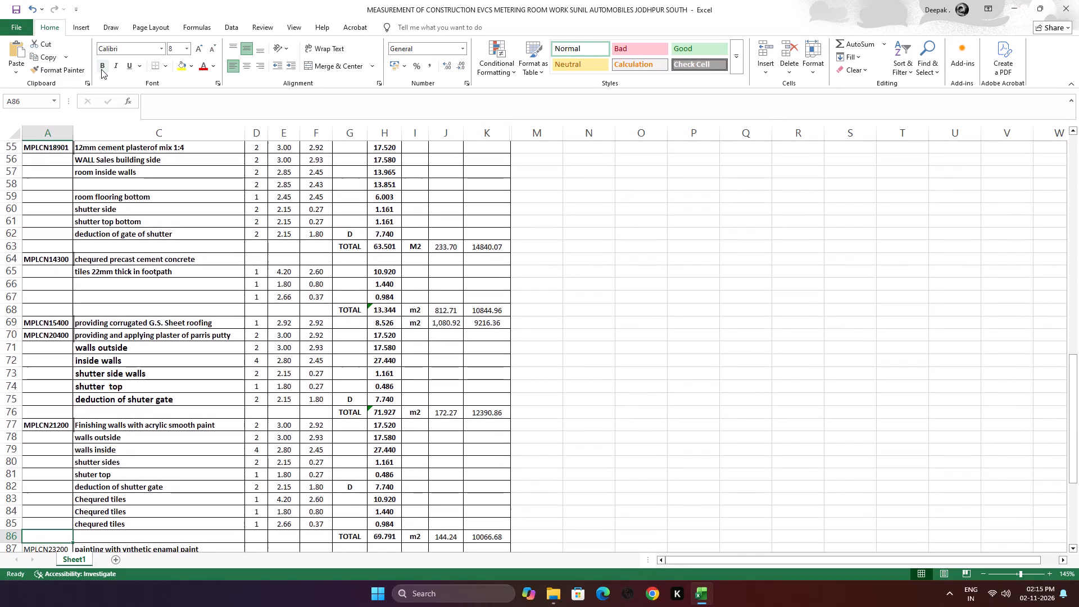
pyautogui.press('Down')
pyautogui.click(101, 69)
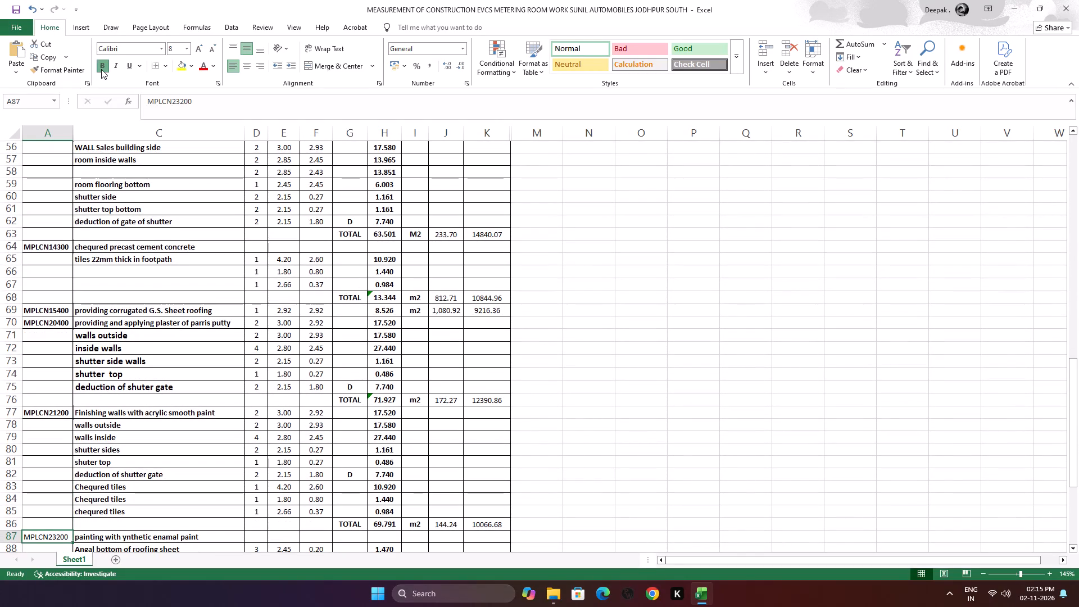
# Make the capex code MPLCN53201 in cell A93, beside the brick flooring item, bold.
pyautogui.press('Down')
pyautogui.press('Down')
pyautogui.press('Down')
pyautogui.press('Down')
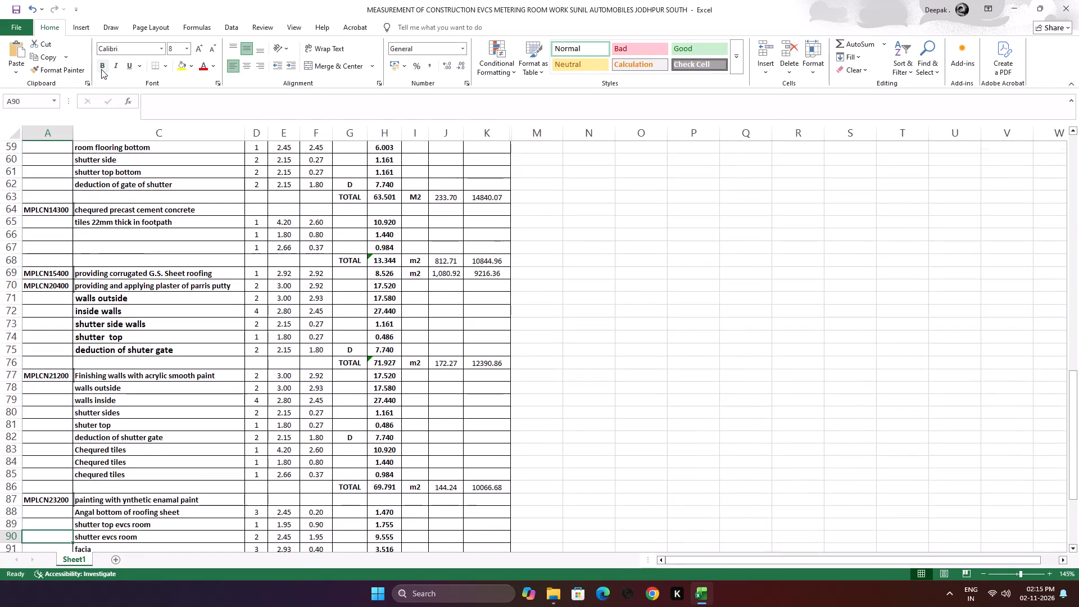
pyautogui.press('Down')
pyautogui.press('Down')
pyautogui.click(101, 69)
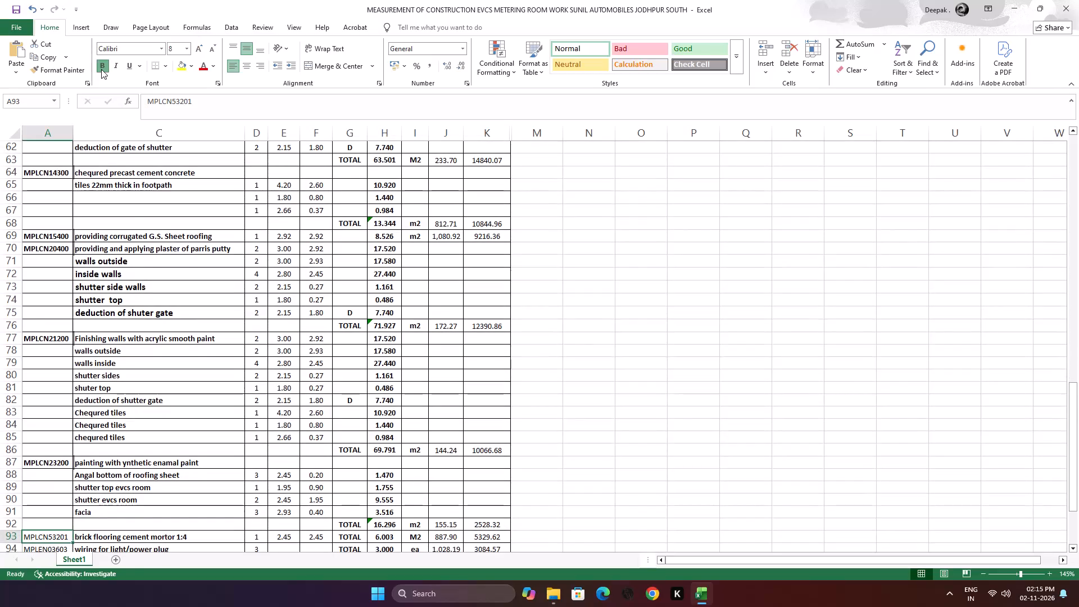
# Make the capex codes MPLEN03603, MPLEN03906, MPLEN04003, MPLEN04007 and MPLEN04009 in cells A94 to A98 bold.
pyautogui.press('Down')
pyautogui.click(101, 69)
pyautogui.press('Down')
pyautogui.click(101, 69)
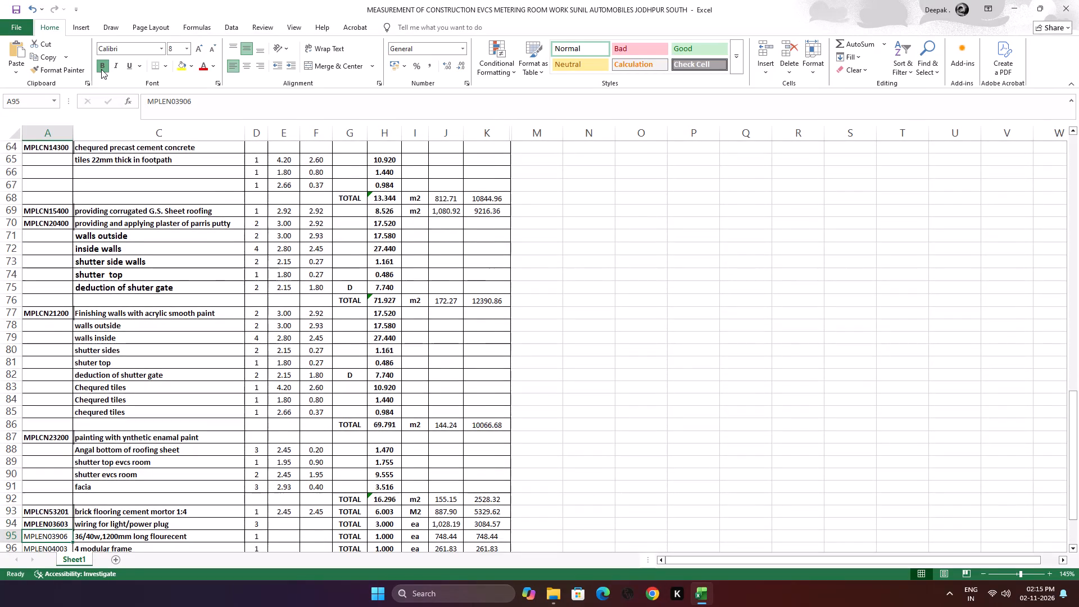
pyautogui.press('Down')
pyautogui.click(101, 69)
pyautogui.press('Down')
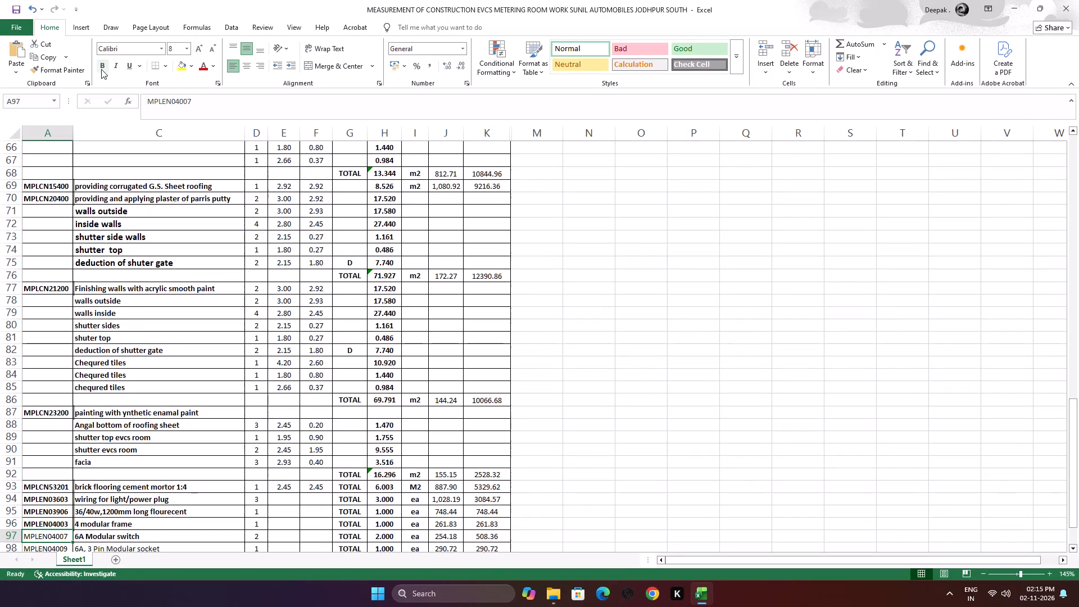
pyautogui.click(101, 69)
pyautogui.press('Down')
pyautogui.click(101, 69)
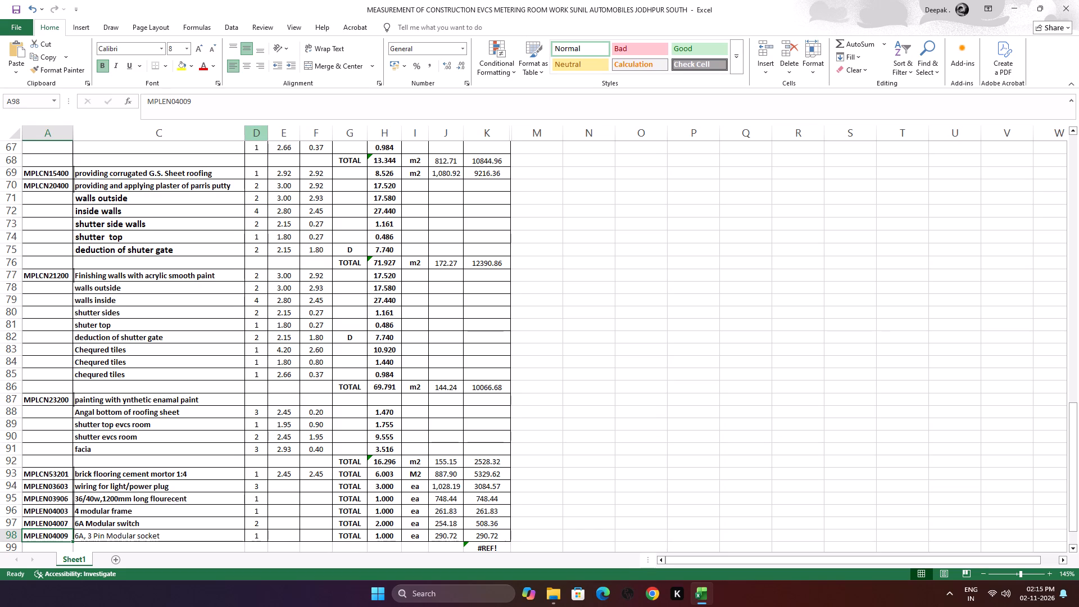
# Replace the broken grand total formula in K99 with a new one starting =K12+K22+K27.
pyautogui.scroll(-4, 331, 274)
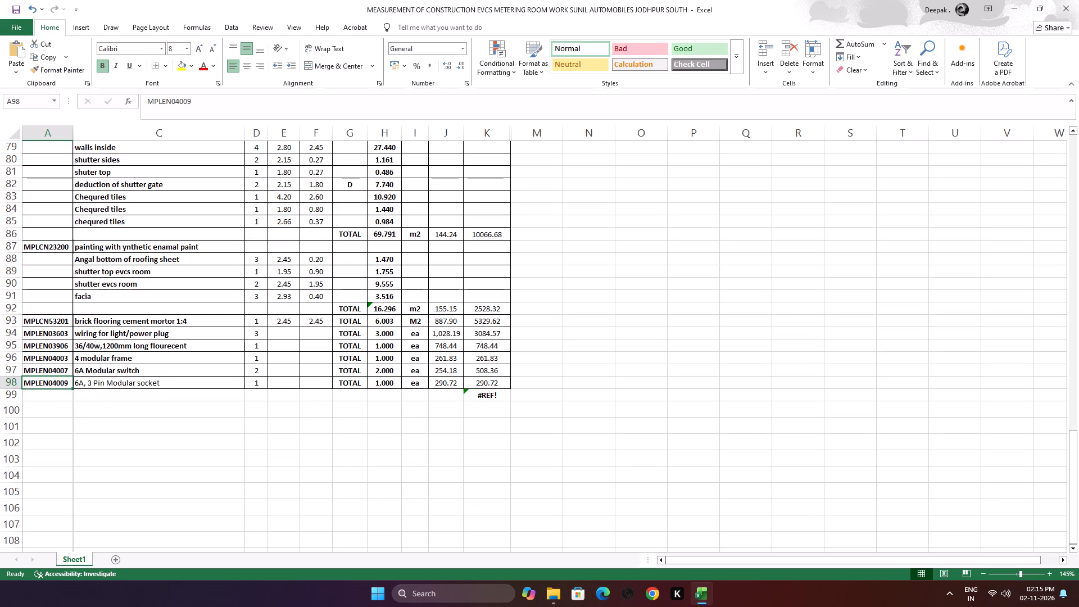
pyautogui.click(485, 394)
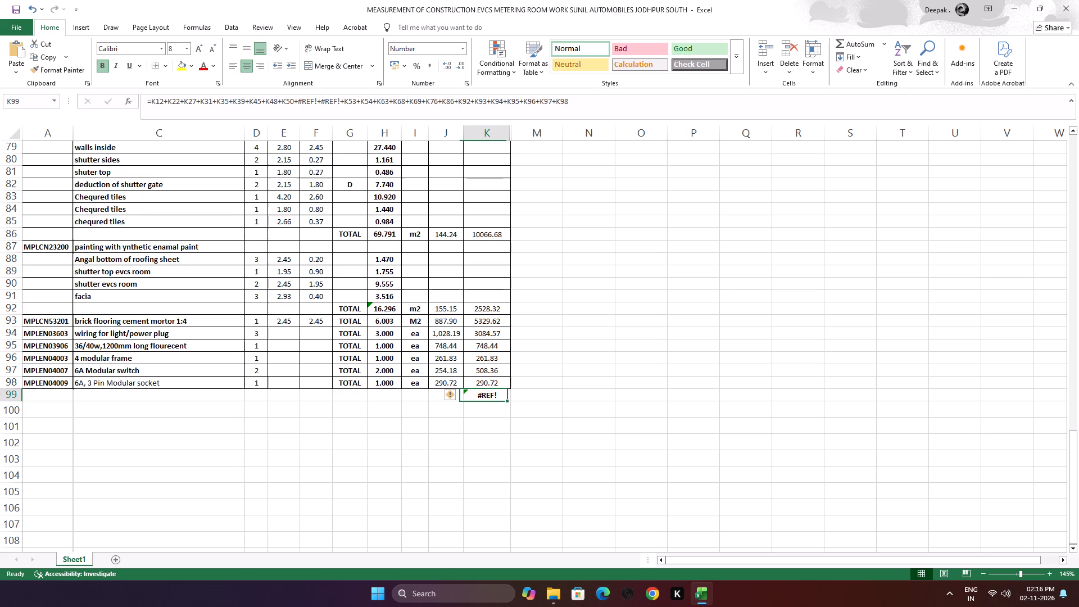
pyautogui.press('=')
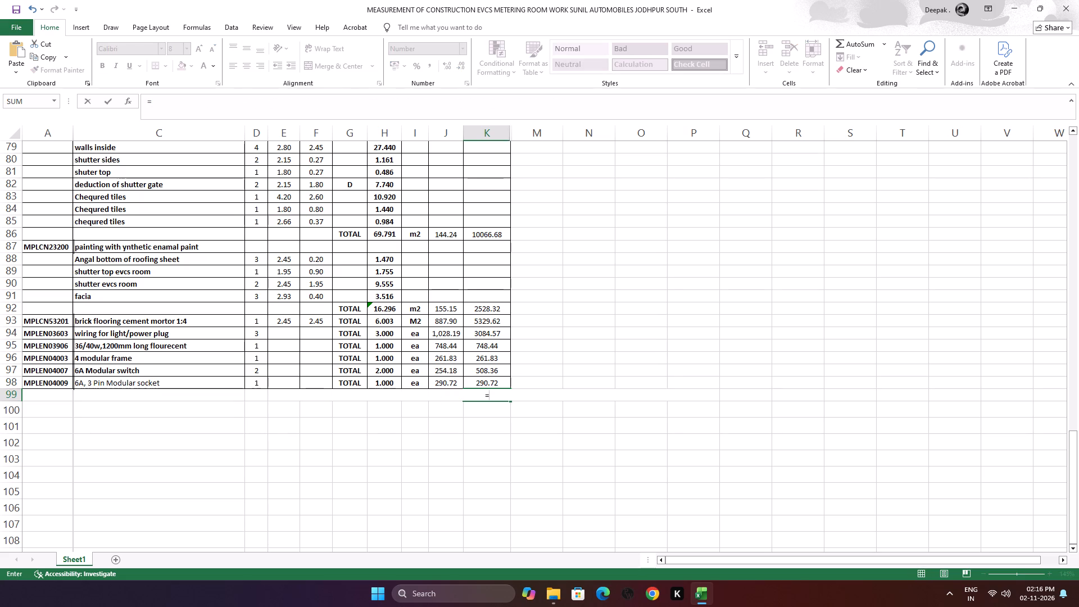
pyautogui.scroll(6, 446, 436)
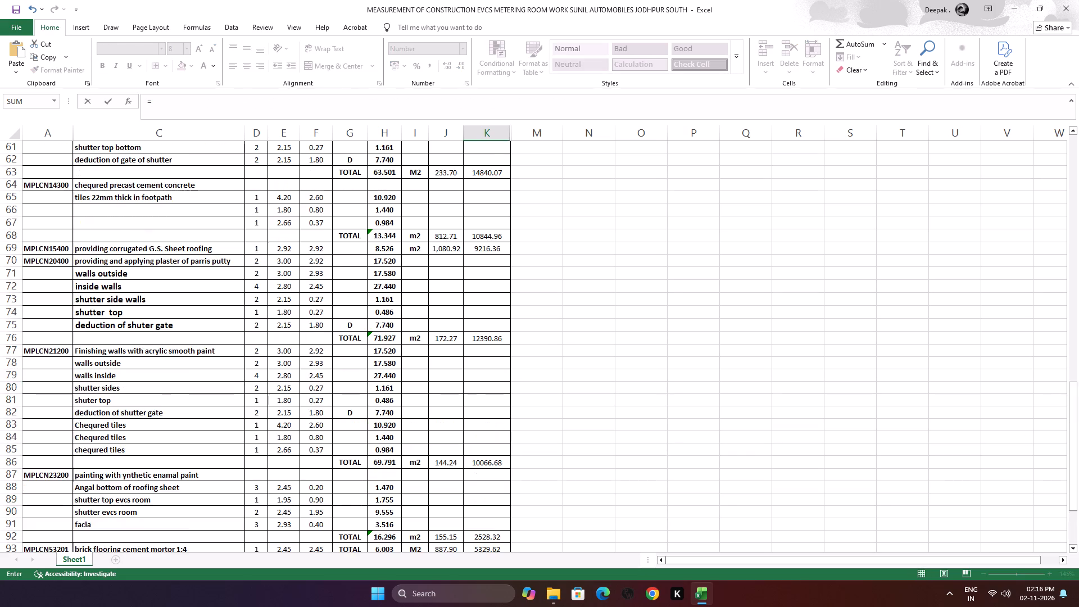
pyautogui.scroll(19, 446, 436)
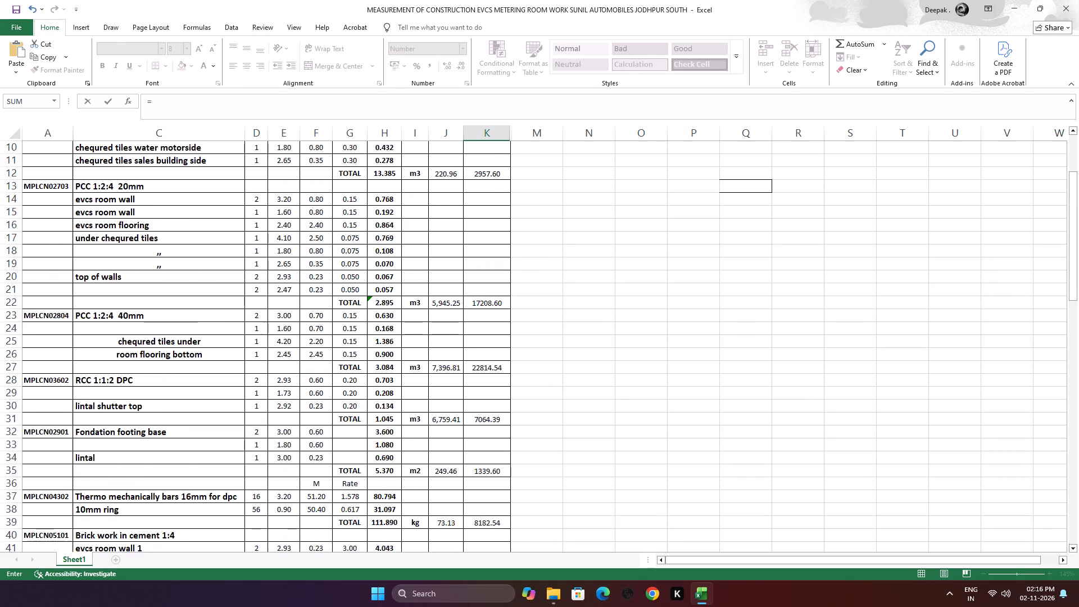
pyautogui.scroll(3, 446, 435)
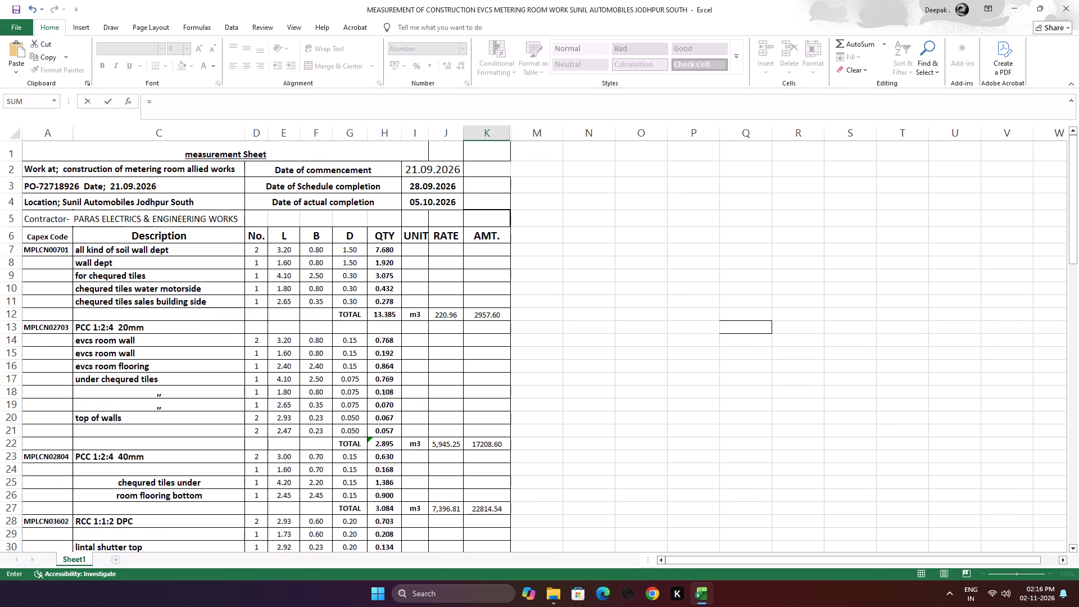
pyautogui.click(495, 317)
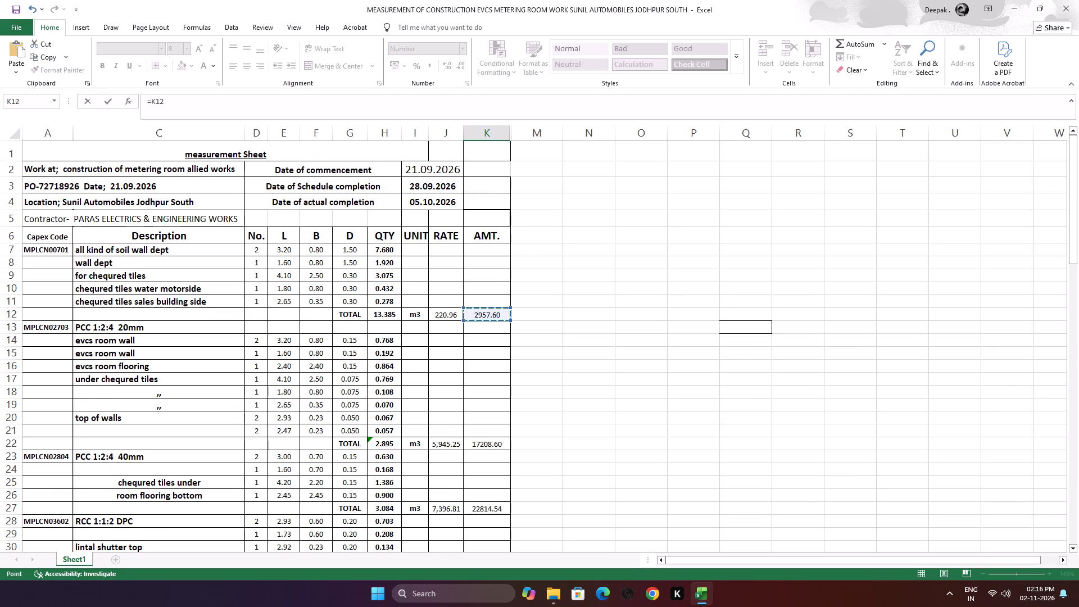
pyautogui.press('+')
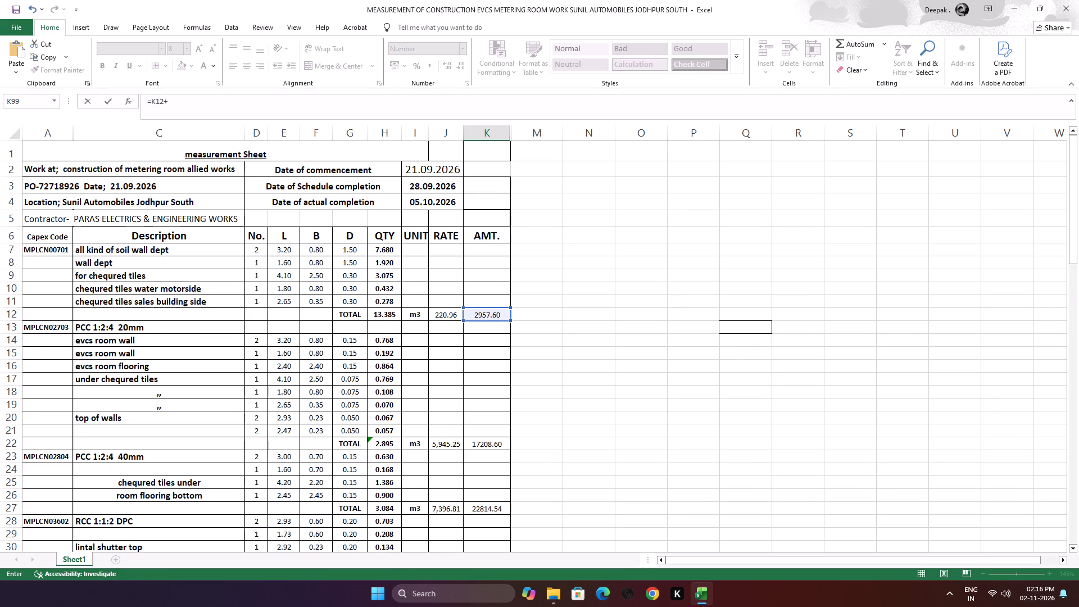
pyautogui.click(495, 442)
pyautogui.press('+')
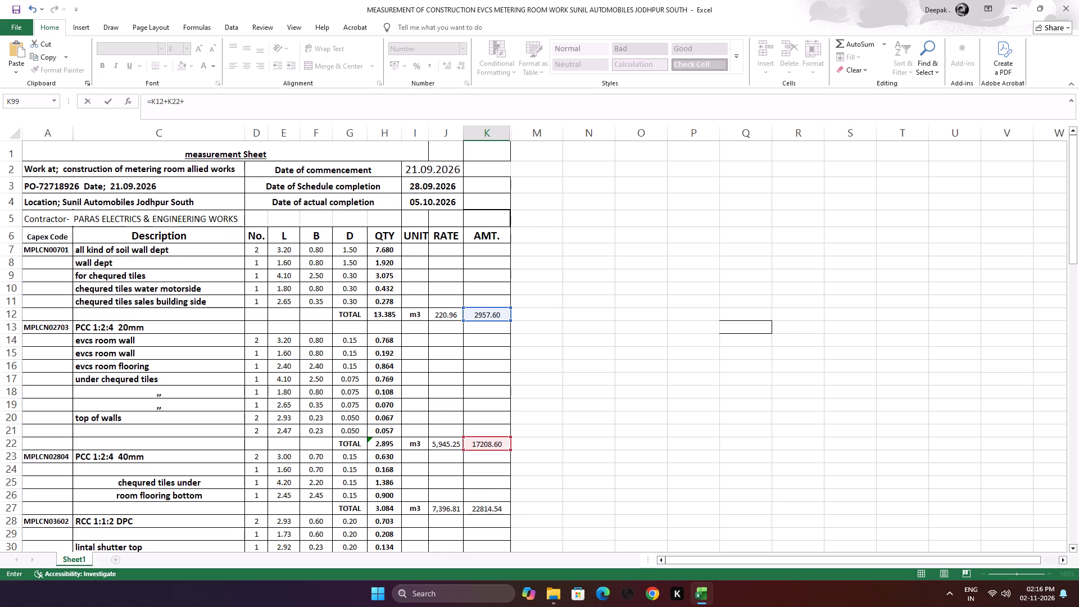
pyautogui.click(498, 510)
# Extend the K99 formula with the RCC, footing, steel bar and brick work amounts: K31, K35, K39 and K45.
pyautogui.scroll(-6, 498, 510)
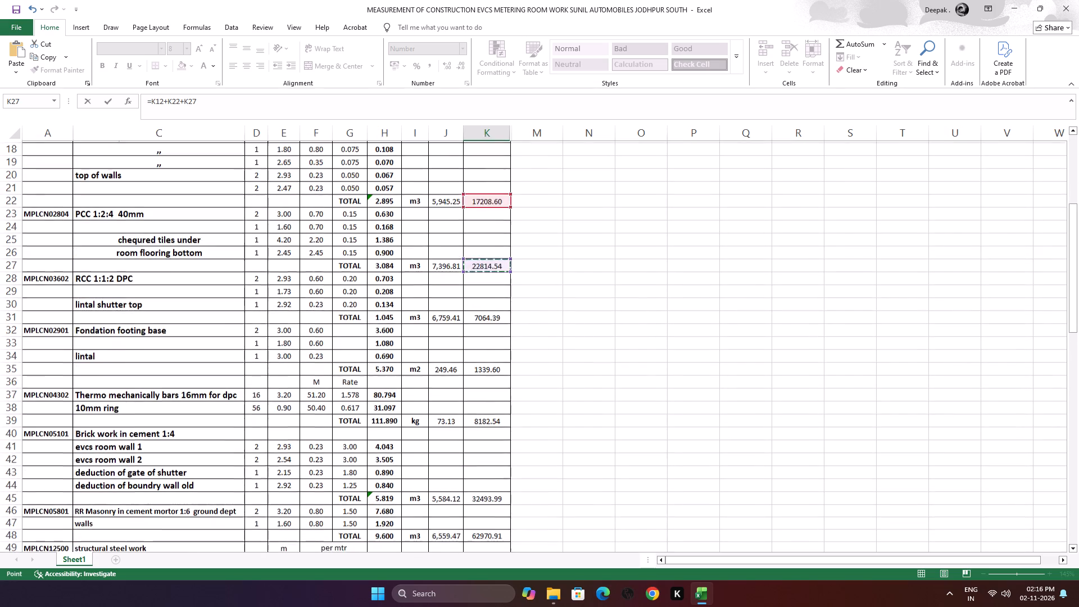
pyautogui.scroll(-3, 498, 510)
pyautogui.press('+')
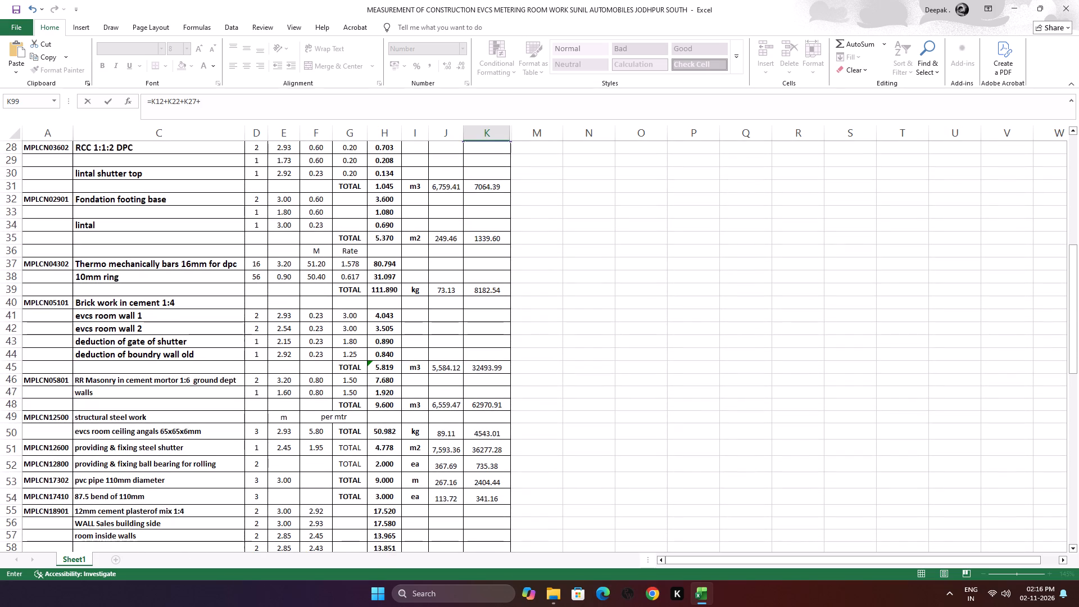
pyautogui.click(500, 189)
pyautogui.press('+')
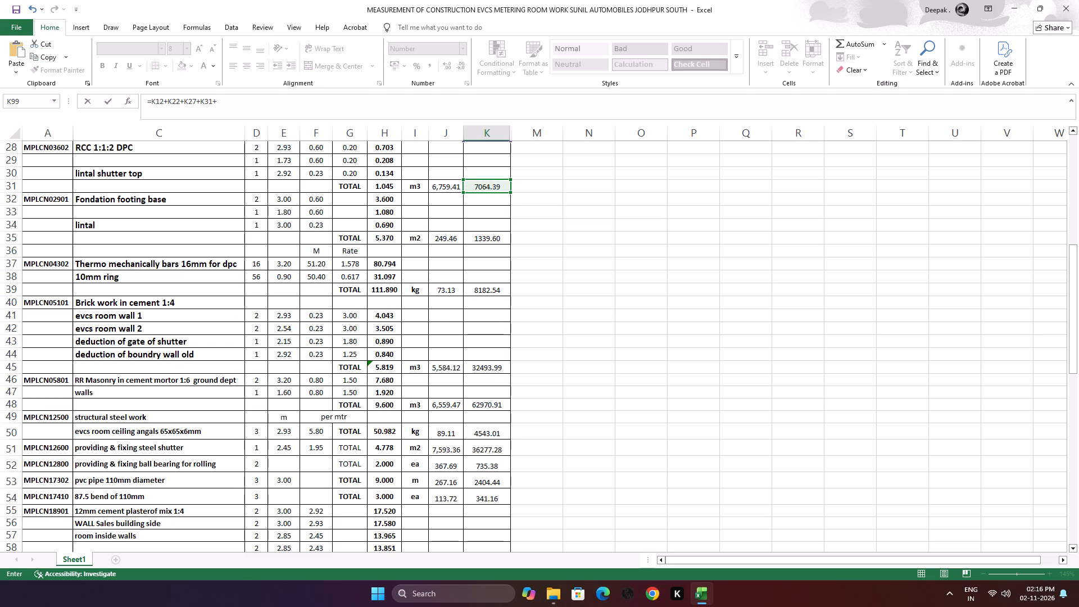
pyautogui.click(492, 237)
pyautogui.press('+')
pyautogui.click(499, 293)
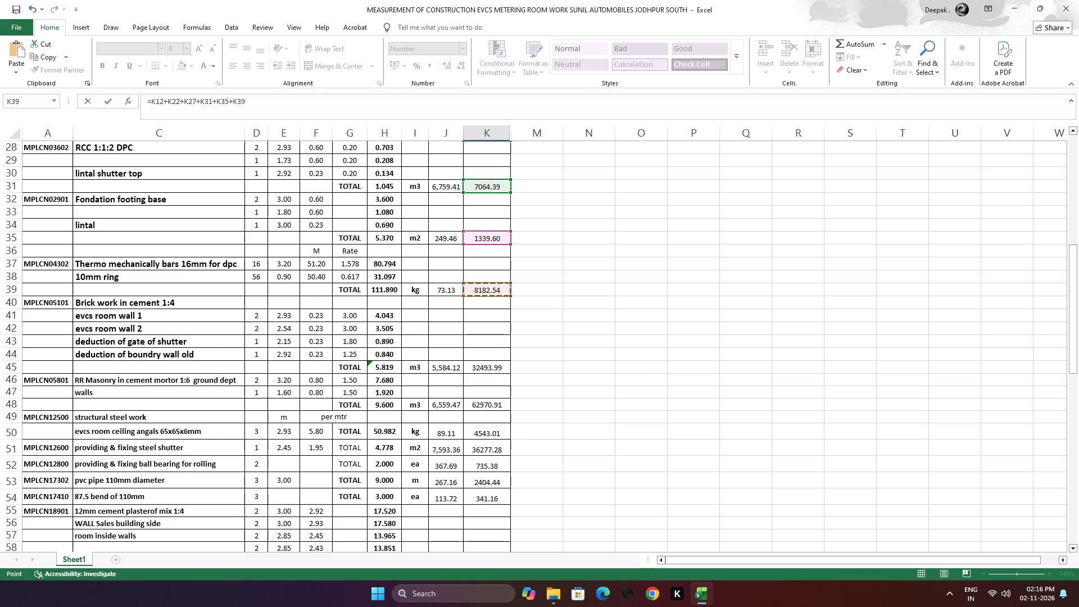
pyautogui.press('+')
pyautogui.click(489, 368)
# Add the amounts from the RR masonry total to the 110mm bend to the K99 formula: K48, K50, K51, K52, K53 and K54.
pyautogui.scroll(-1, 489, 369)
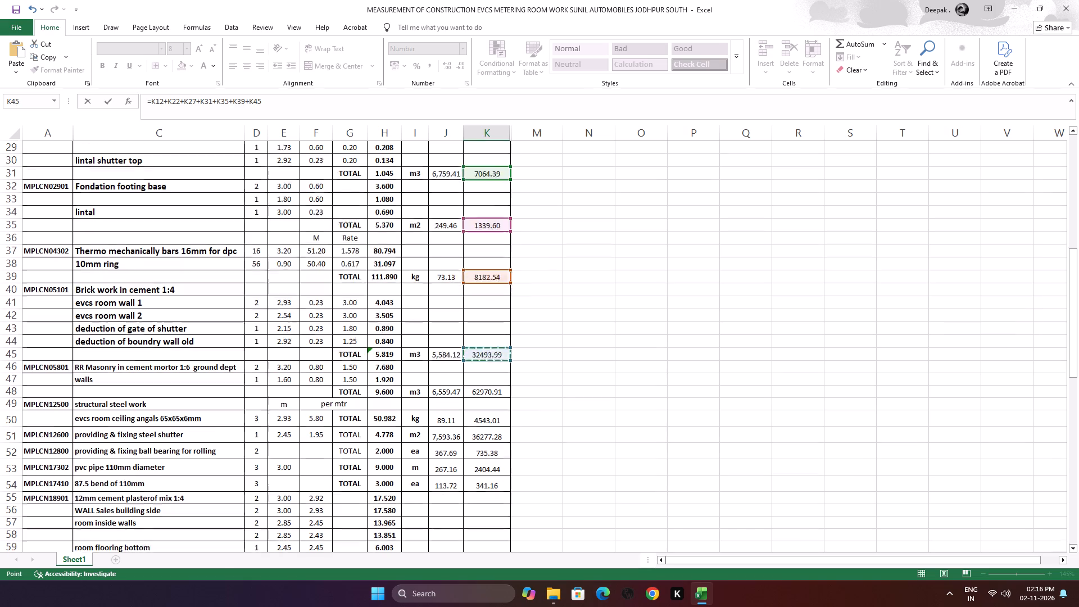
pyautogui.scroll(-4, 489, 369)
pyautogui.press('+')
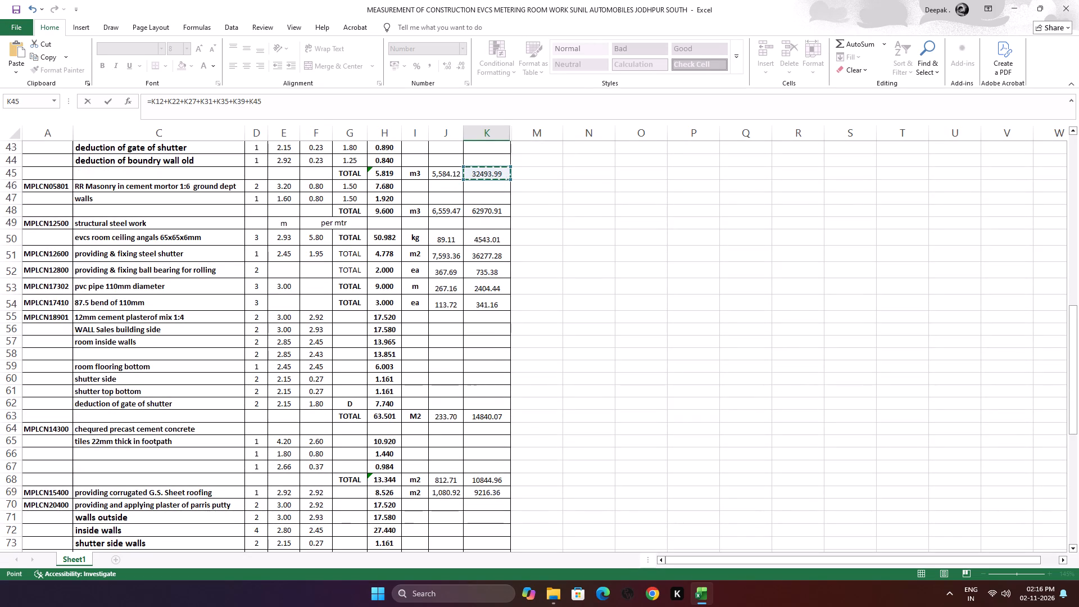
pyautogui.click(491, 209)
pyautogui.press('+')
pyautogui.click(497, 241)
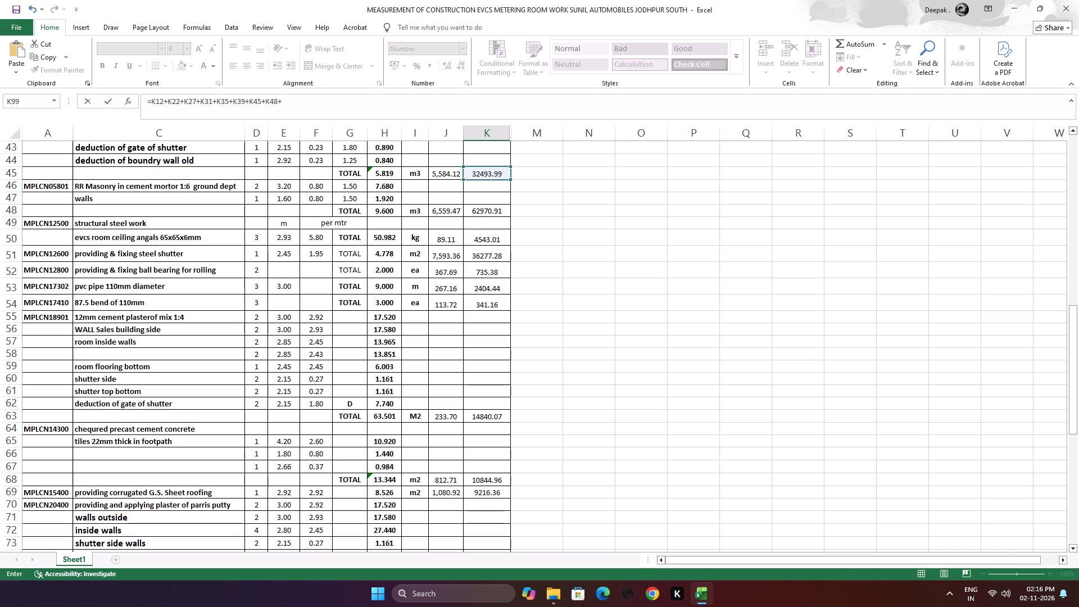
pyautogui.press('+')
pyautogui.click(497, 254)
pyautogui.press('+')
pyautogui.doubleClick(495, 274)
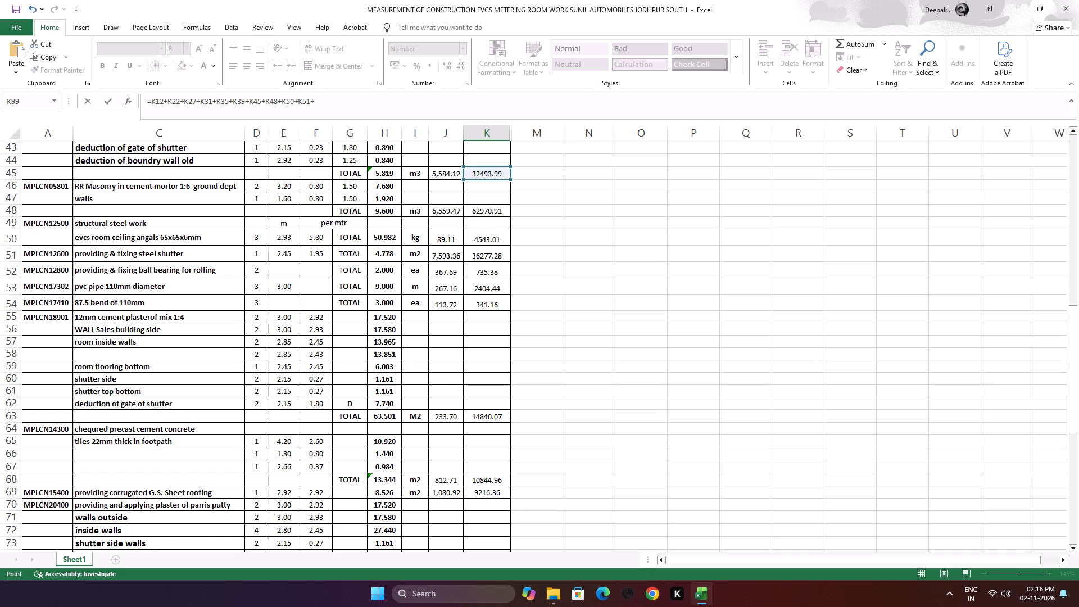
pyautogui.press('+')
pyautogui.click(499, 289)
pyautogui.press('+')
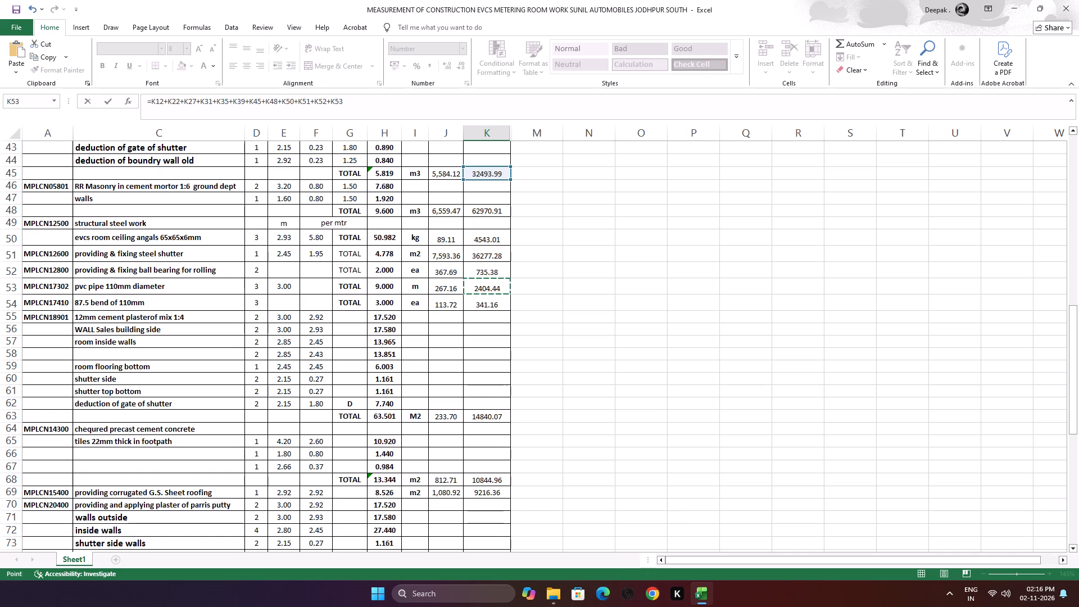
pyautogui.click(497, 303)
# Add the plaster, chequered tiles, roofing sheet and putty amounts to the K99 formula: K63, K68, K69 and K76.
pyautogui.scroll(-4, 497, 303)
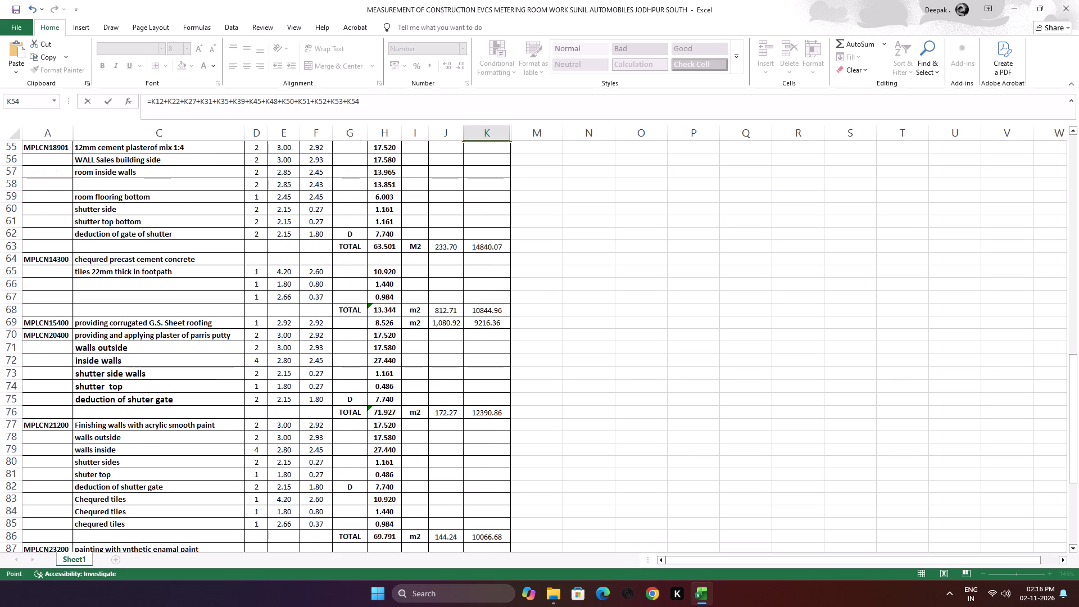
pyautogui.press('+')
pyautogui.click(498, 248)
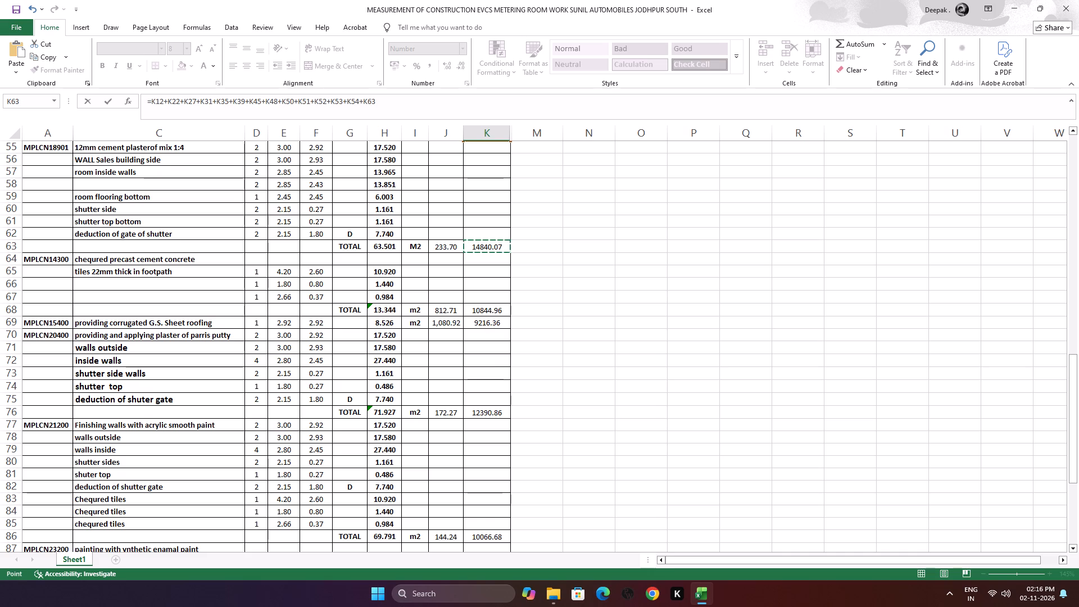
pyautogui.press('+')
pyautogui.click(497, 312)
pyautogui.press('+')
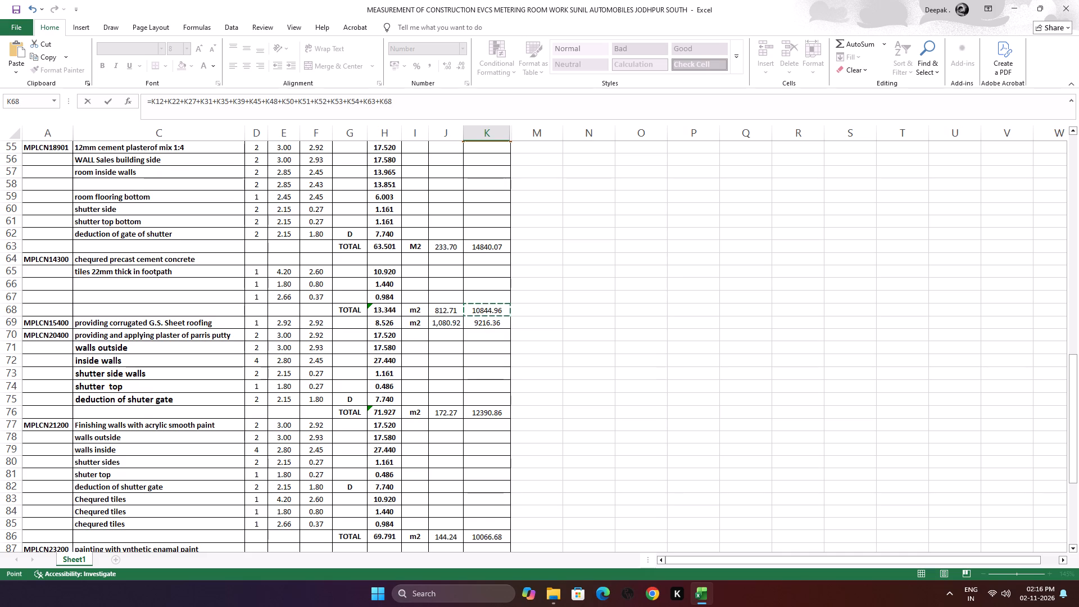
pyautogui.click(498, 325)
pyautogui.press('+')
pyautogui.click(493, 415)
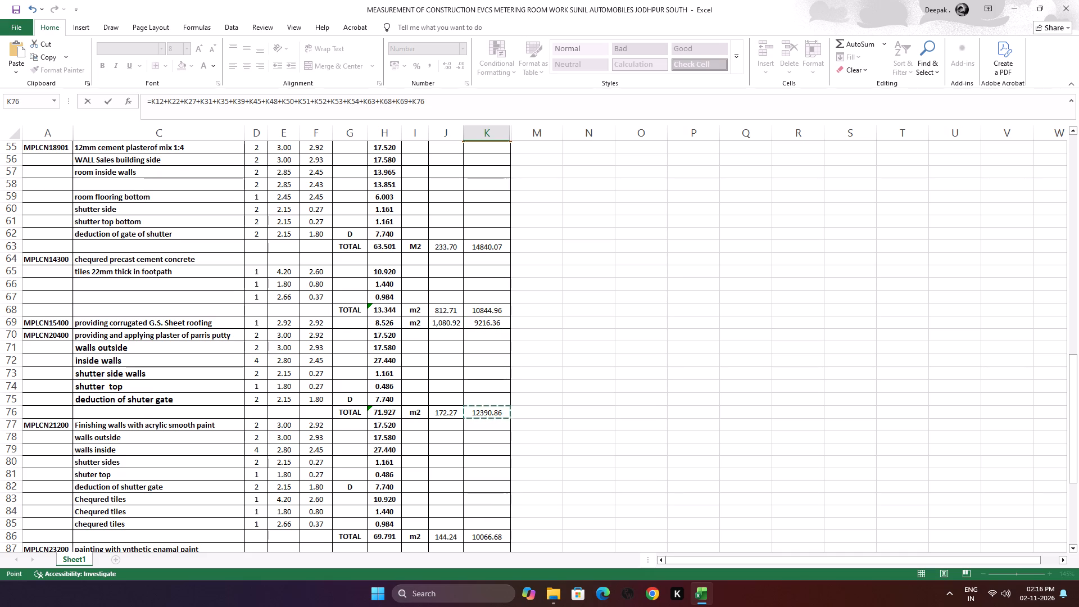
# Add the acrylic paint, enamel paint and brick flooring amounts to the K99 formula: K86, K92 and K93.
pyautogui.scroll(-6, 493, 415)
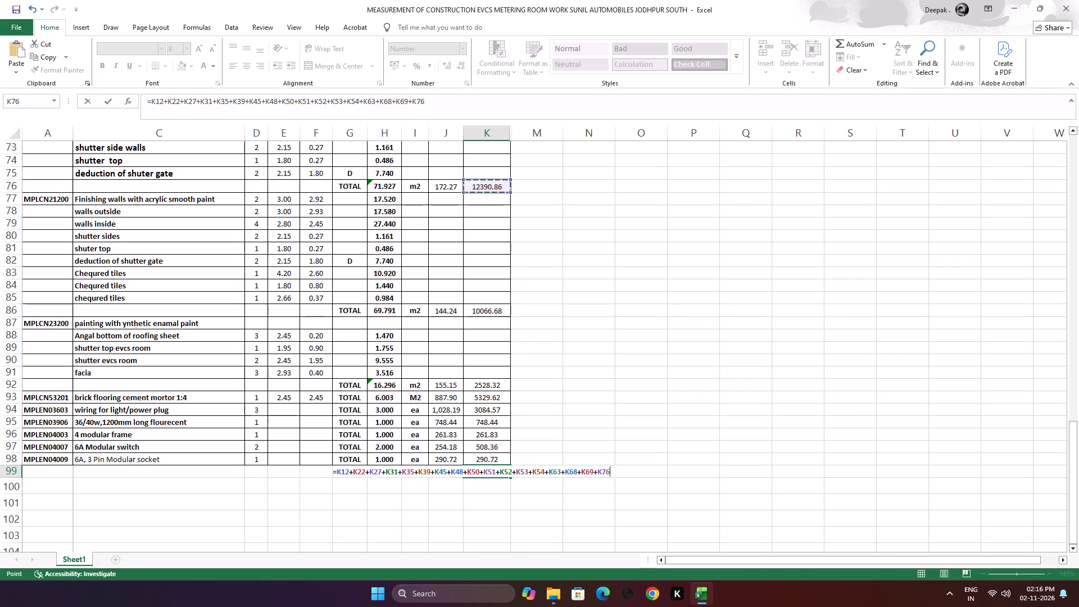
pyautogui.press('+')
pyautogui.click(488, 313)
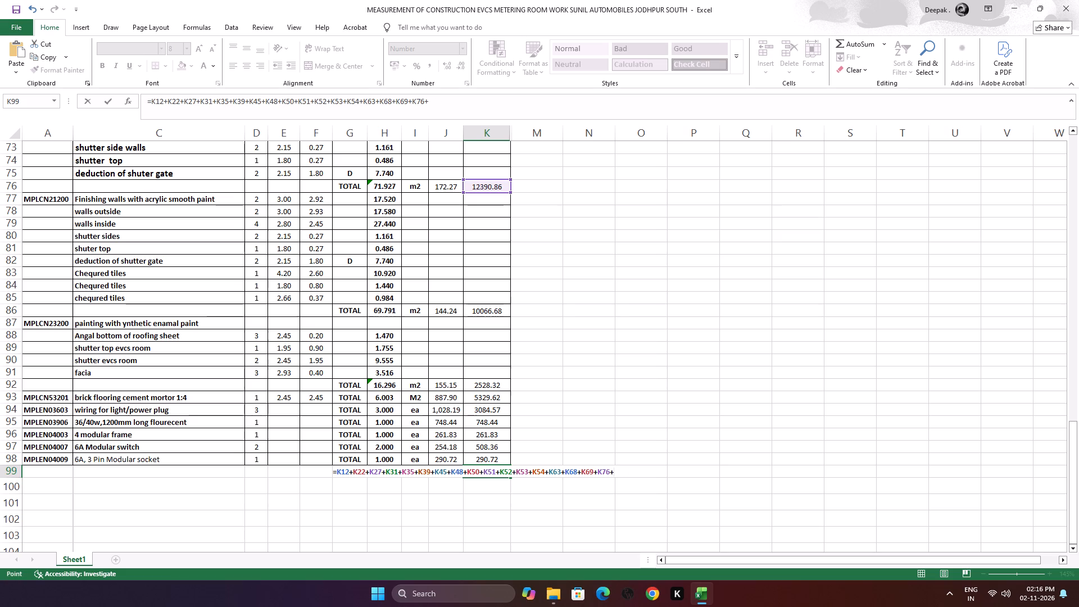
pyautogui.press('+')
pyautogui.click(500, 386)
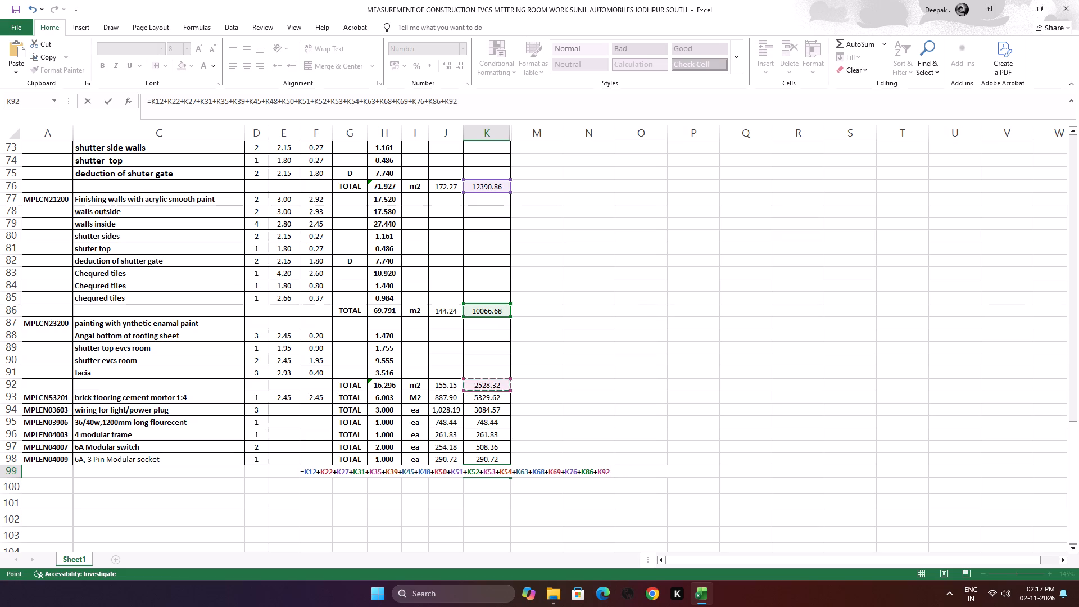
pyautogui.press('+')
pyautogui.click(503, 396)
# Finish the K99 grand total formula with the electrical item amounts K94, K95, K96, K97 and K98.
pyautogui.press('+')
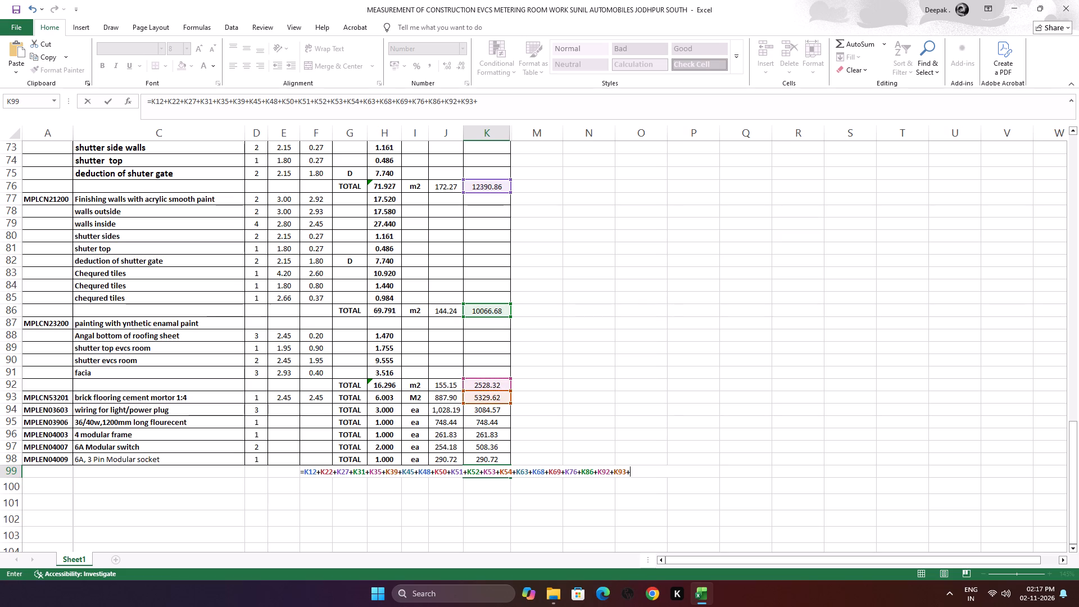
pyautogui.click(496, 412)
pyautogui.press('+')
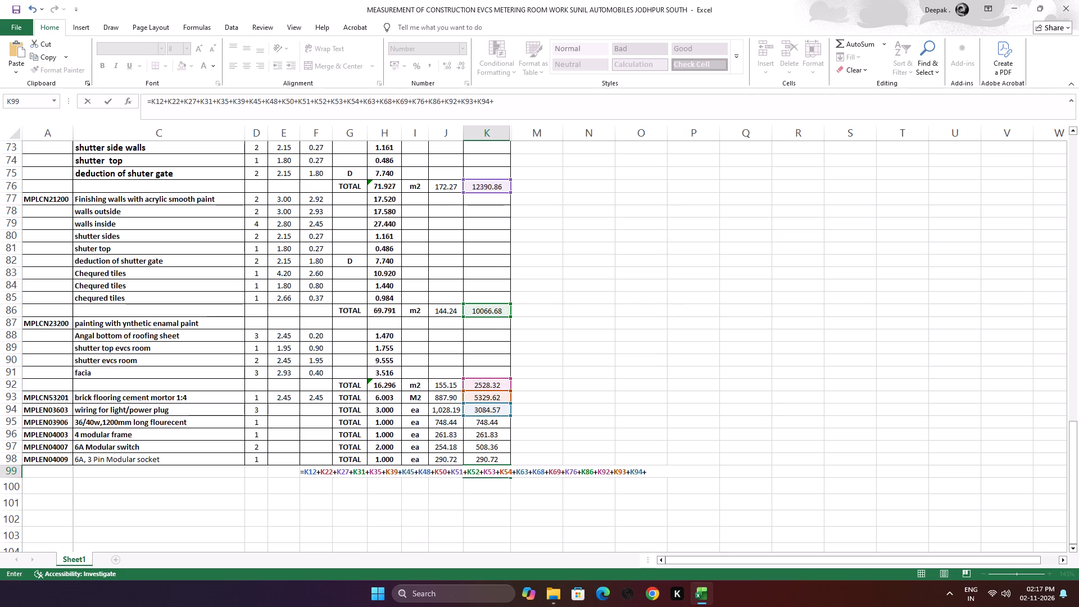
pyautogui.click(502, 422)
pyautogui.press('+')
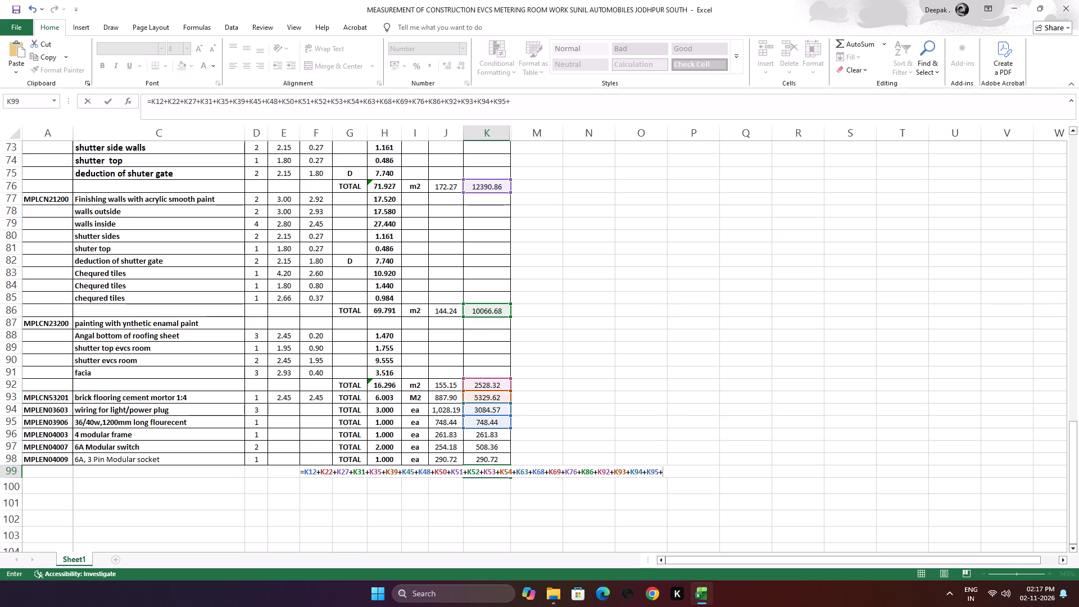
pyautogui.click(495, 436)
pyautogui.press('+')
pyautogui.click(501, 448)
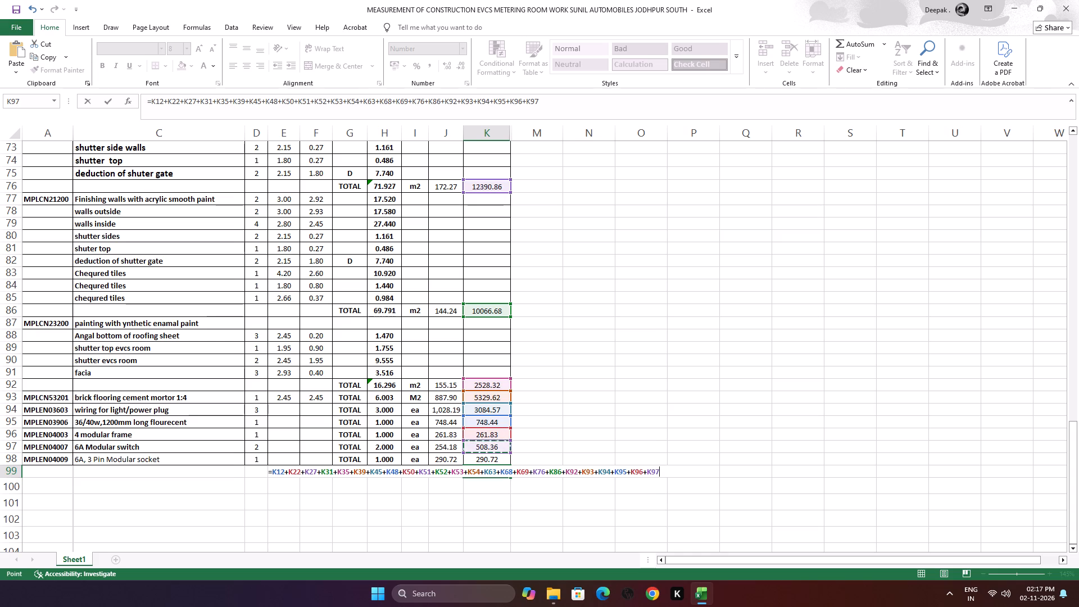
pyautogui.press('+')
pyautogui.click(496, 461)
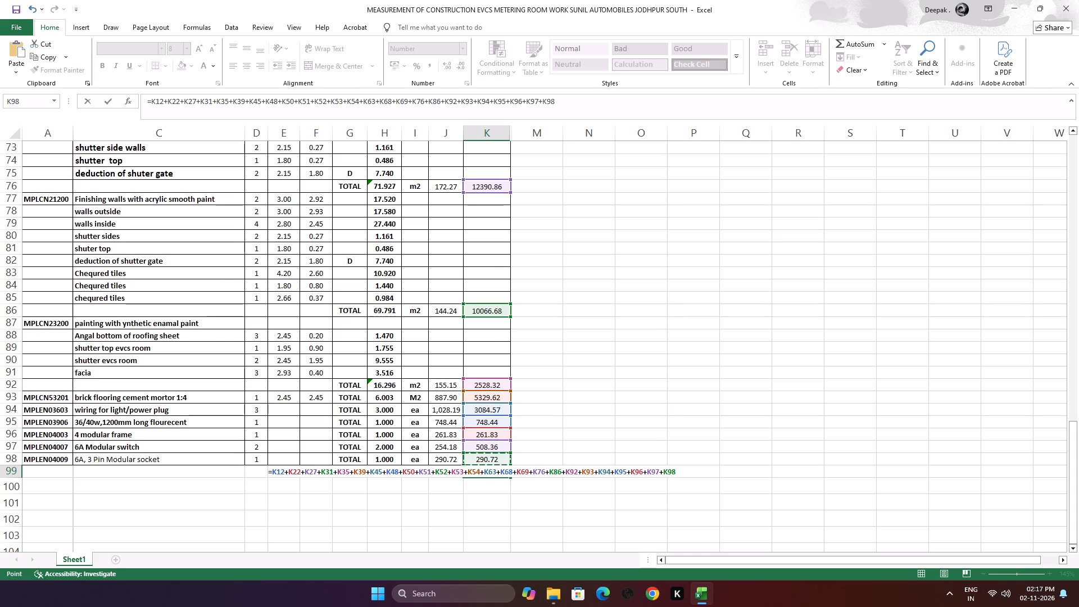
pyautogui.press('Return')
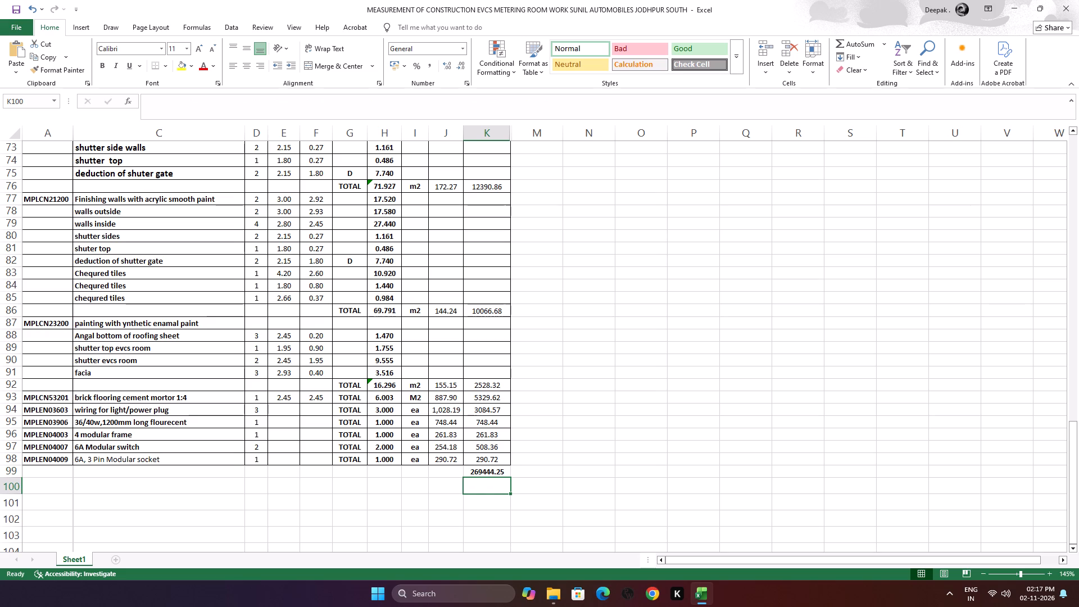
# Label the grand total by entering TOTAL in cell J99, beside the K99 amount.
pyautogui.click(449, 474)
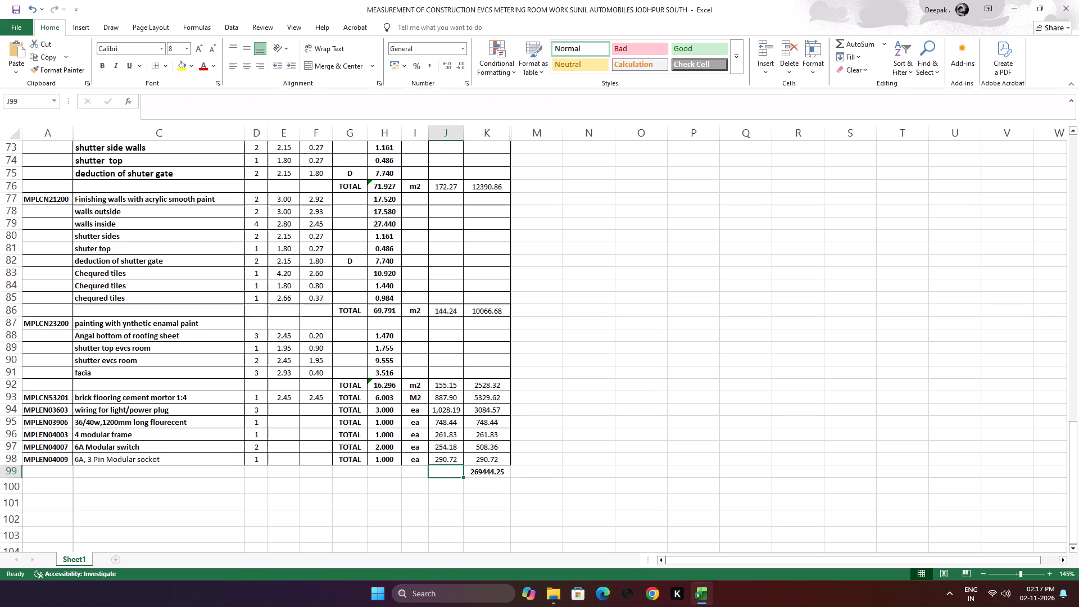
pyautogui.press('t')
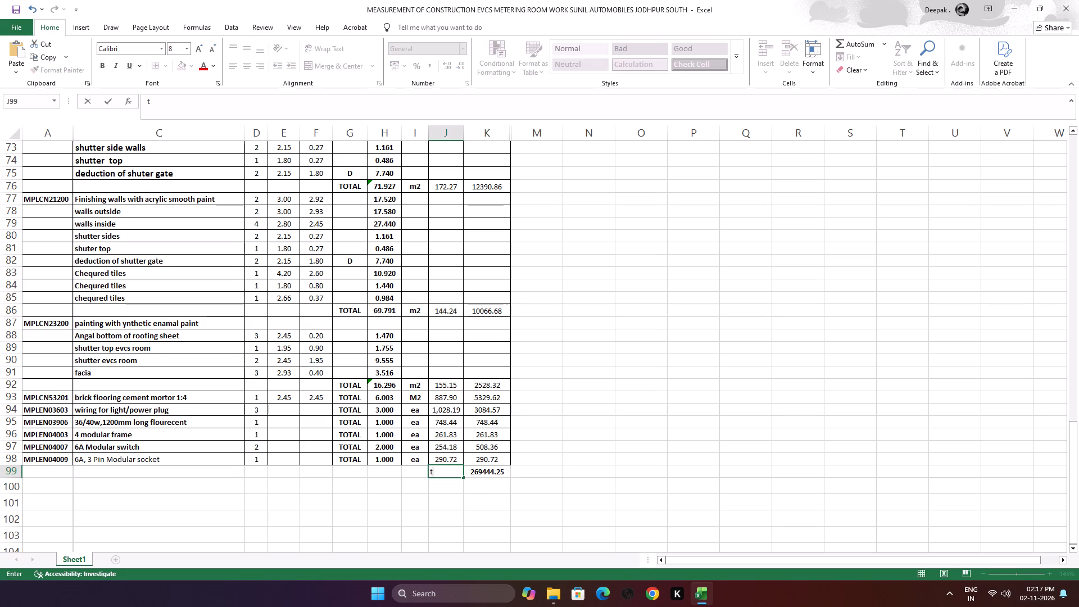
pyautogui.press('BackSpace')
pyautogui.write('TOTA')
pyautogui.press('l')
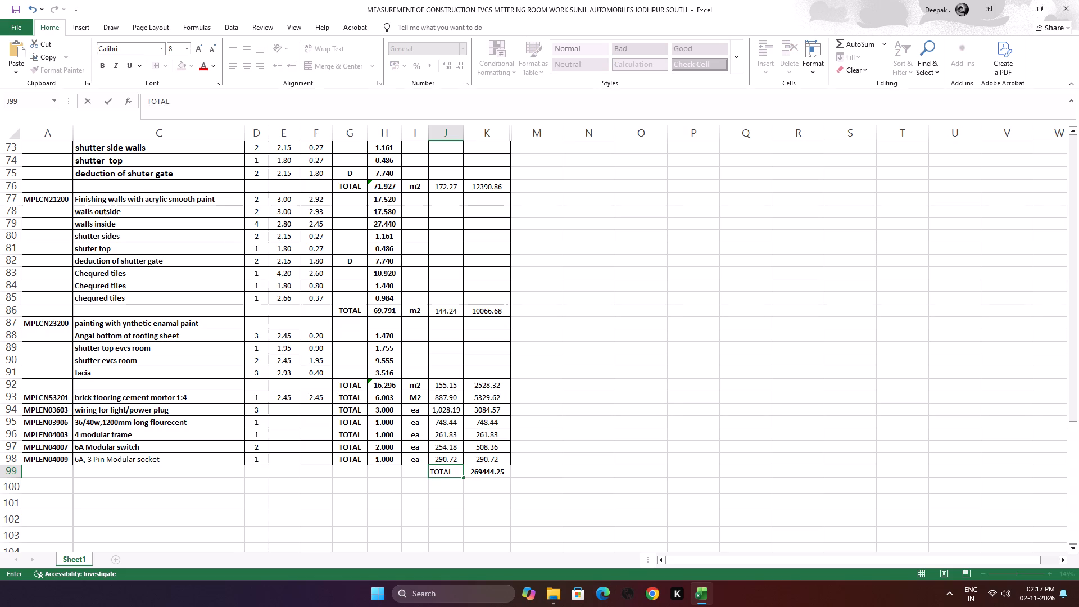
pyautogui.scroll(-3, 433, 485)
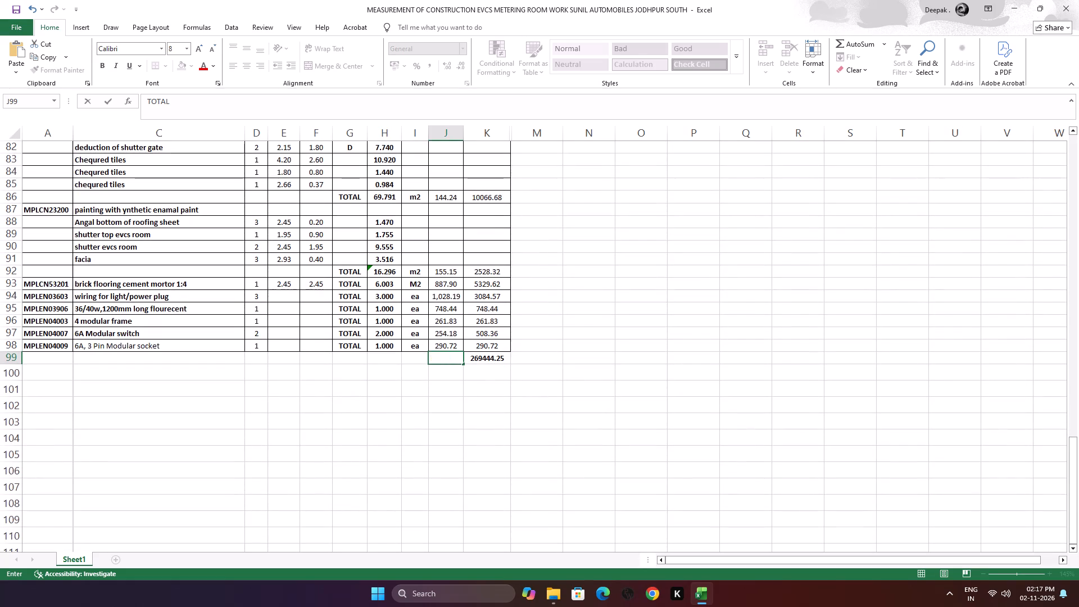
pyautogui.click(407, 396)
# Calculate the deduction in K100 with the formula =K99*34.853%.
pyautogui.click(487, 374)
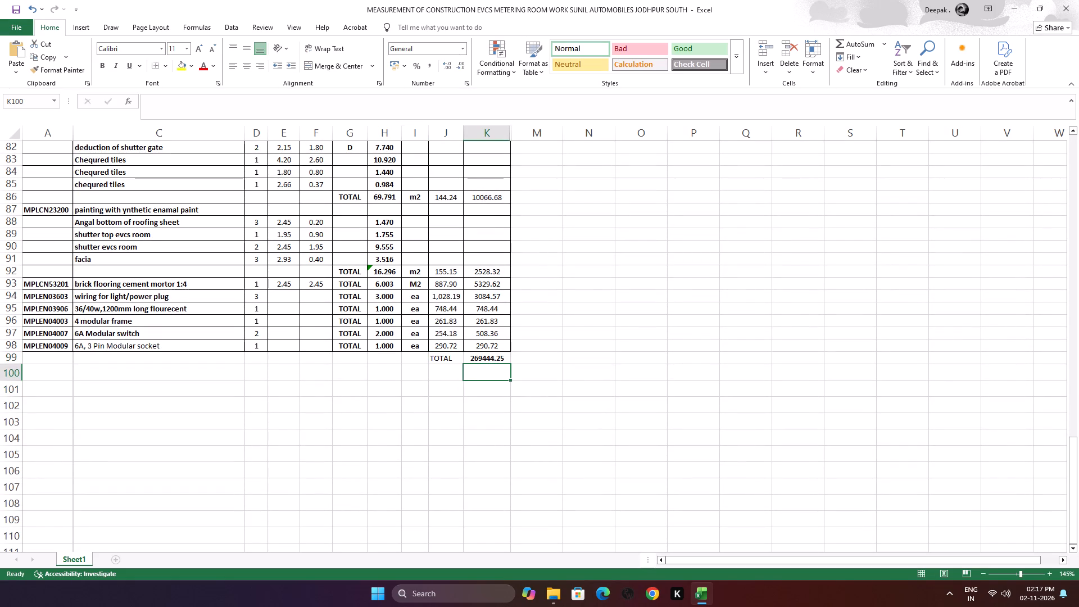
pyautogui.press('=')
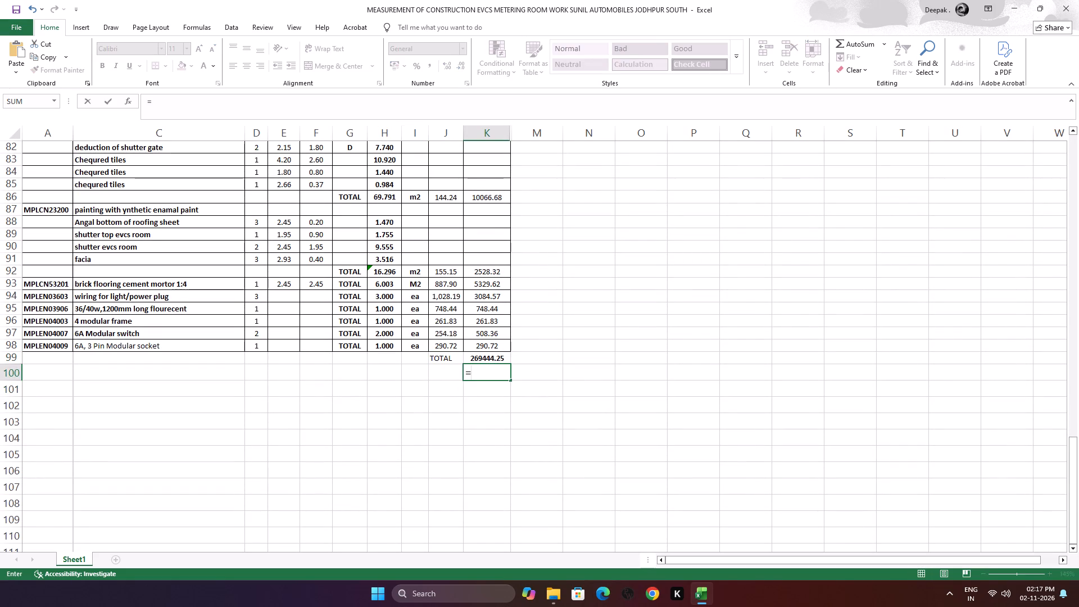
pyautogui.click(495, 360)
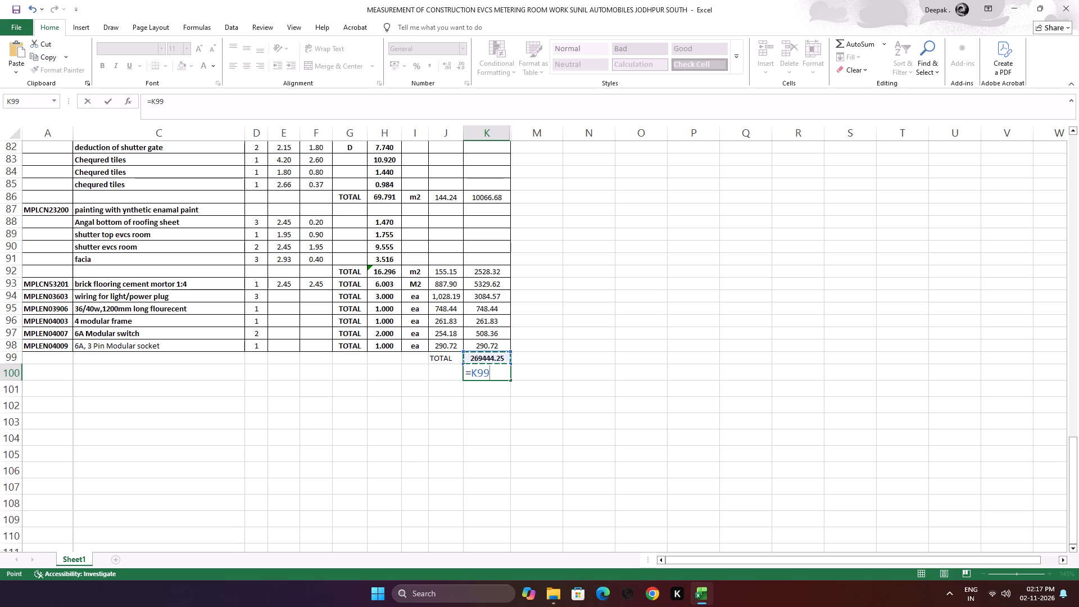
pyautogui.hotkey('shift', '*')
pyautogui.write('34')
pyautogui.press('.')
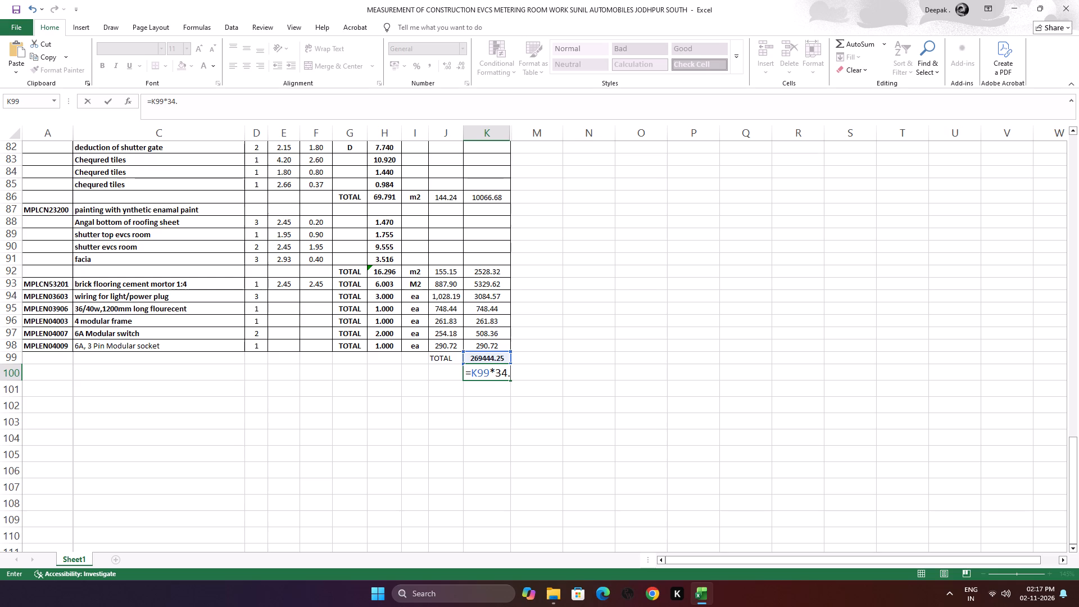
pyautogui.press('8')
pyautogui.write('53')
pyautogui.hotkey('shift', '%')
pyautogui.press('Return')
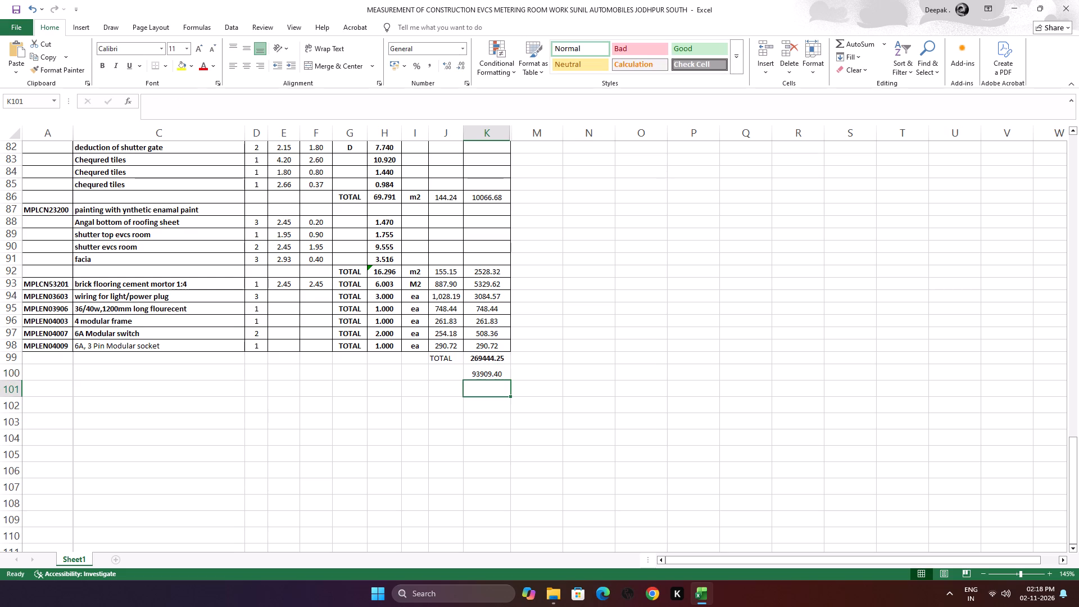
# Calculate the net amount in K101 with the formula =K99-K100.
pyautogui.press('=')
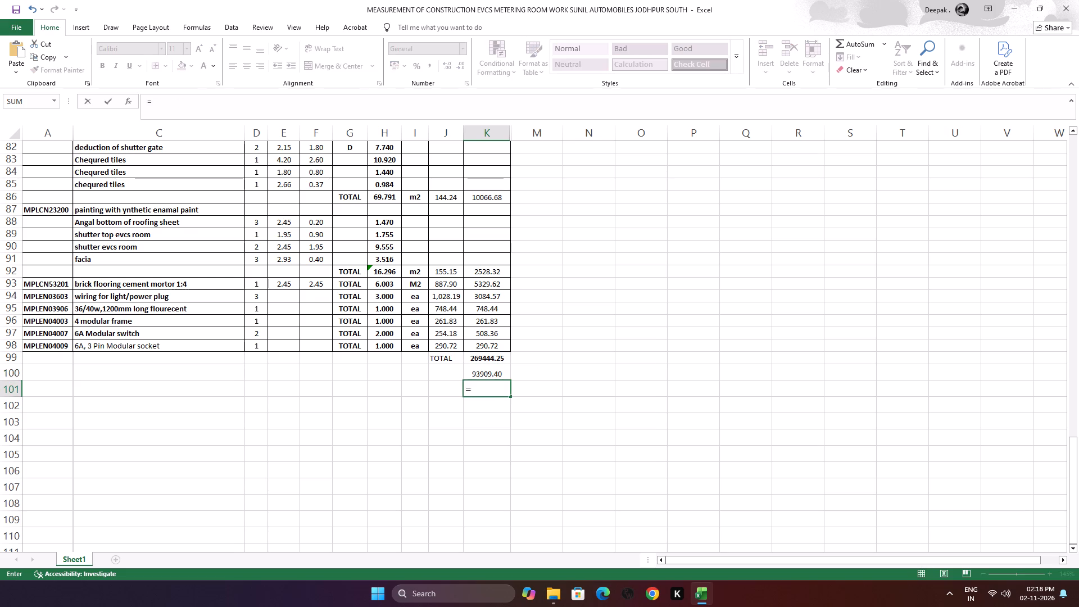
pyautogui.click(495, 359)
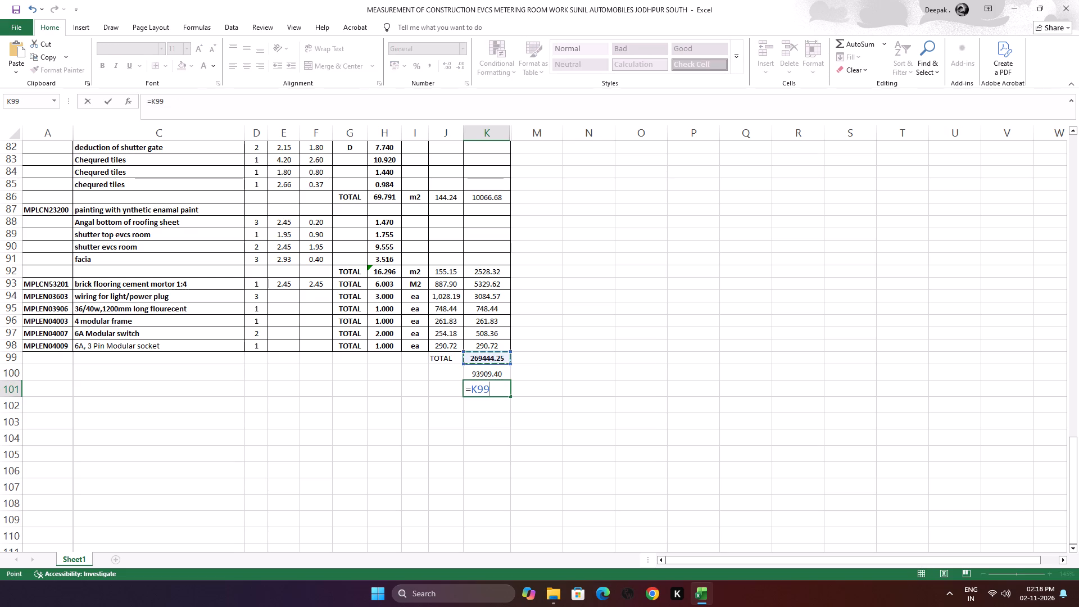
pyautogui.press('-')
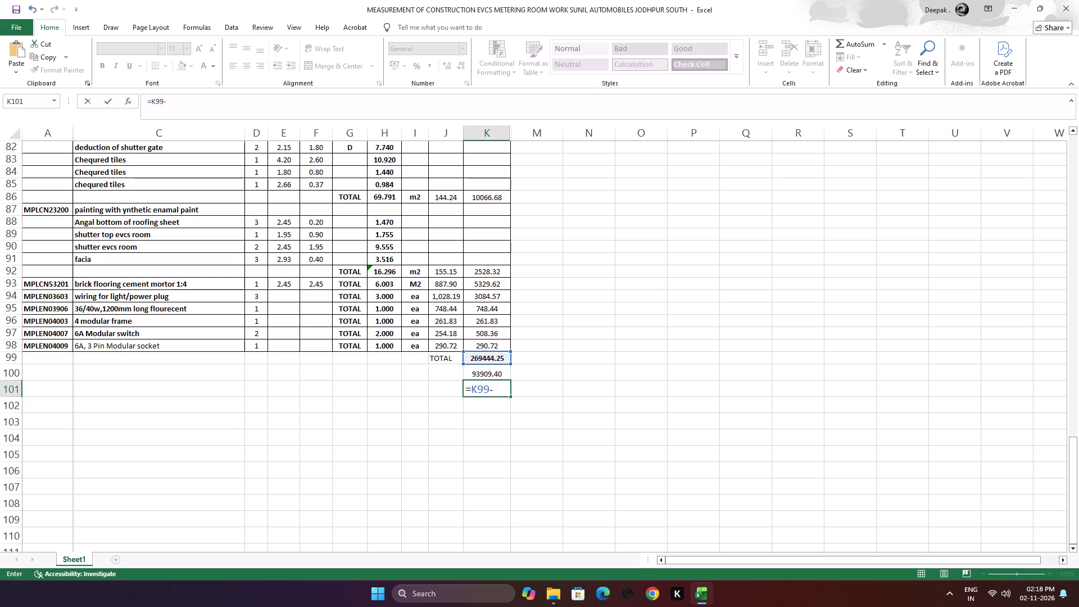
pyautogui.click(492, 374)
pyautogui.press('Return')
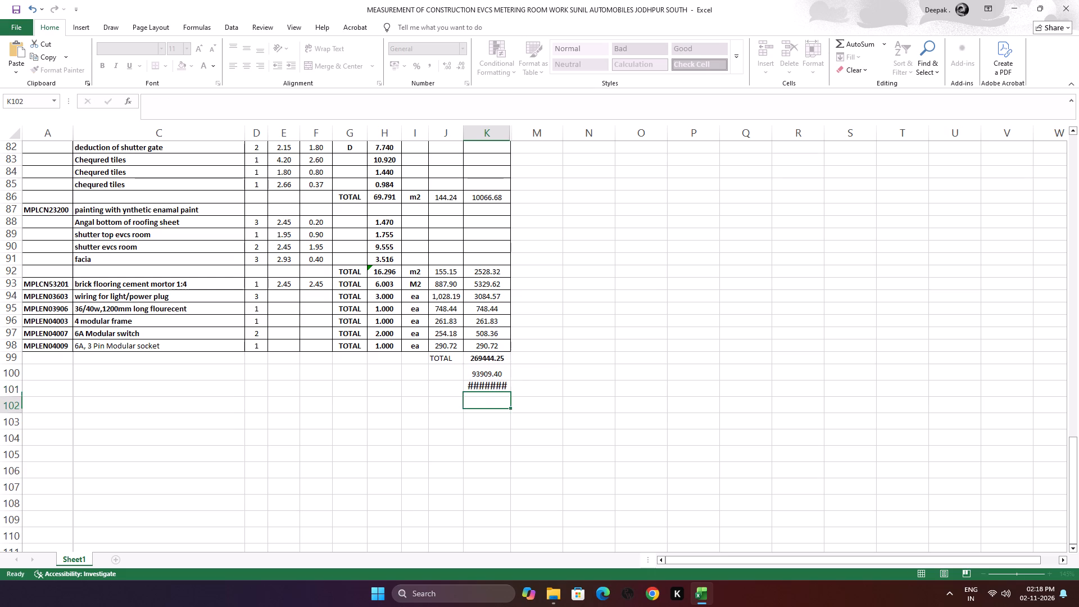
# Format the K101 net amount at font size 9, centred horizontally, with two decimal places.
pyautogui.click(495, 392)
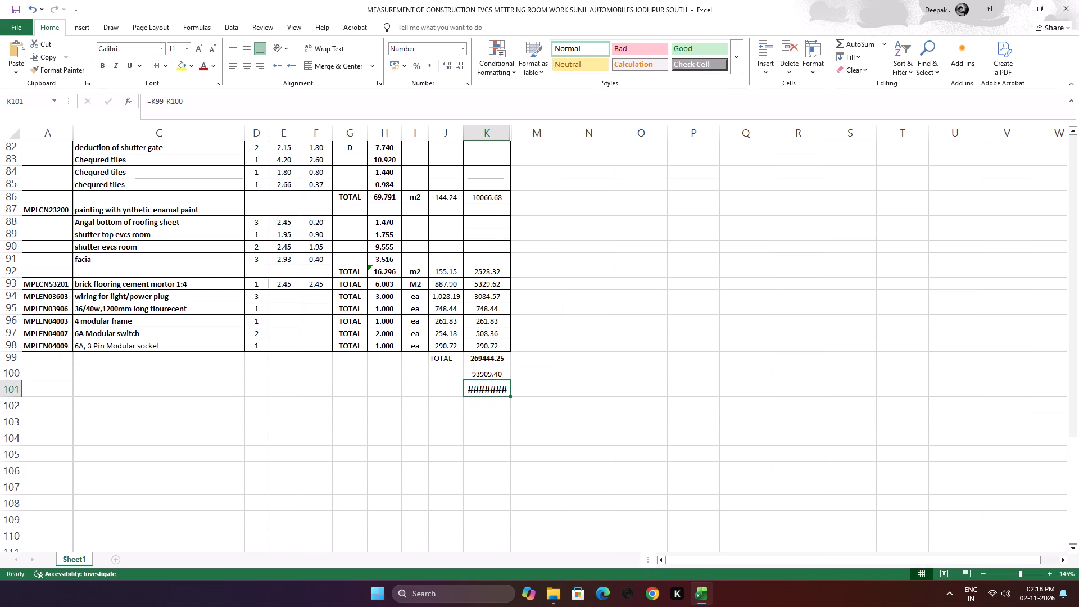
pyautogui.click(460, 67)
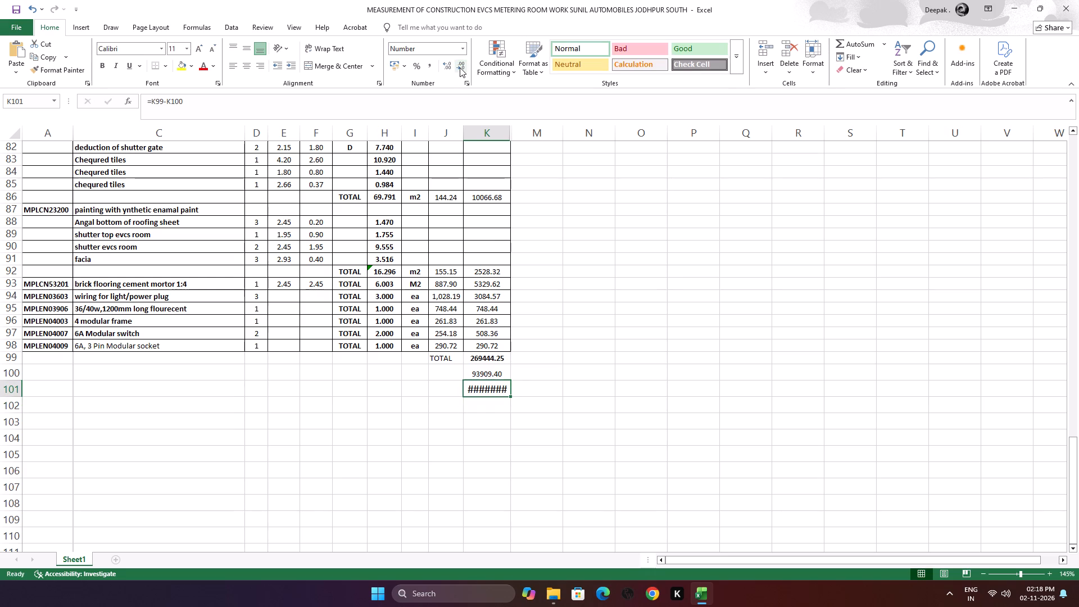
pyautogui.click(460, 67)
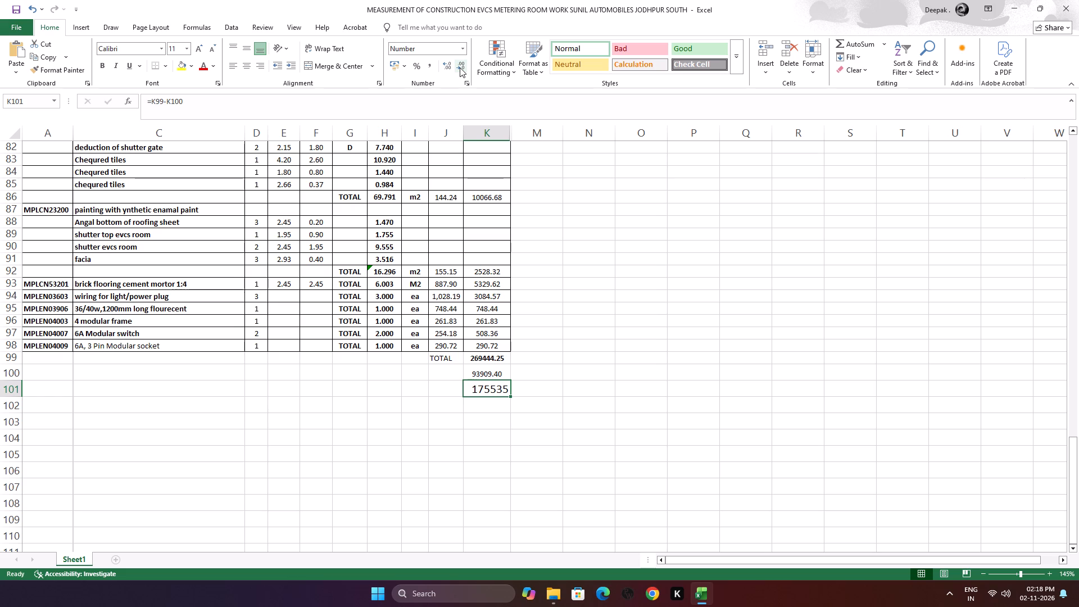
pyautogui.click(212, 51)
pyautogui.click(212, 51)
pyautogui.click(250, 69)
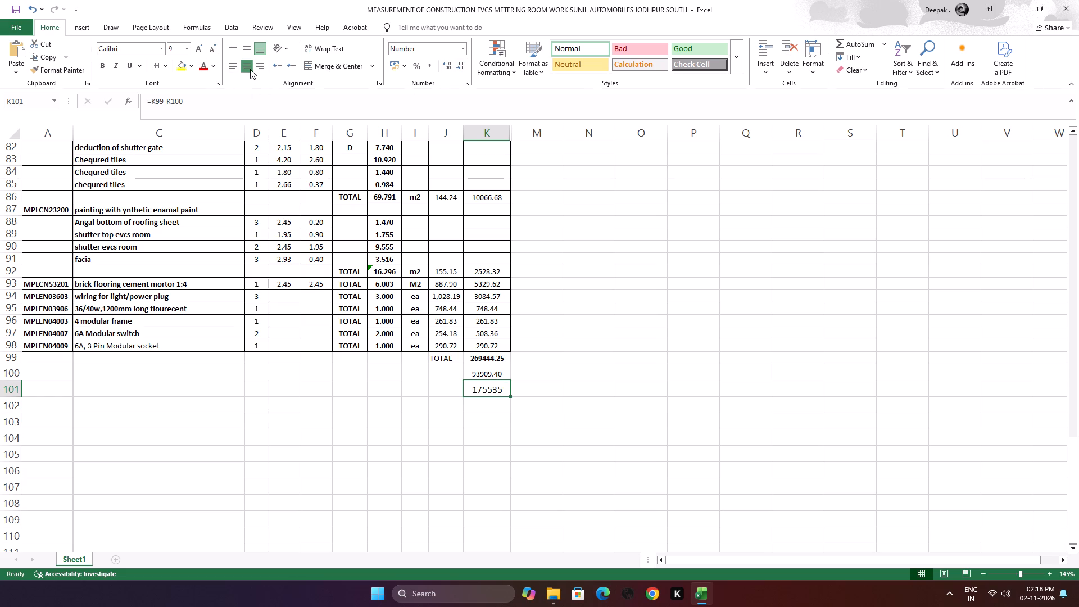
pyautogui.click(447, 67)
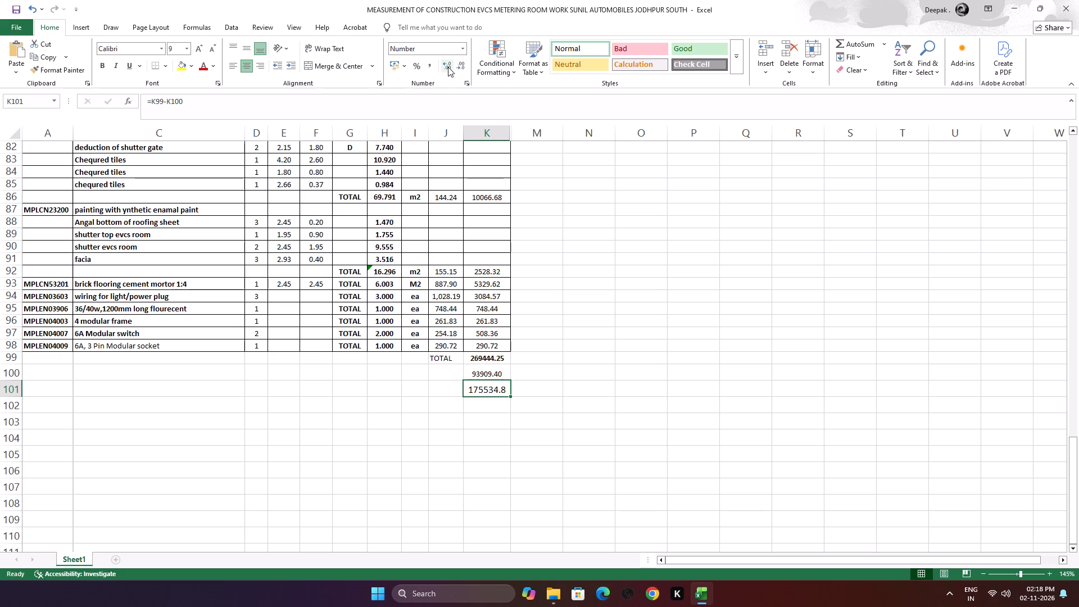
pyautogui.click(448, 67)
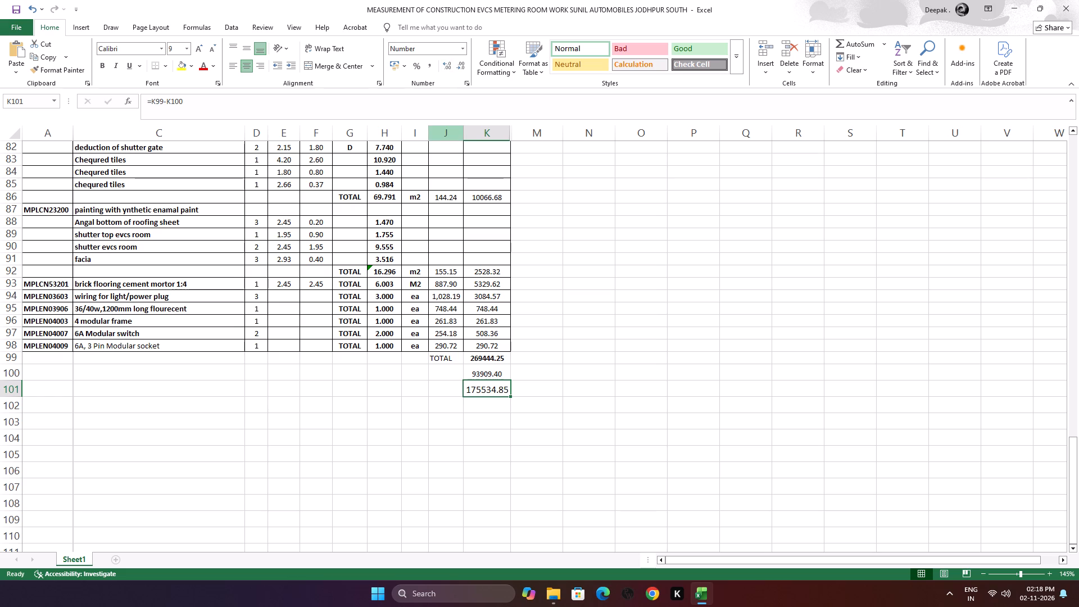
# Enter the deduction rate -34.853% in J100, beside the K100 amount.
pyautogui.click(455, 371)
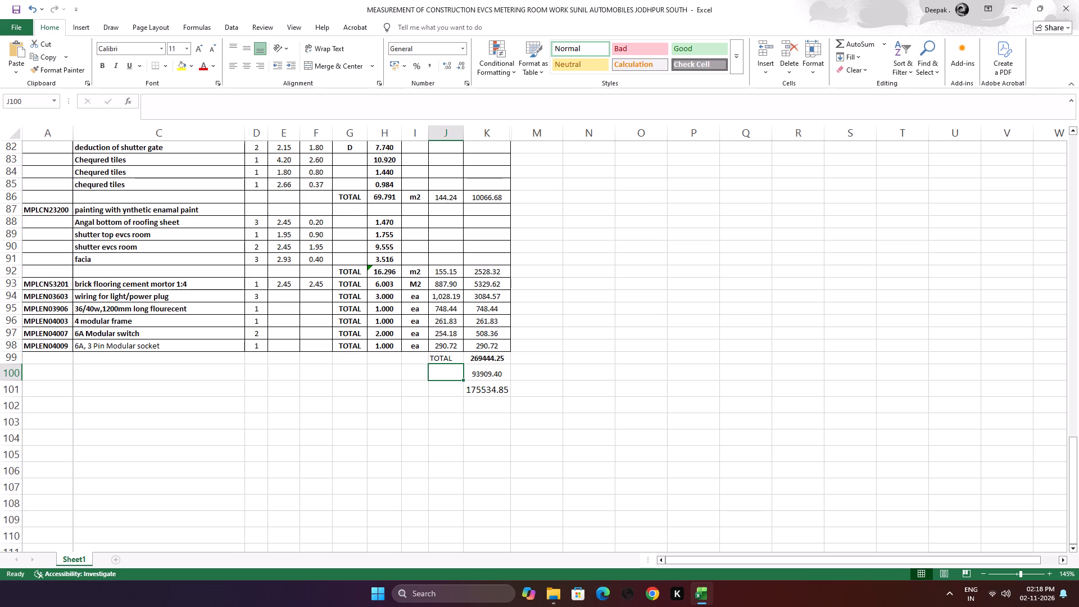
pyautogui.press('-')
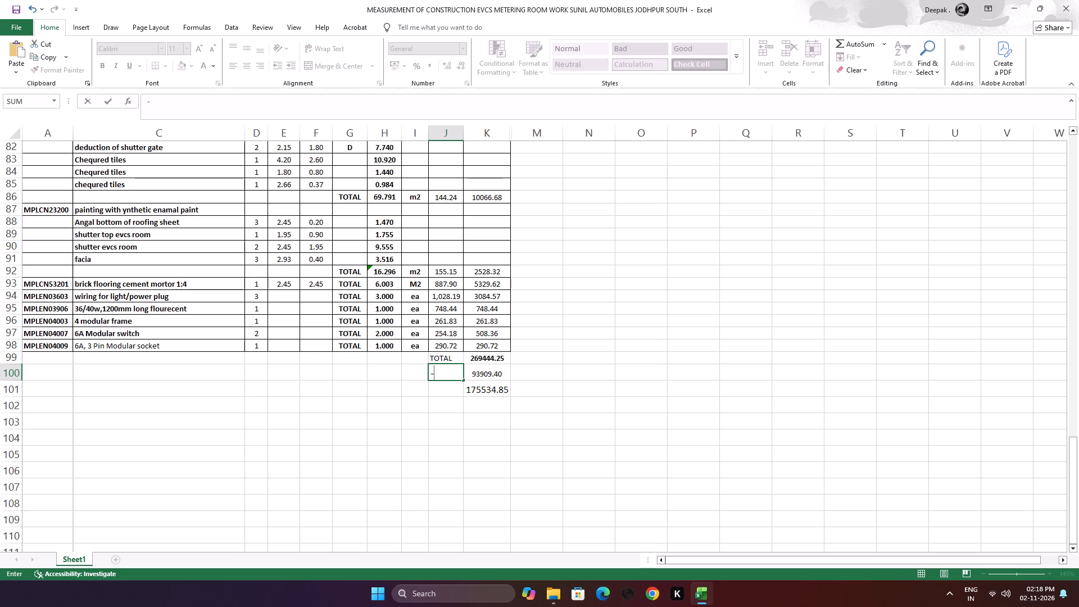
pyautogui.write('34')
pyautogui.press('.')
pyautogui.write('853')
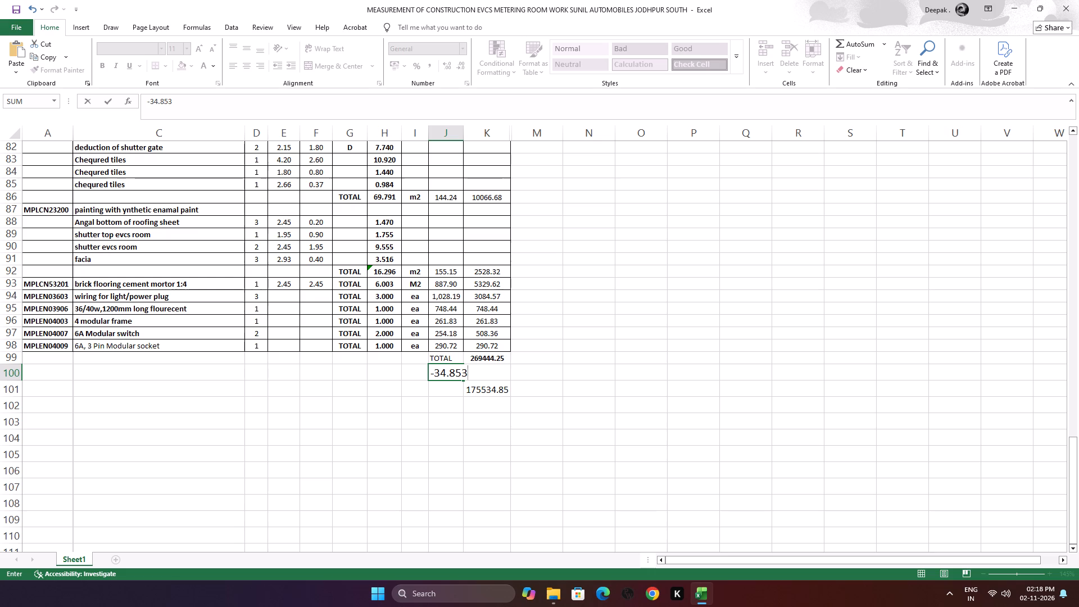
pyautogui.hotkey('shift', '%')
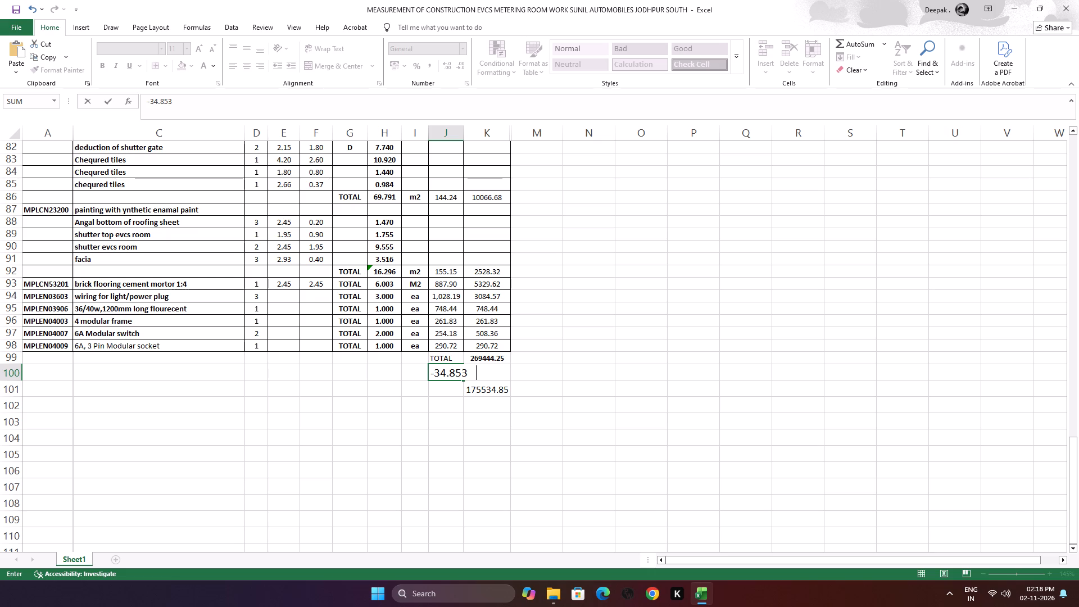
pyautogui.click(412, 398)
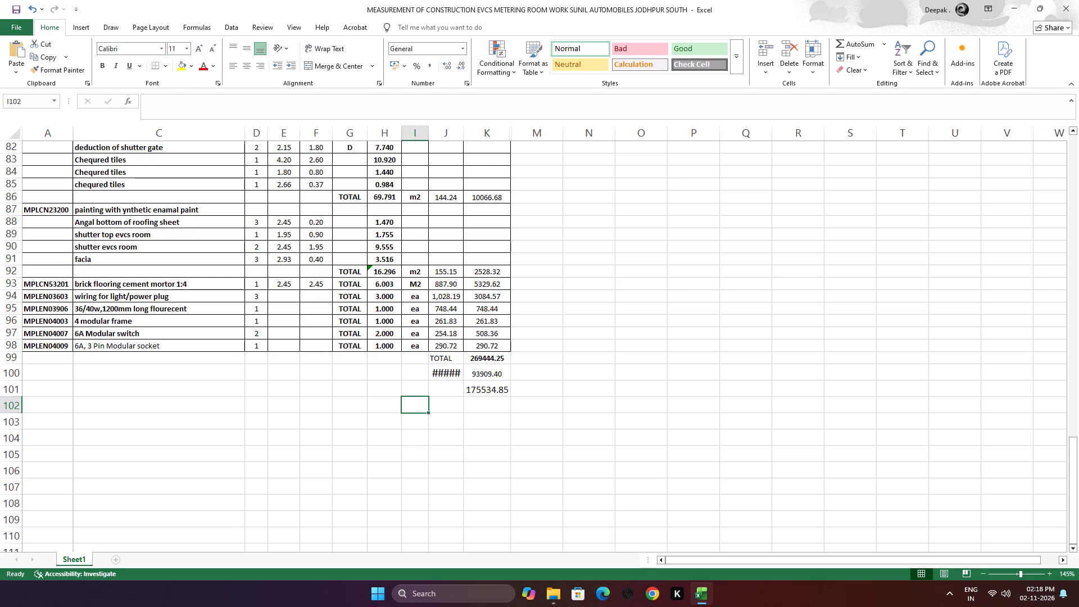
# Reduce the J100 deduction percentage to font size 8 and make it bold.
pyautogui.click(442, 372)
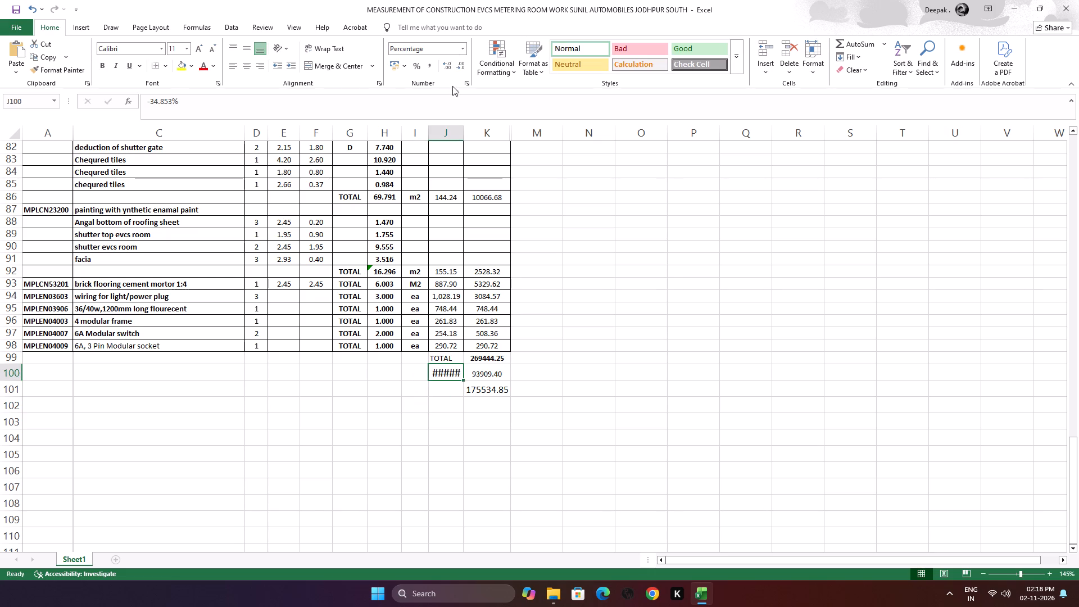
pyautogui.click(211, 49)
pyautogui.doubleClick(211, 49)
pyautogui.click(211, 49)
pyautogui.click(101, 66)
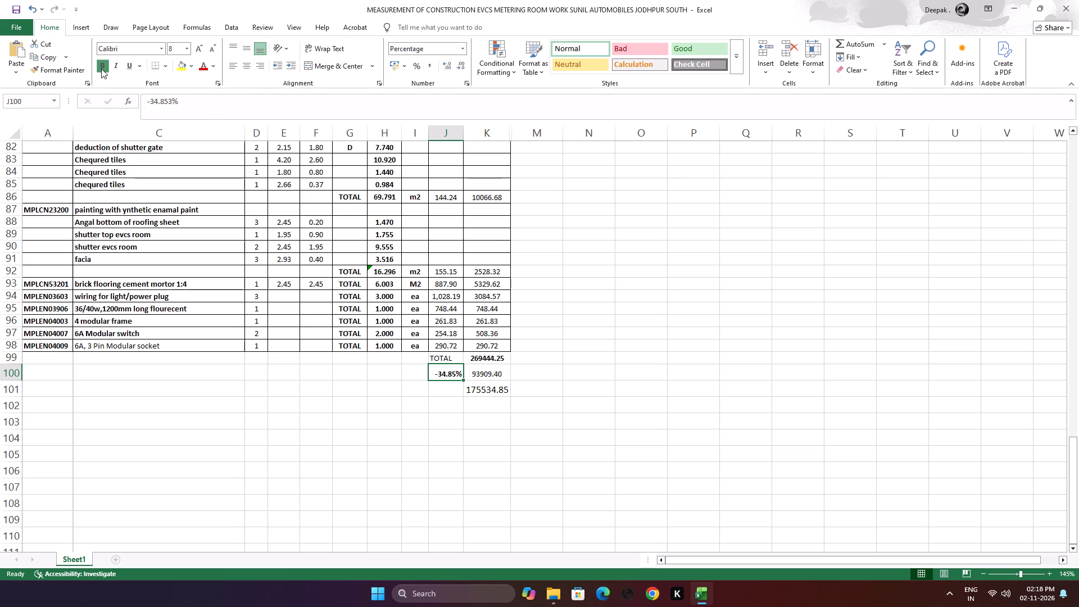
# Make the TOTAL label in J99 bold.
pyautogui.press('Up')
pyautogui.doubleClick(101, 69)
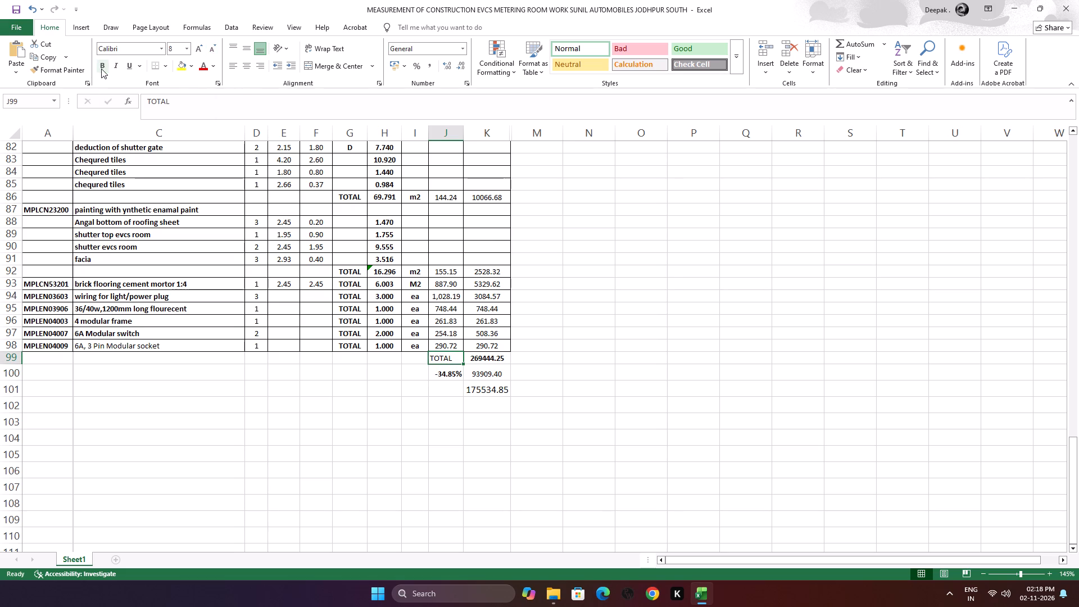
pyautogui.click(101, 69)
# Left-align the deduction percentage in J100.
pyautogui.press('Down')
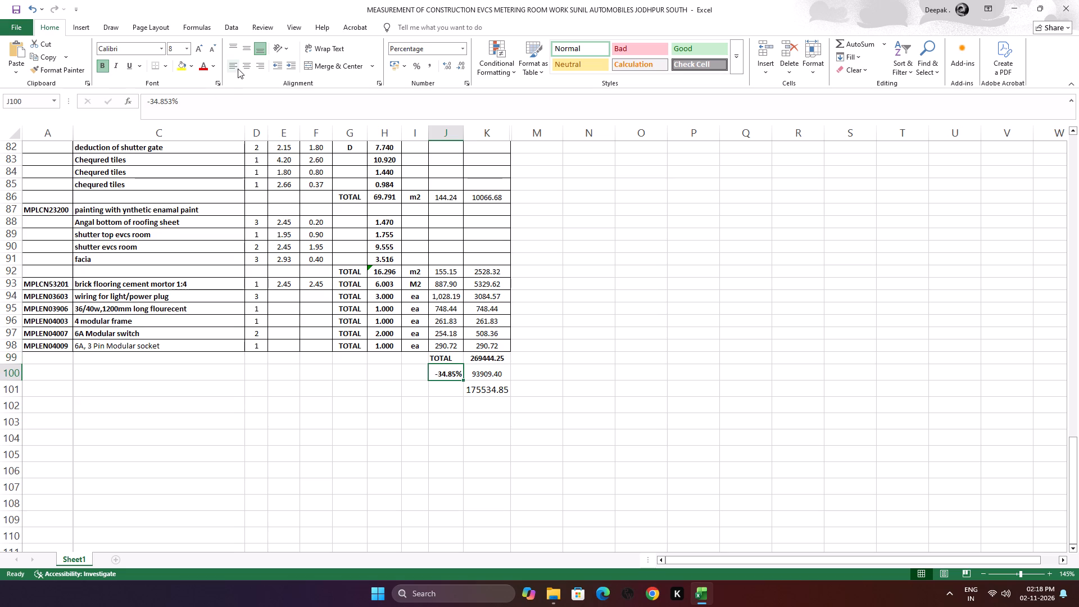
pyautogui.click(235, 68)
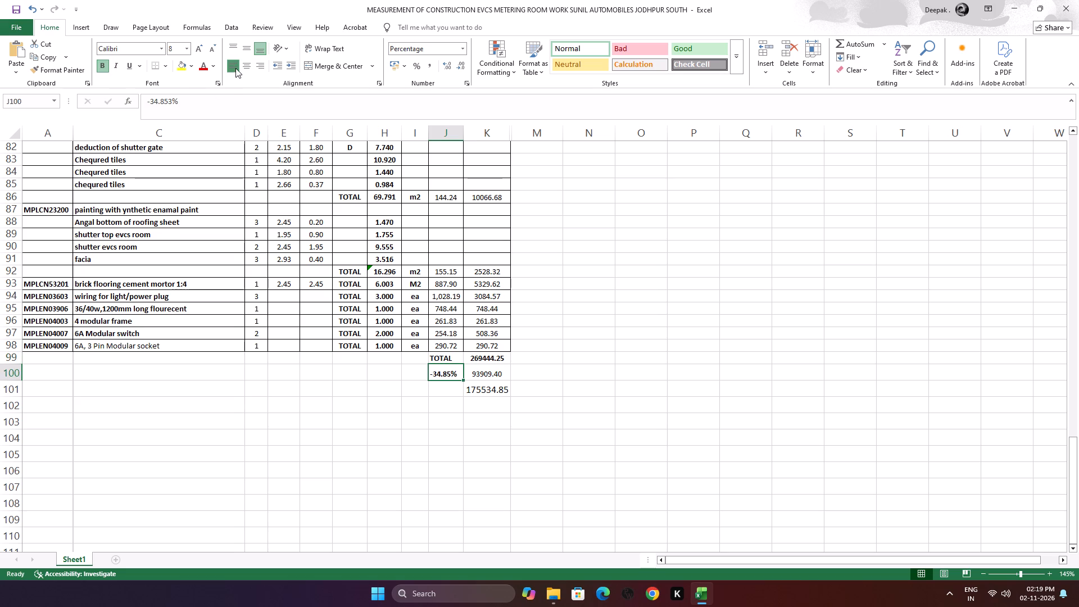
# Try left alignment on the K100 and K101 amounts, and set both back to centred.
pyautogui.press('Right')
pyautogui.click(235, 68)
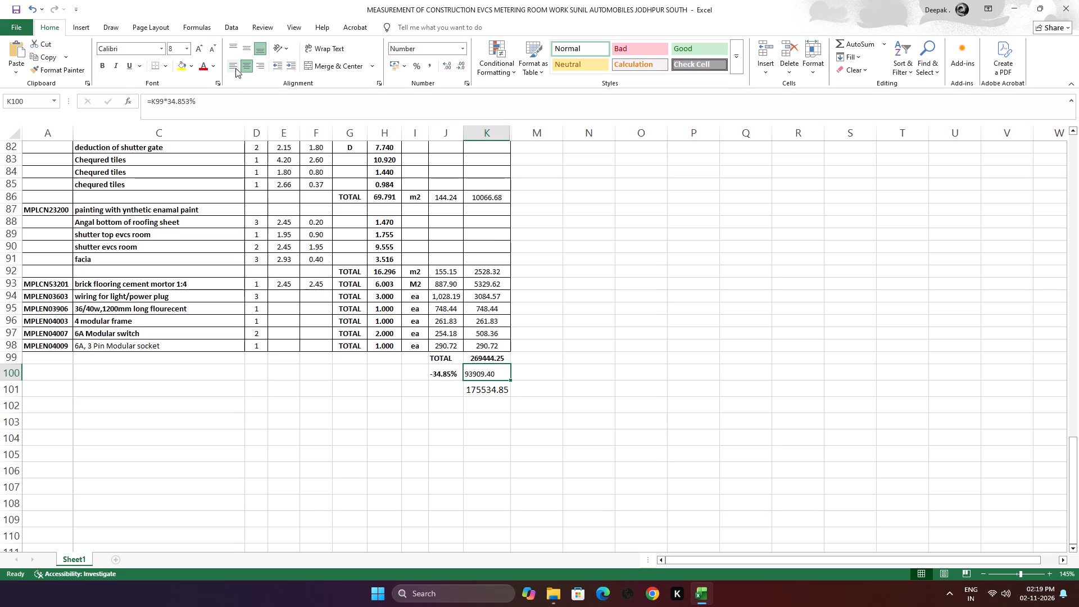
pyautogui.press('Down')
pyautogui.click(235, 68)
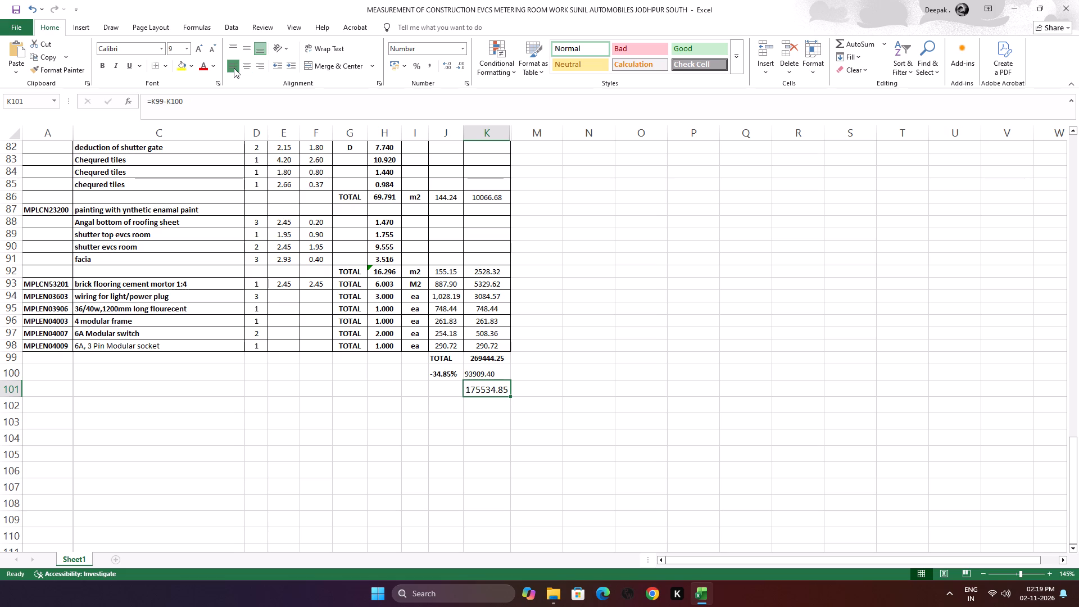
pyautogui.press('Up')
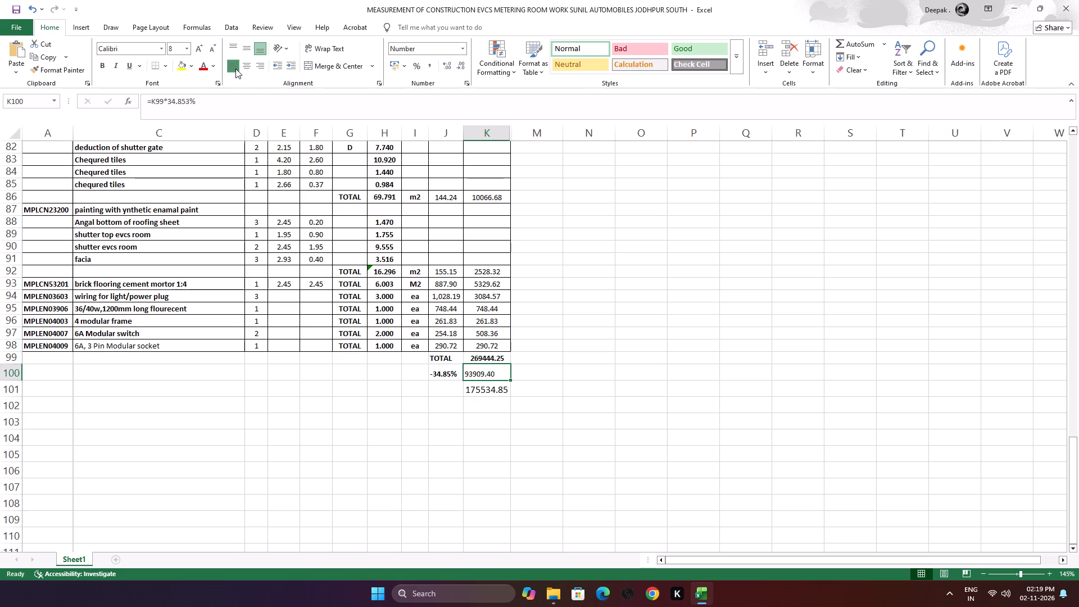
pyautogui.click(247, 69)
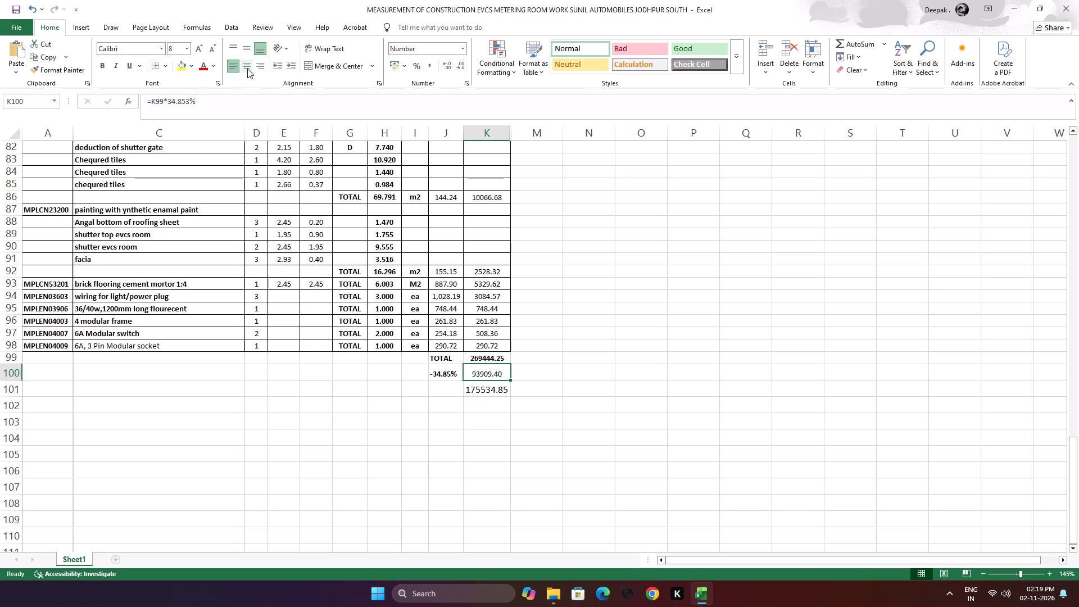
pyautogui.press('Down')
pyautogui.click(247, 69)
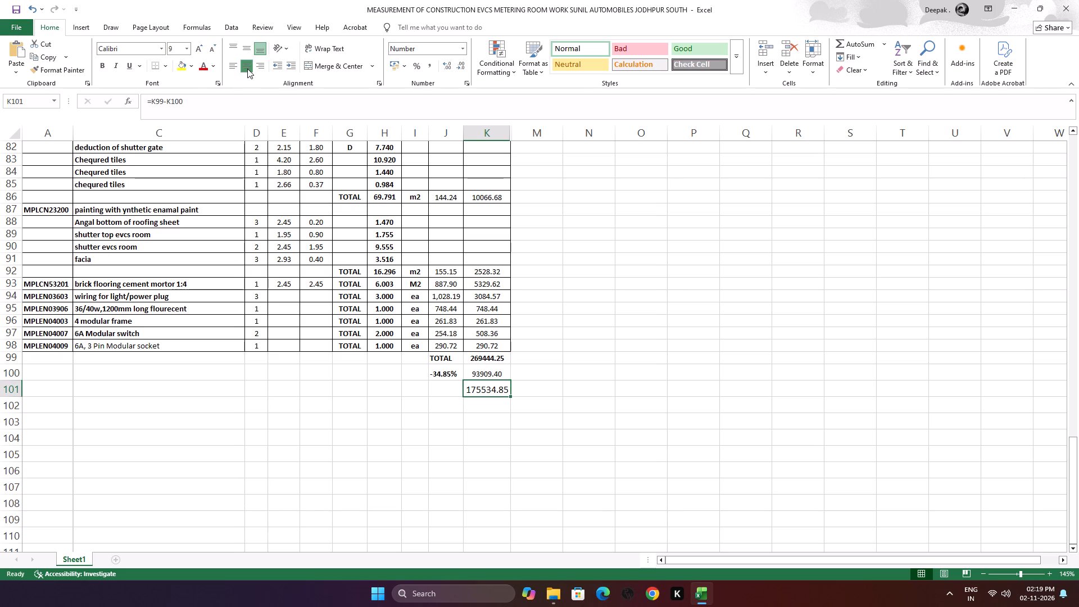
# Make the net amount in K101 and the deduction amount in K100 bold.
pyautogui.click(104, 68)
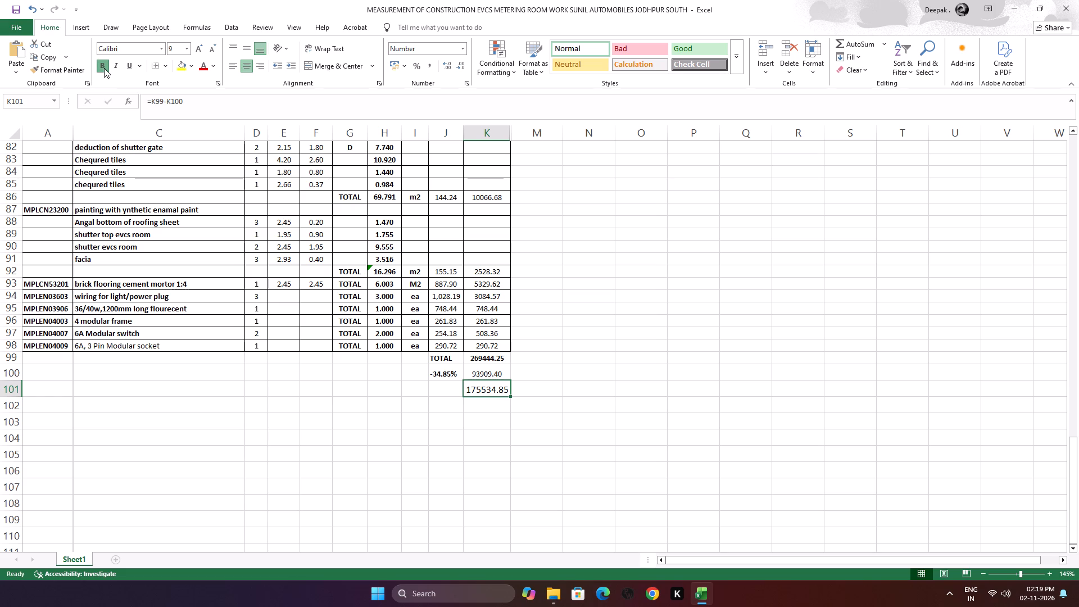
pyautogui.press('Up')
pyautogui.click(104, 68)
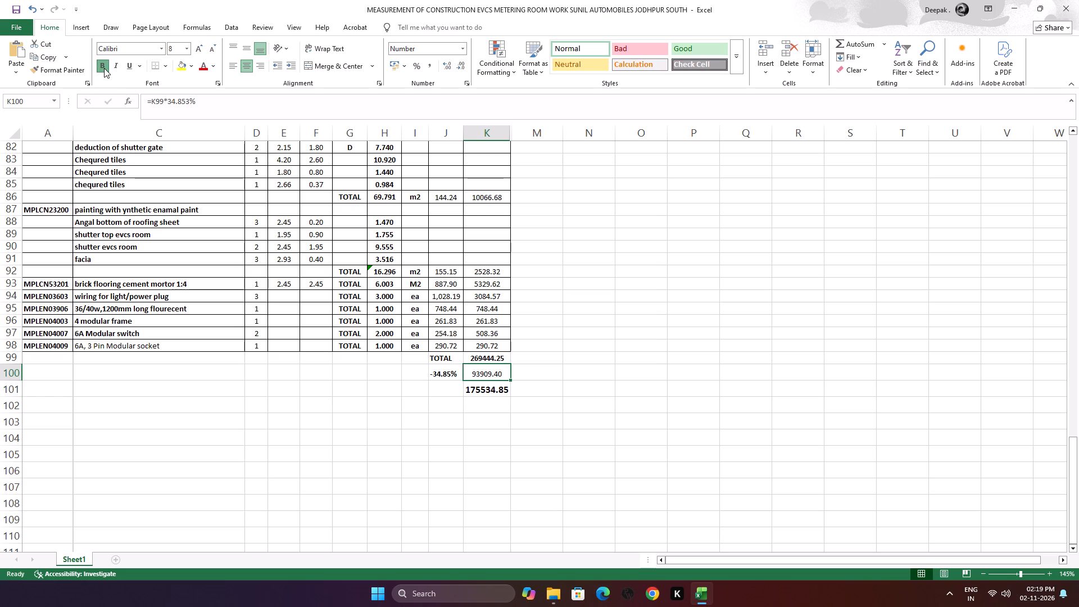
# Enter the label GST 18% in J102, one row below the net amount.
pyautogui.click(438, 392)
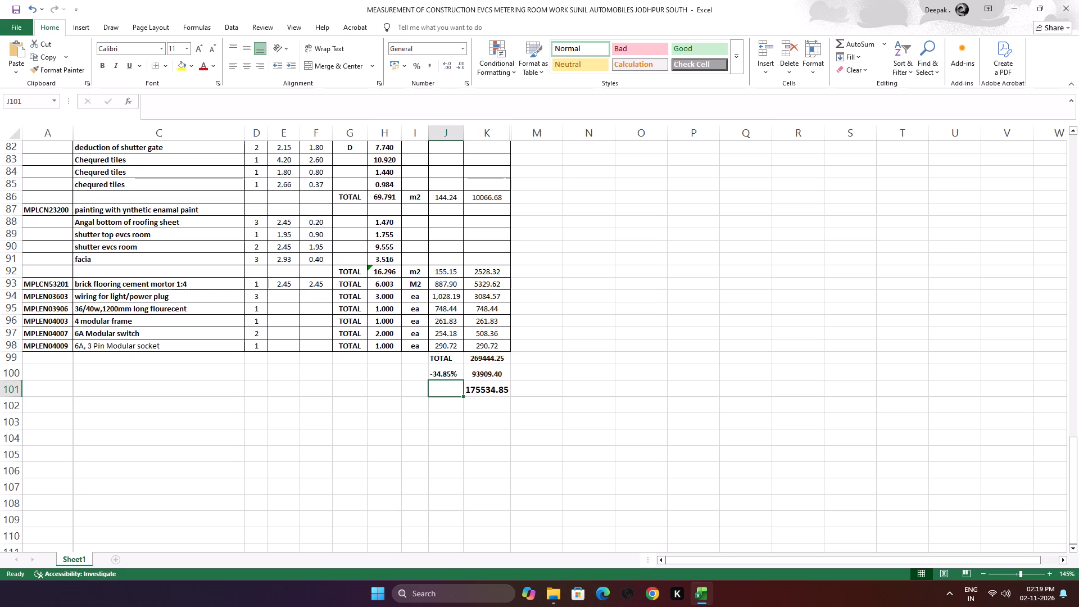
pyautogui.click(444, 405)
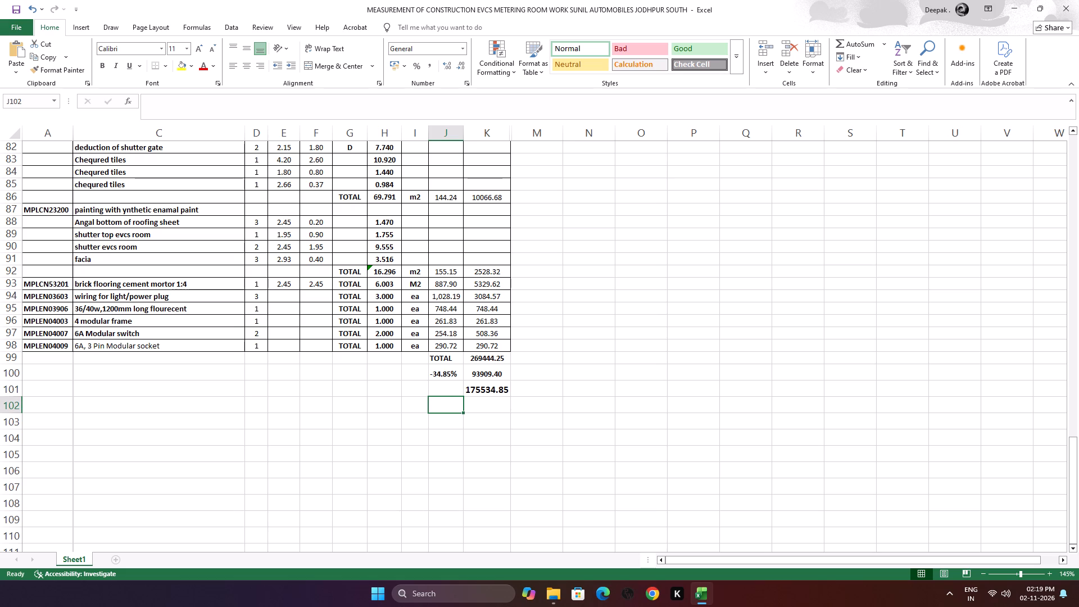
pyautogui.write('GST')
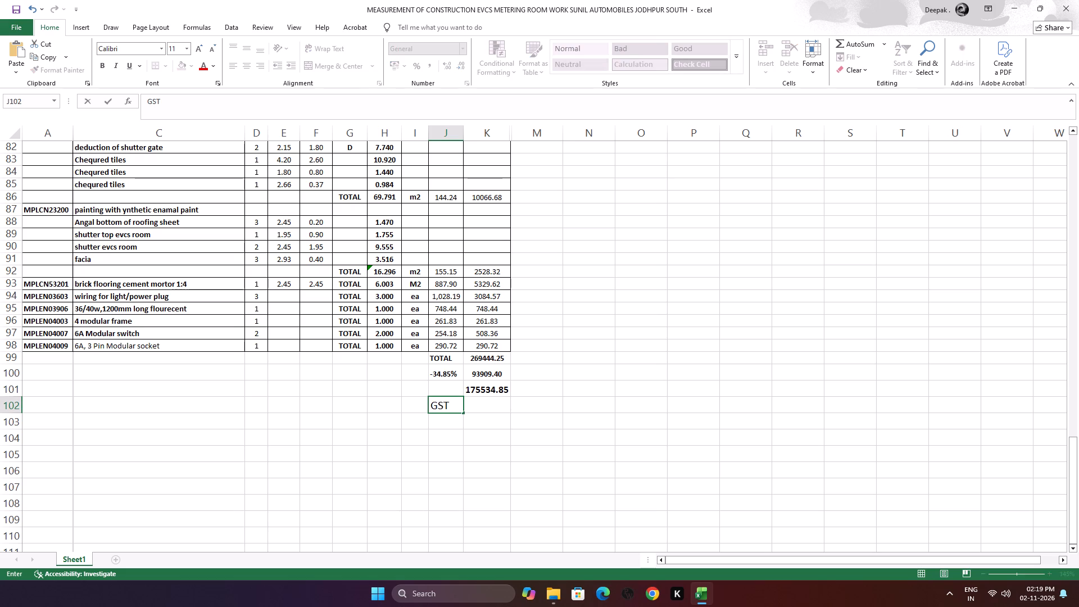
pyautogui.press('space')
pyautogui.press('1')
pyautogui.press('8')
pyautogui.hotkey('shift', '%')
pyautogui.click(418, 434)
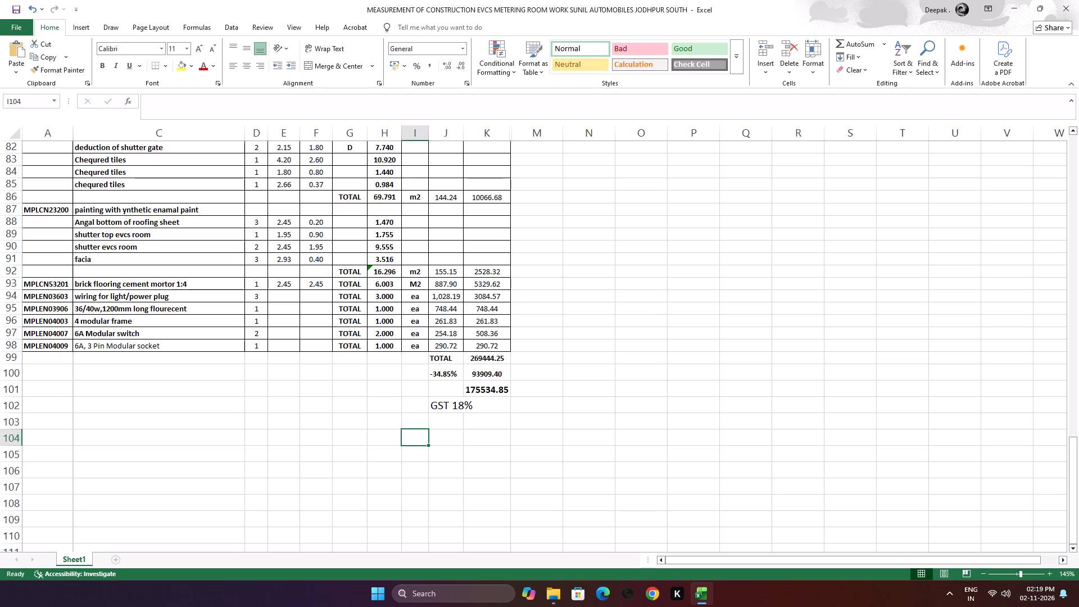
# Format the GST 18% label in J102 as centred, font size 9 and bold.
pyautogui.click(448, 406)
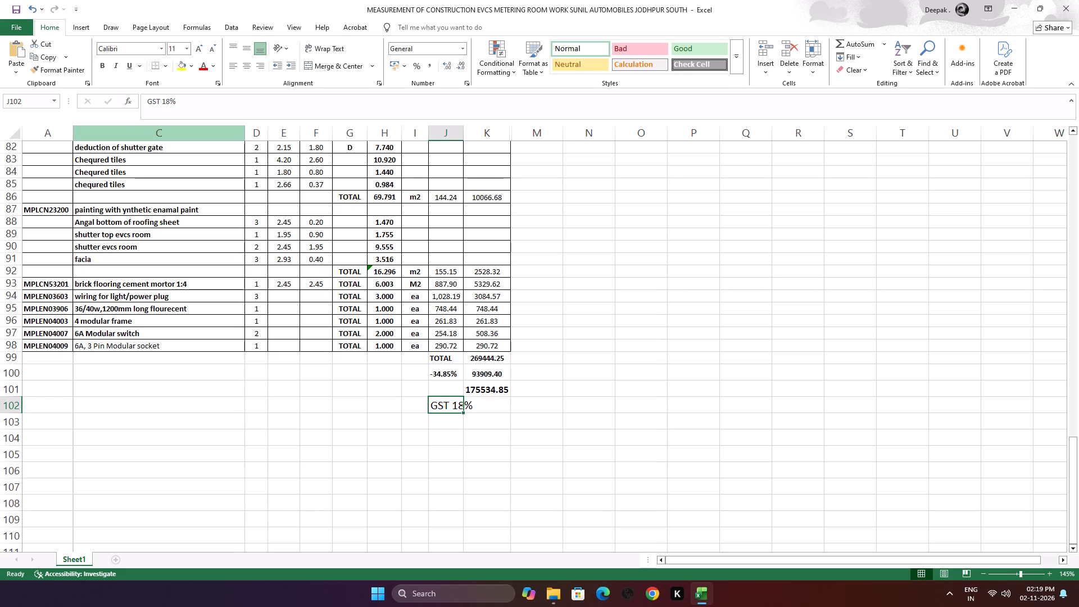
pyautogui.click(246, 67)
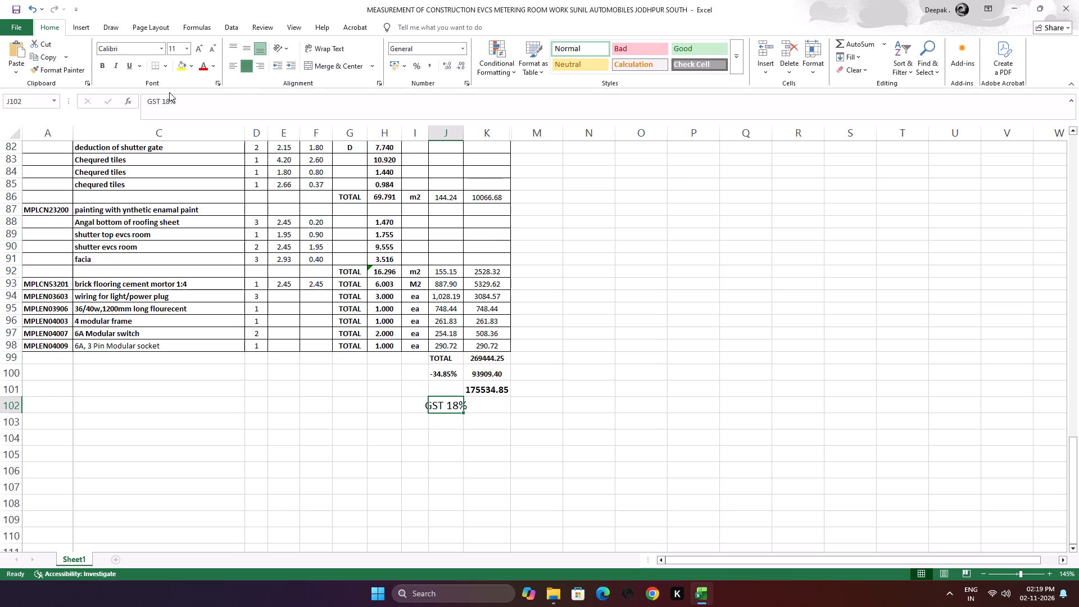
pyautogui.click(211, 51)
pyautogui.click(211, 51)
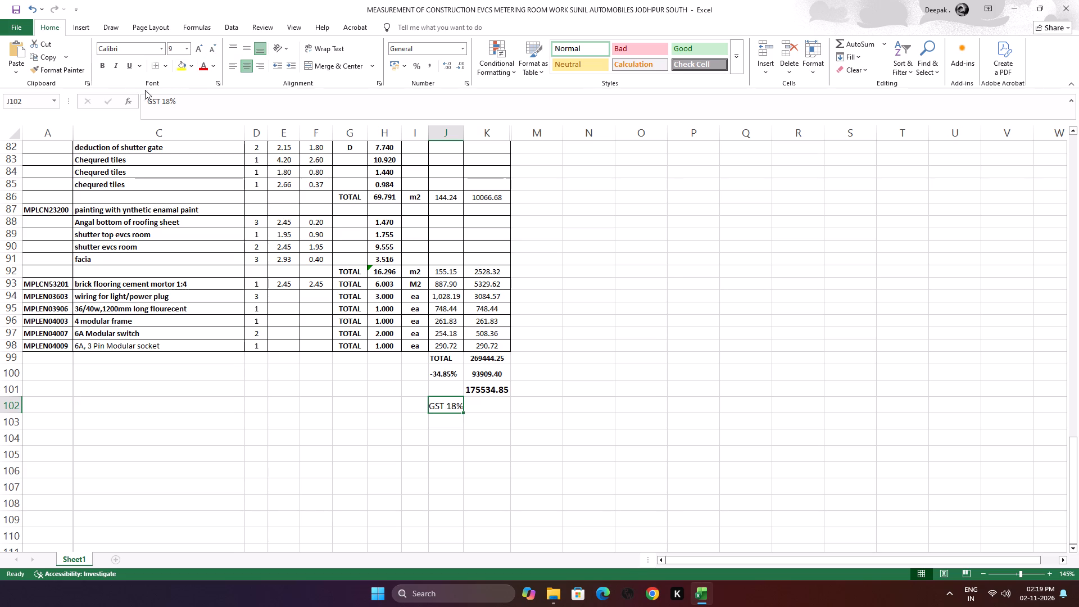
pyautogui.click(99, 67)
# Calculate the GST amount in K102 with the formula =K101*18%.
pyautogui.press('Right')
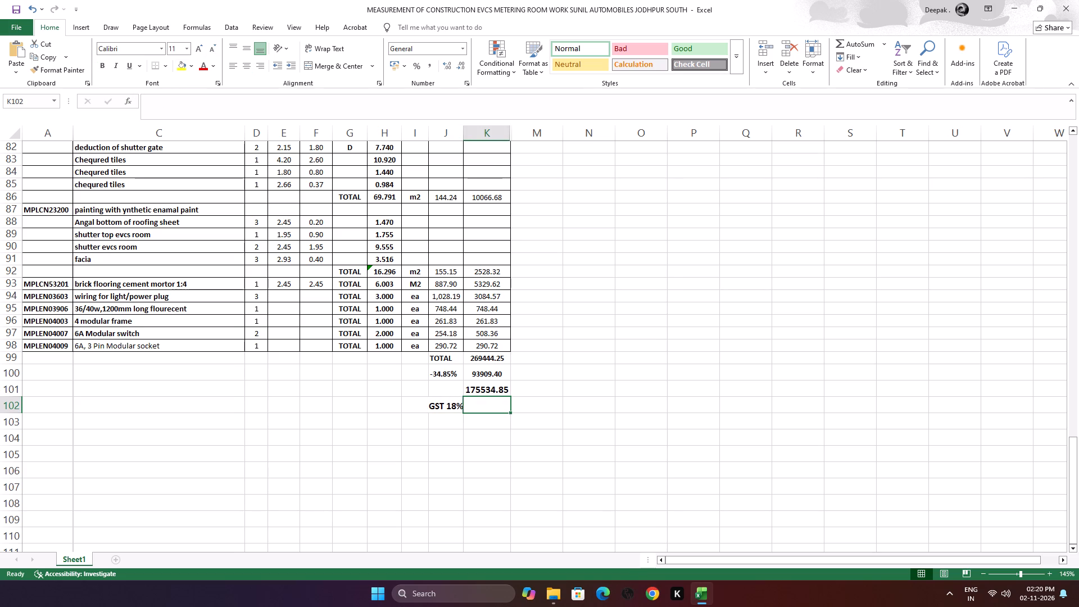
pyautogui.press('=')
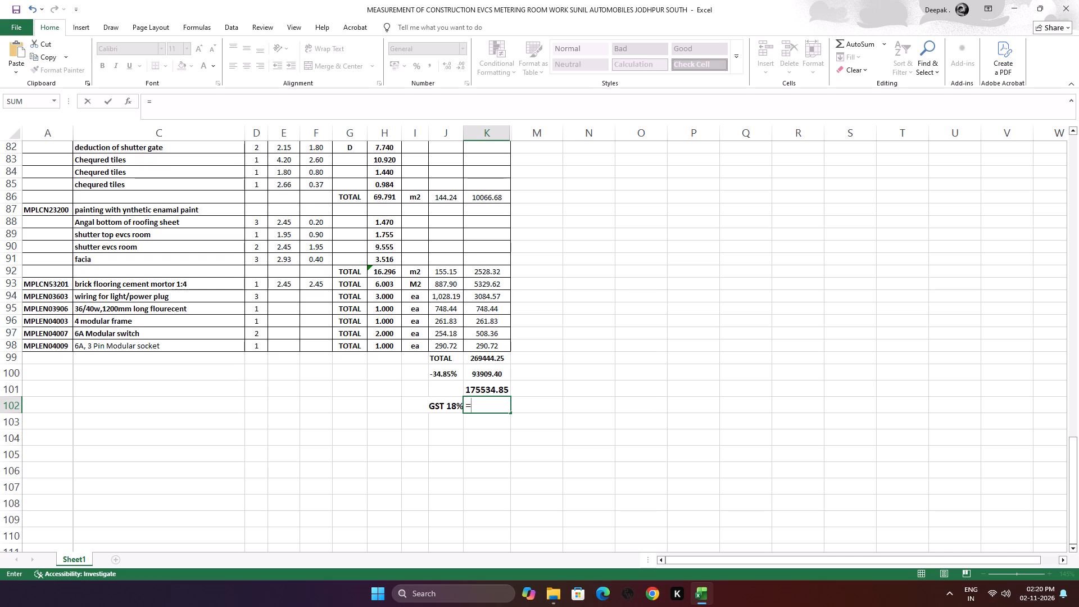
pyautogui.click(496, 391)
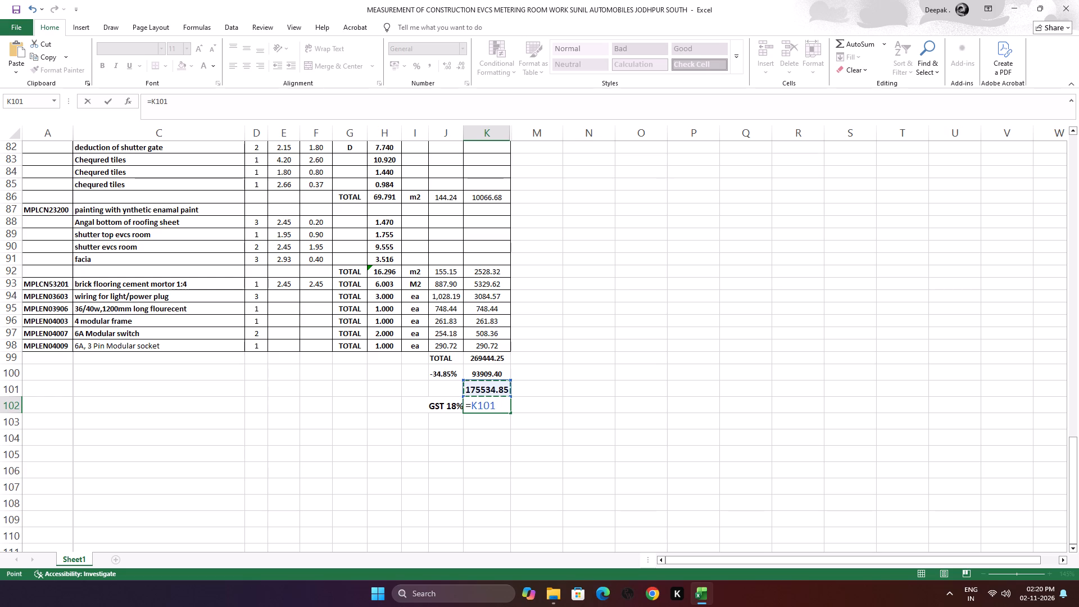
pyautogui.hotkey('shift', '*')
pyautogui.write('18')
pyautogui.hotkey('shift', '%')
pyautogui.press('Return')
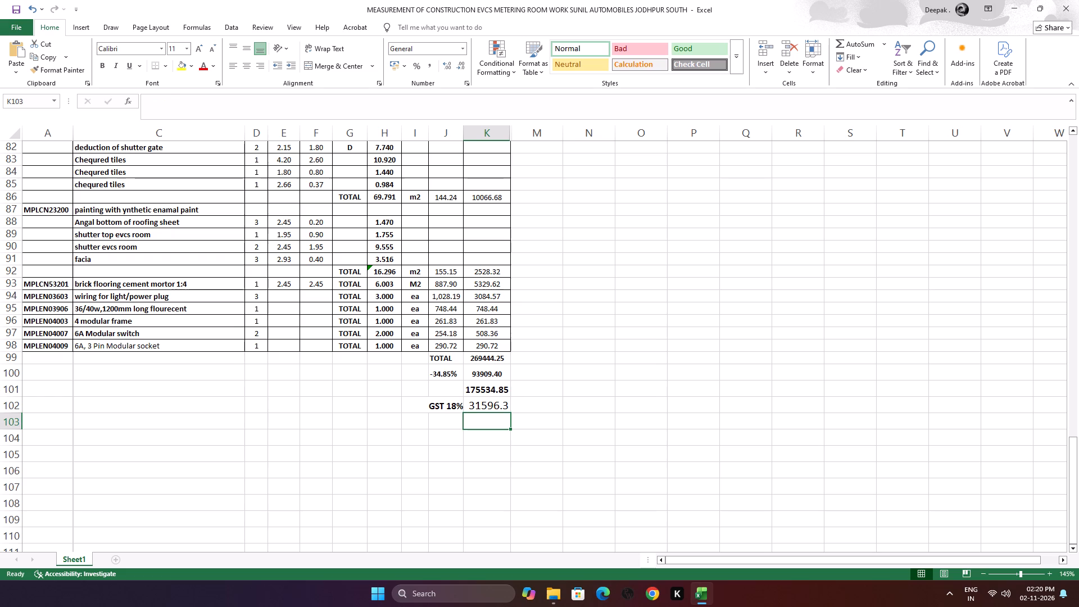
# Add the net amount and GST in K103 with the formula =K101+K102.
pyautogui.press('=')
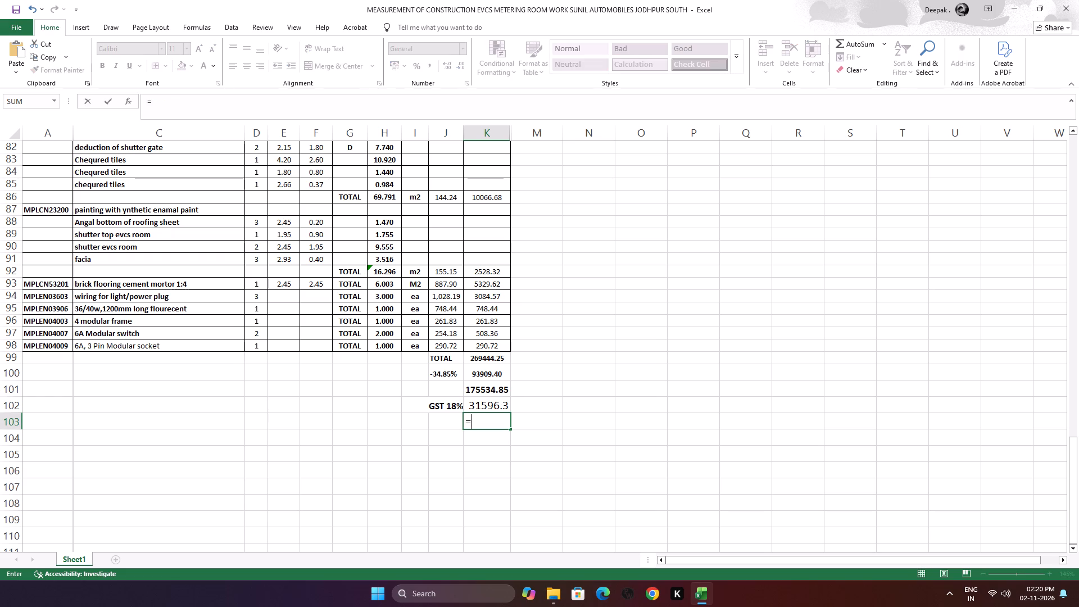
pyautogui.click(496, 391)
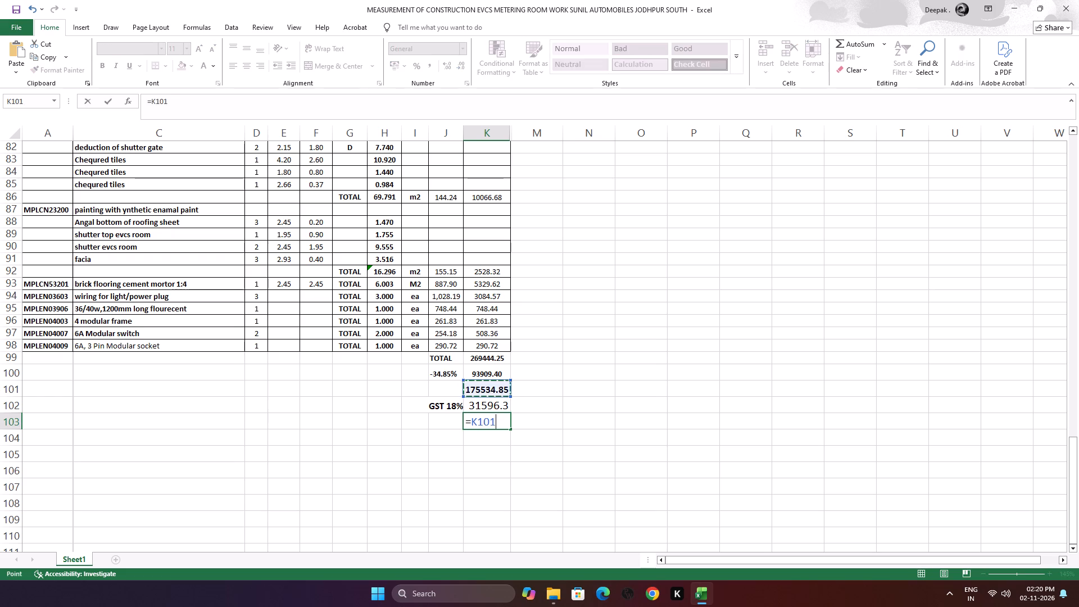
pyautogui.hotkey('shift', '+')
pyautogui.click(496, 405)
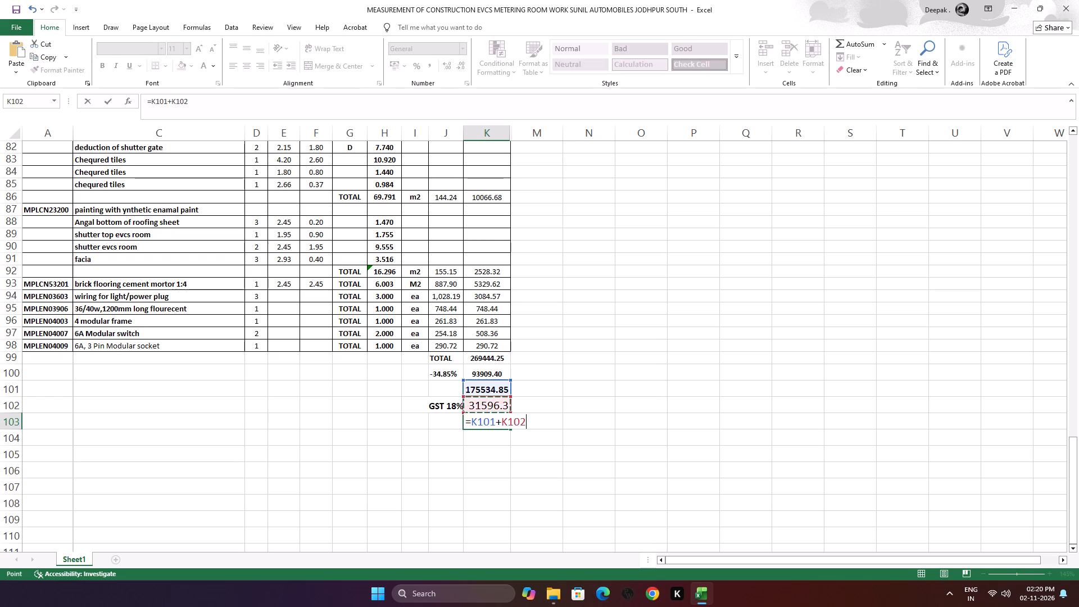
pyautogui.press('Return')
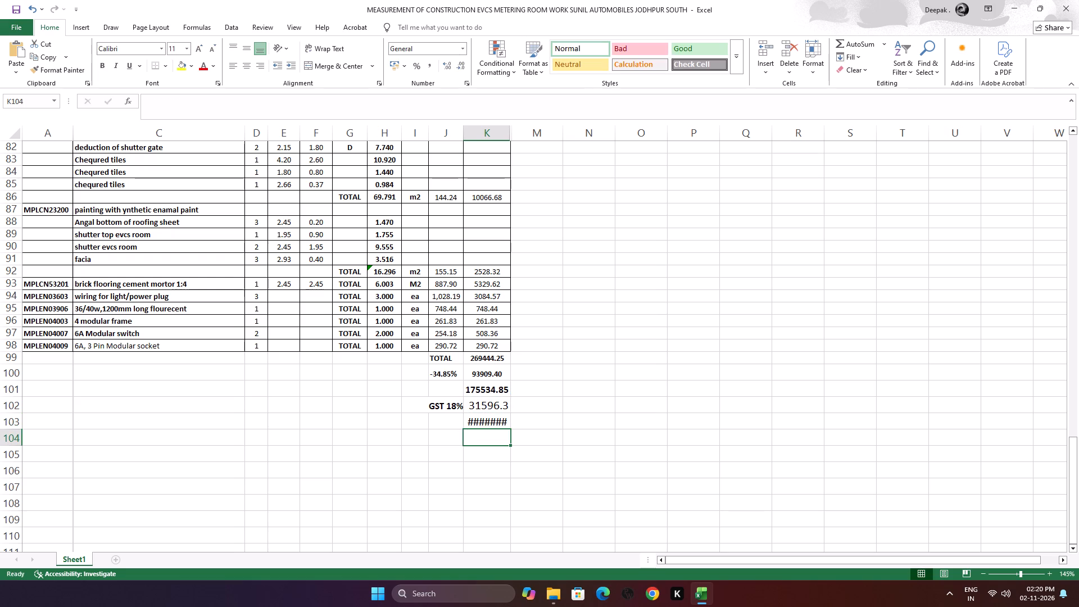
# Format the final amount in K103 as centred, font size 9 and bold.
pyautogui.click(493, 420)
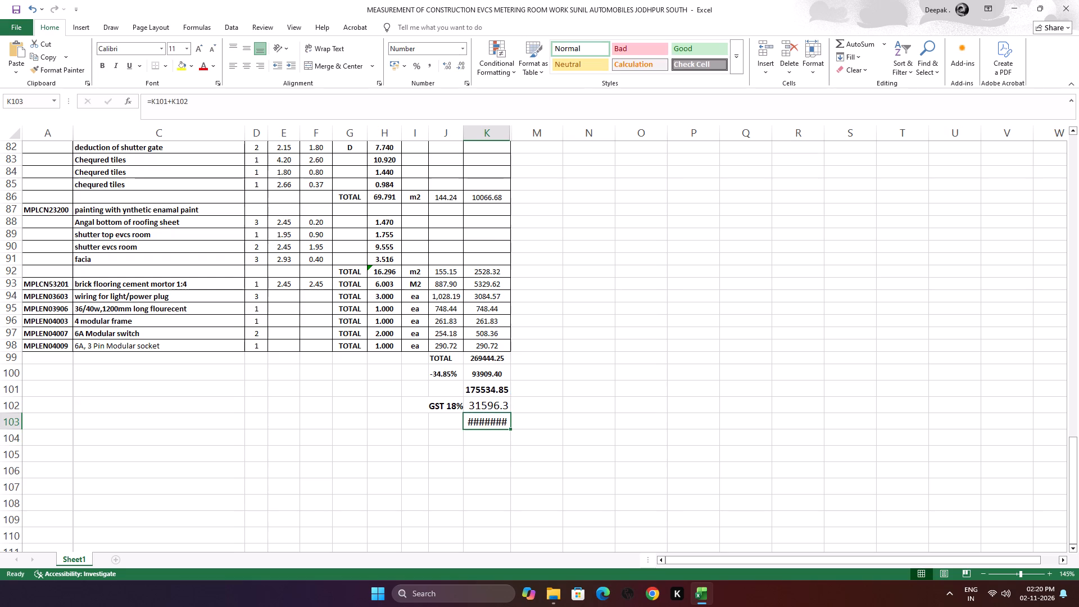
pyautogui.click(247, 70)
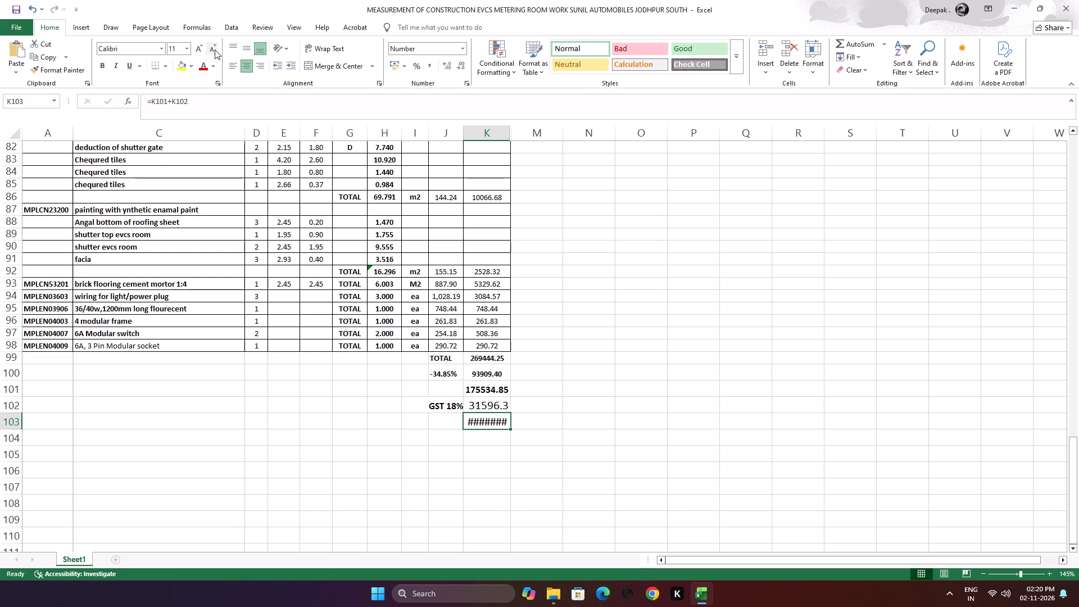
pyautogui.click(215, 49)
pyautogui.click(215, 49)
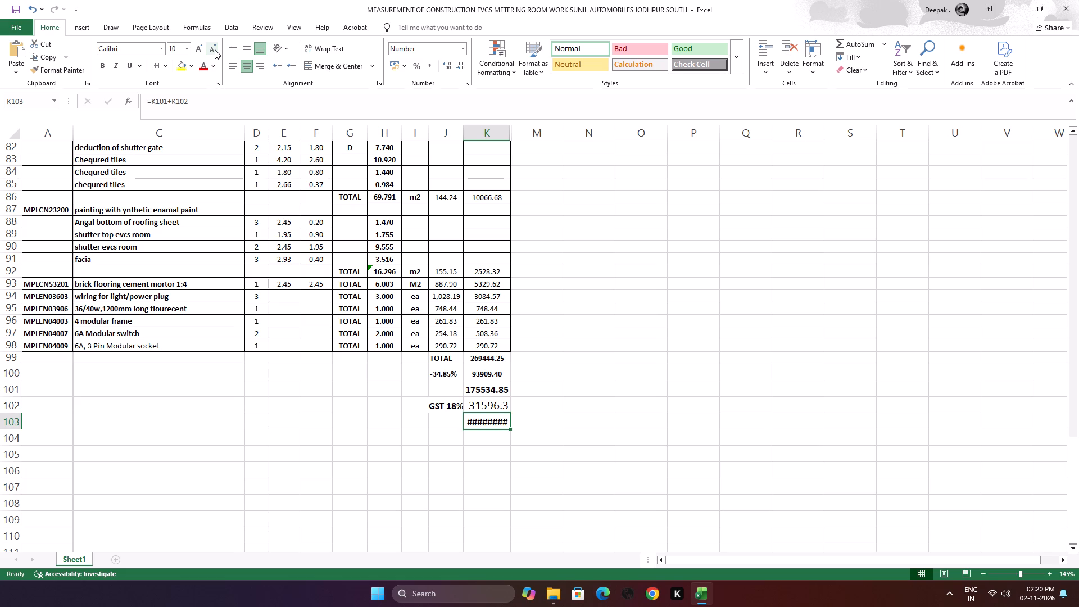
pyautogui.click(98, 67)
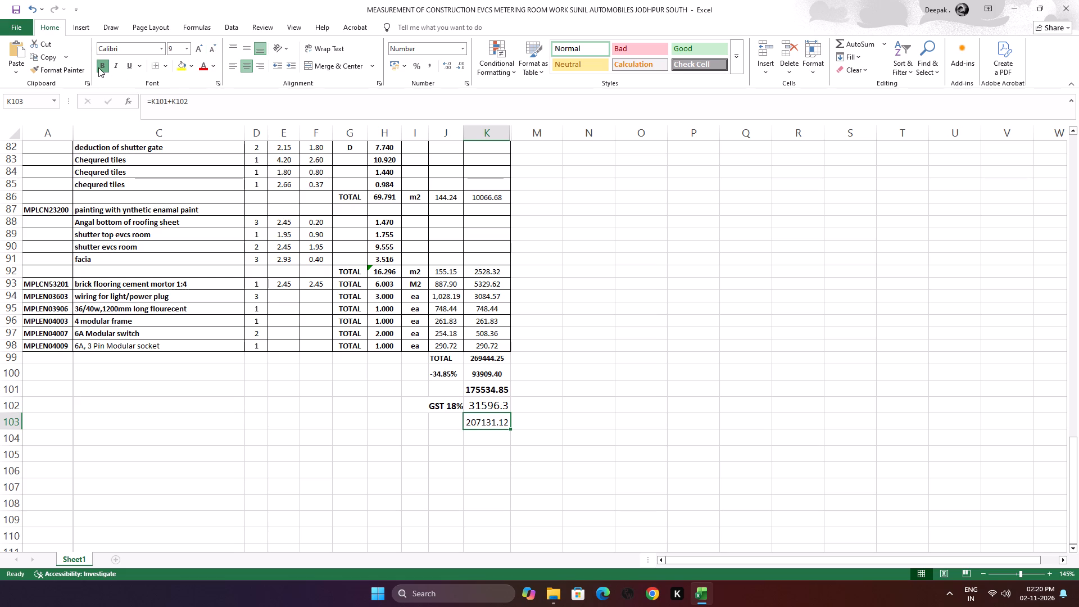
# Format the GST amount in K102 as bold, two decimal places and font size 10.
pyautogui.press('Up')
pyautogui.click(98, 67)
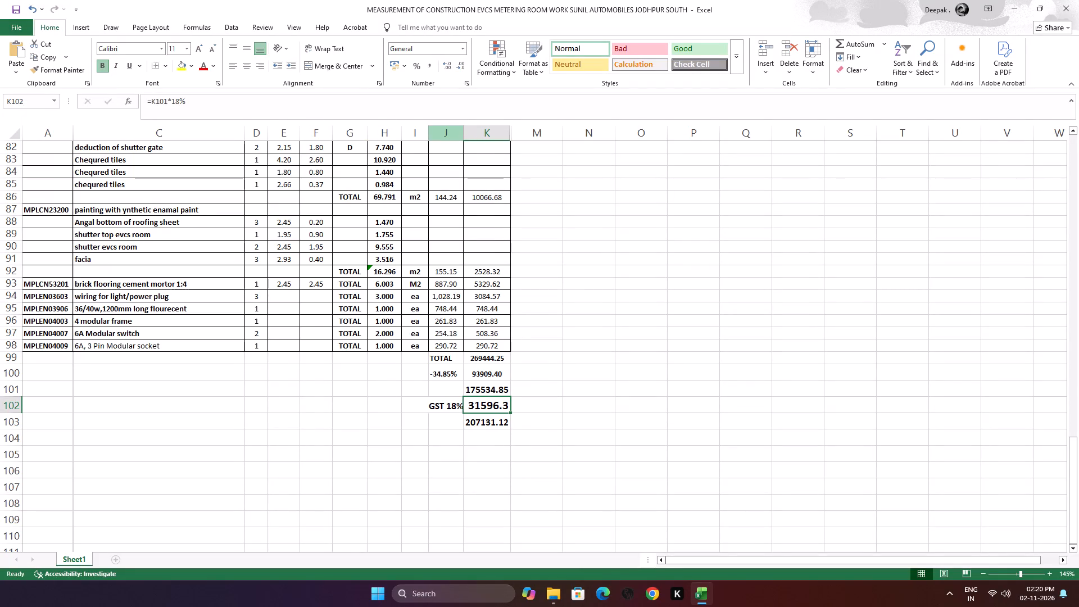
pyautogui.click(447, 69)
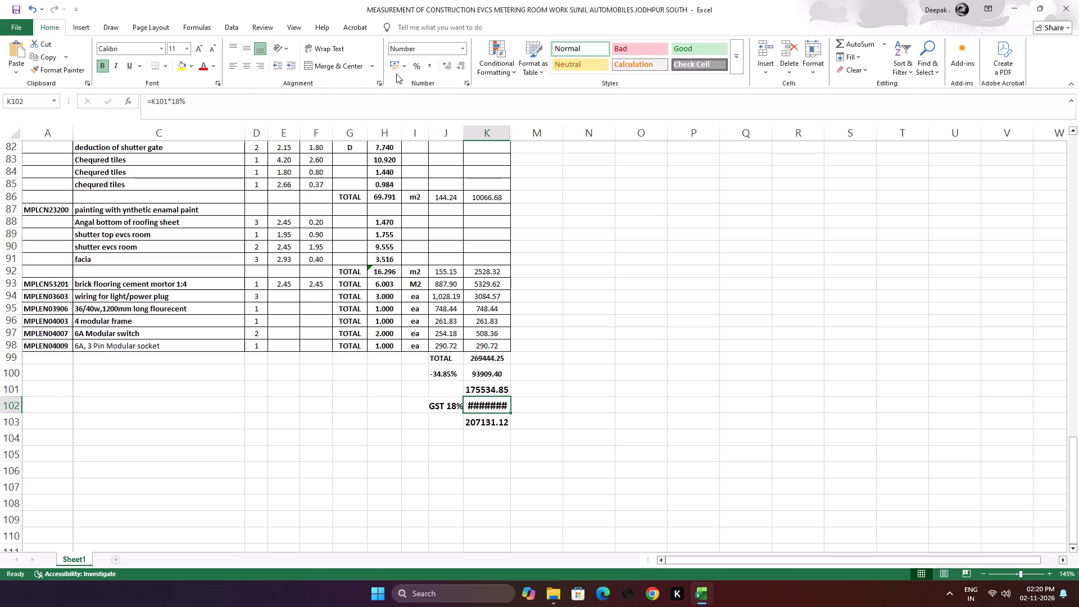
pyautogui.click(213, 52)
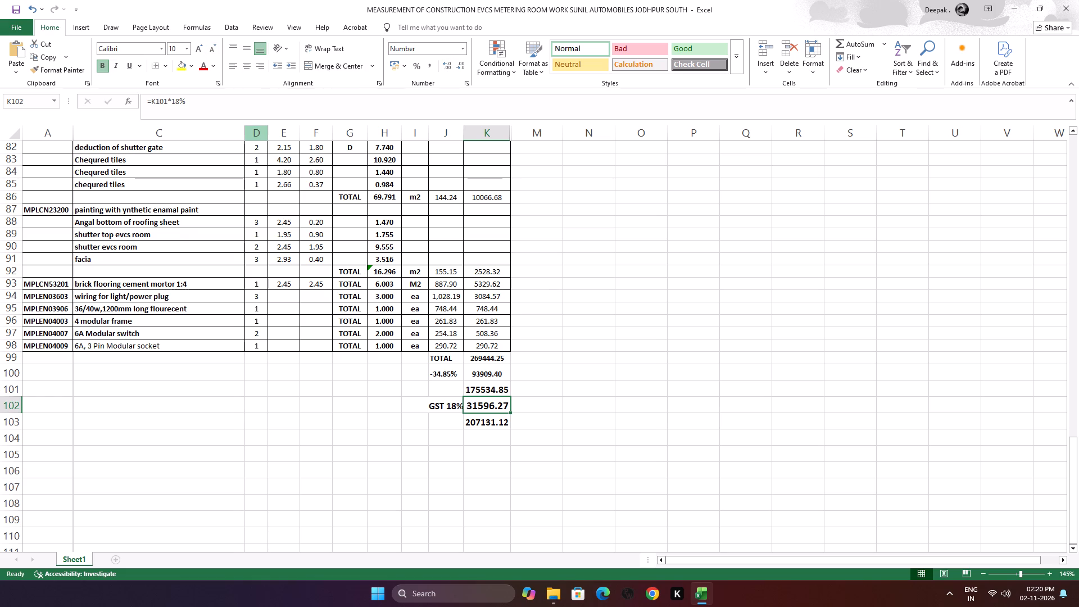
# Merge and centre cells I103:J103 and enter the label SUB.TOTAL beside the final amount.
pyautogui.click(455, 423)
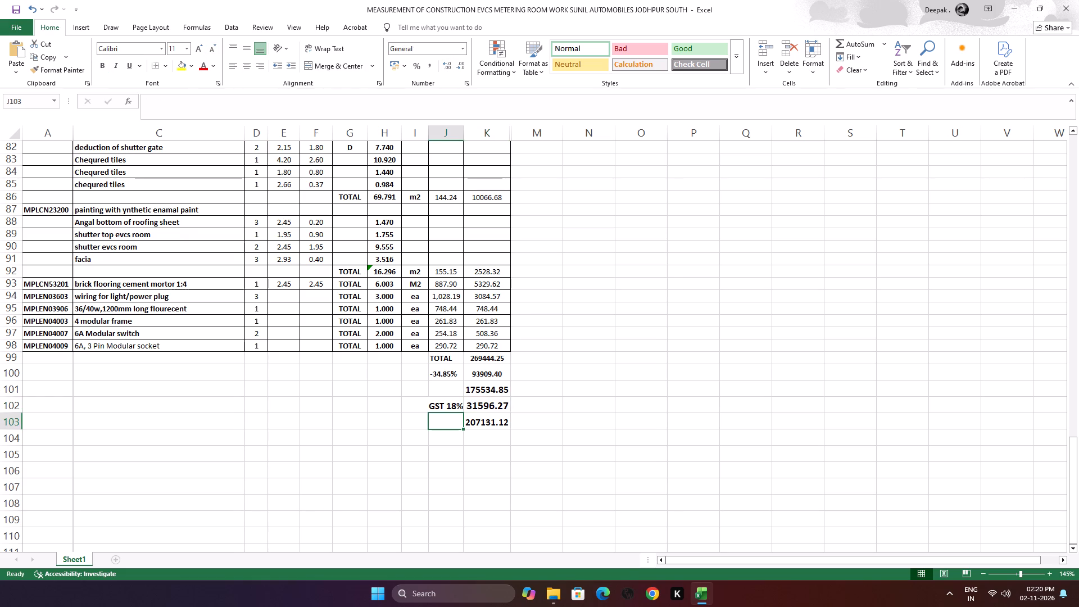
pyautogui.moveTo(421, 420); pyautogui.dragTo(429, 420)
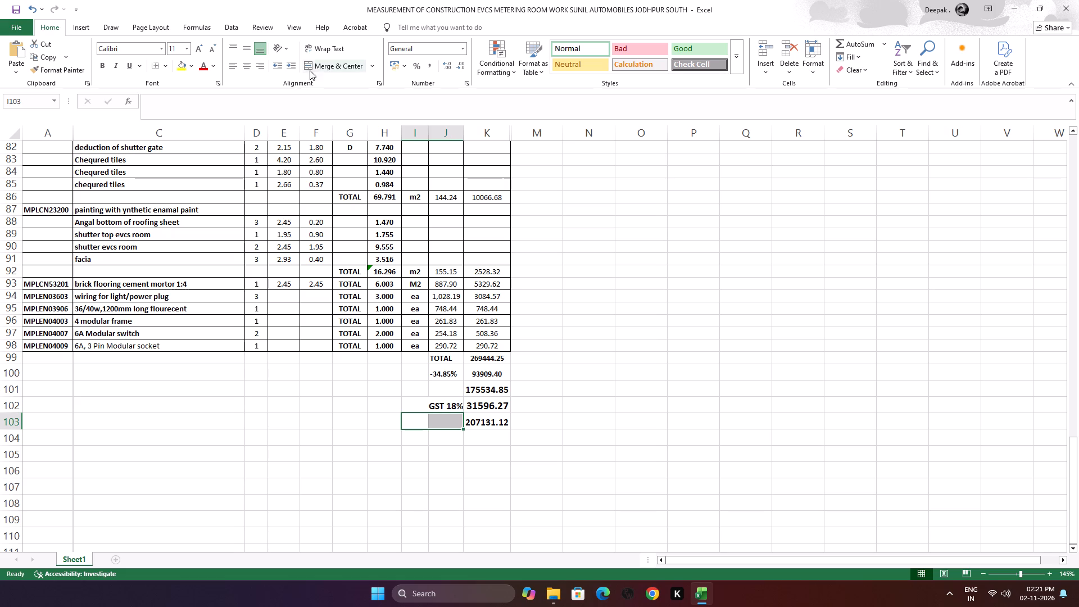
pyautogui.click(330, 67)
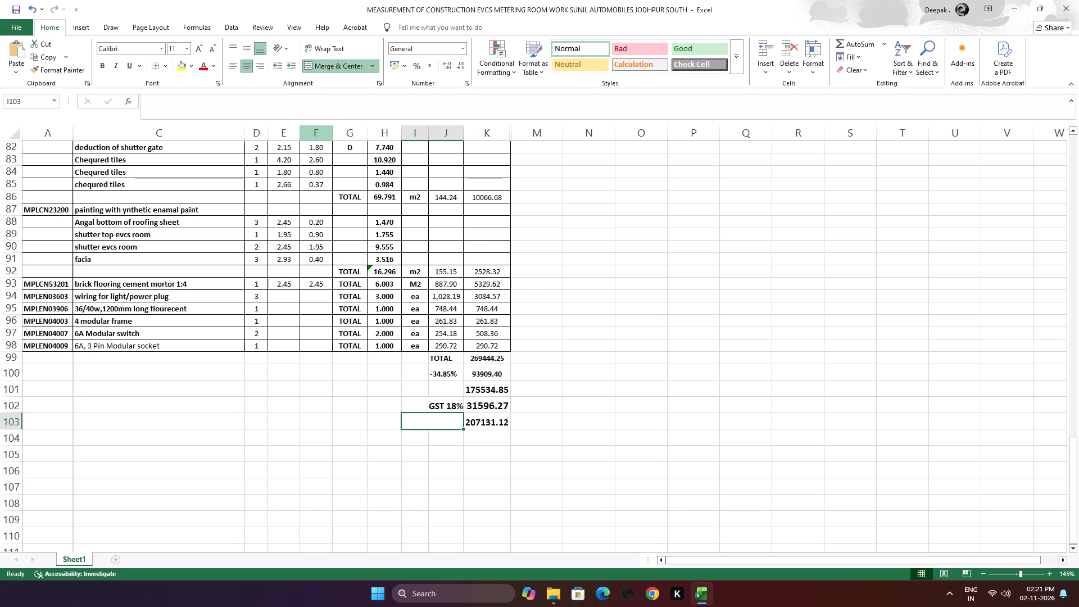
pyautogui.press('s')
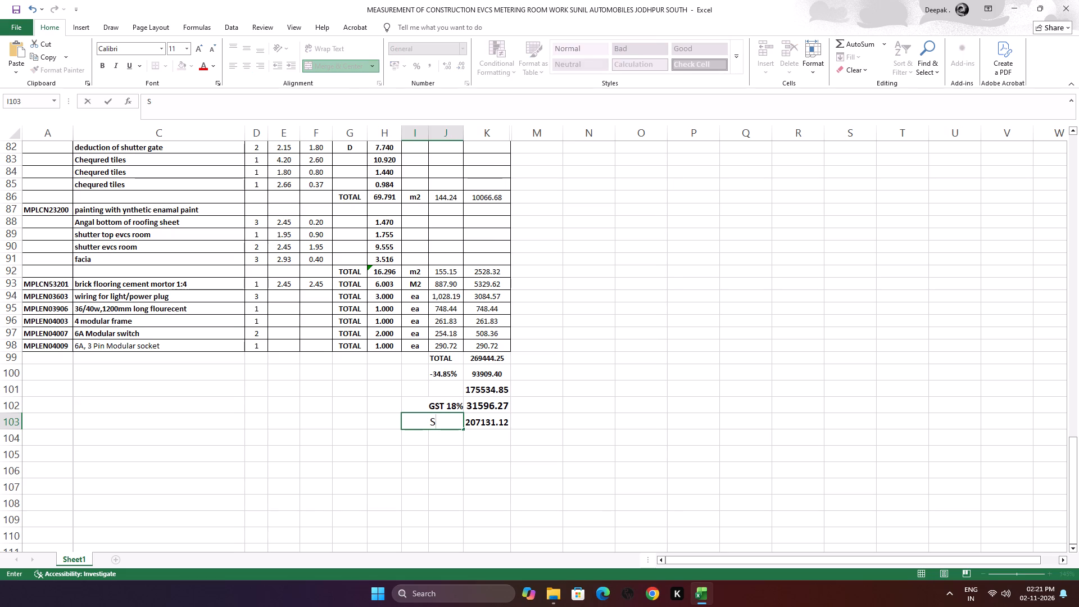
pyautogui.write('UB')
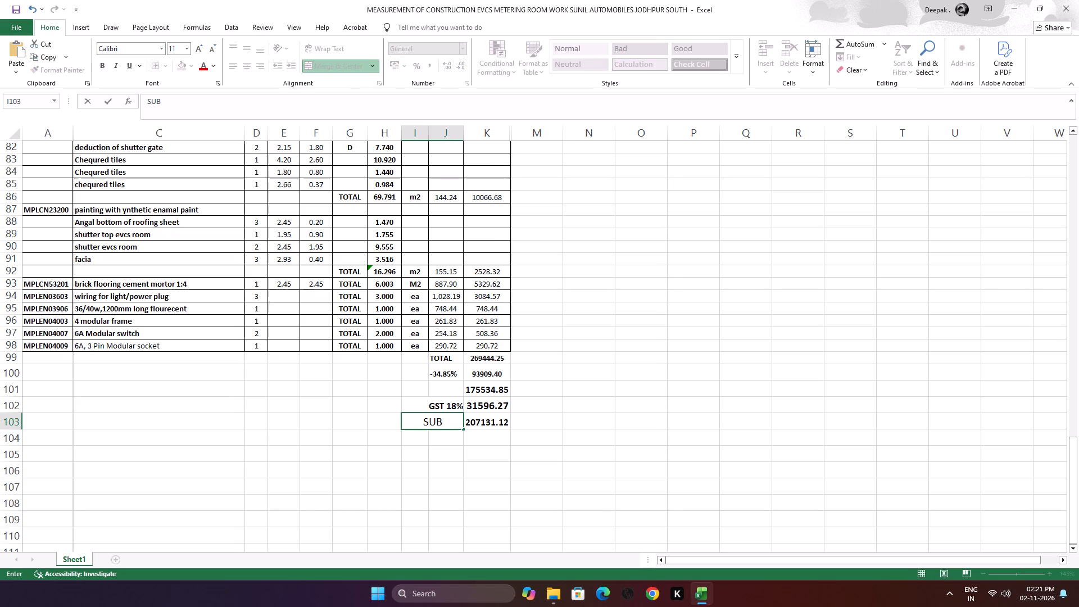
pyautogui.press('.')
pyautogui.write('TOT')
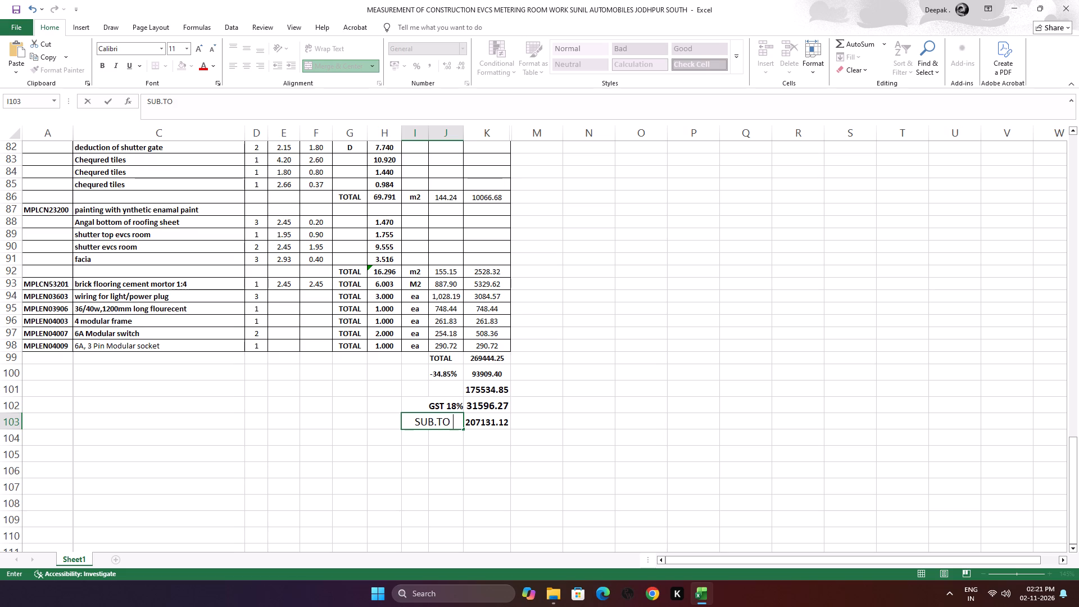
pyautogui.write('AL')
pyautogui.click(299, 423)
# Make the SUB.TOTAL label bold with font size 10.
pyautogui.click(445, 427)
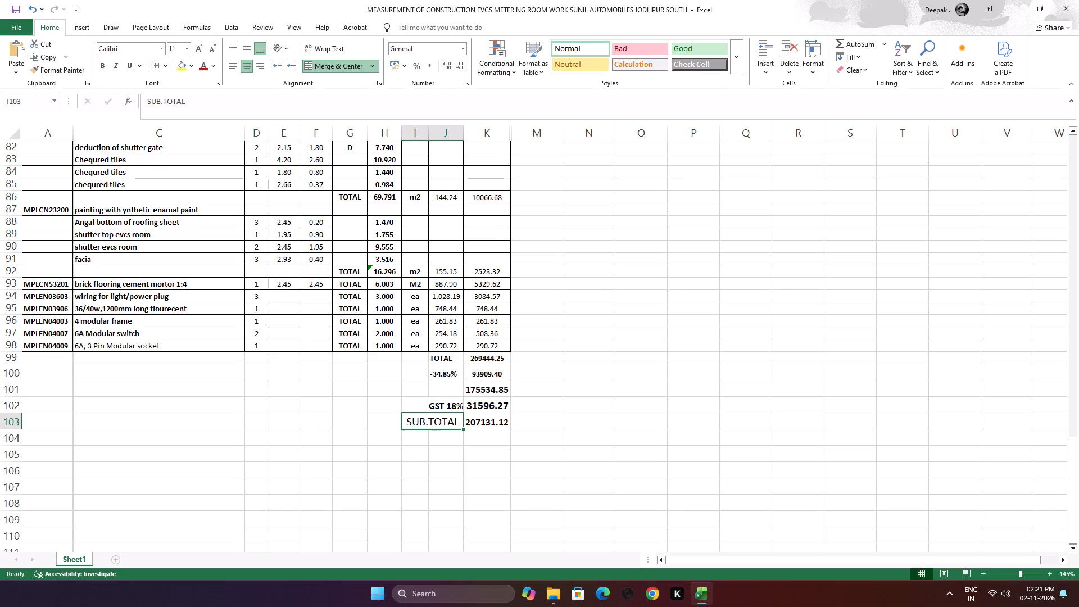
pyautogui.click(104, 67)
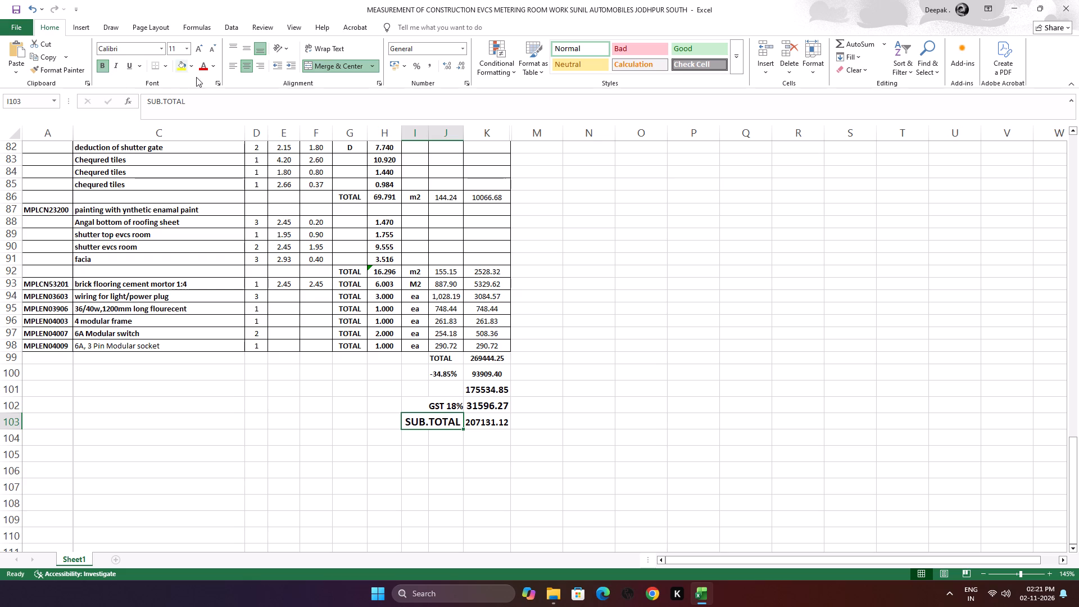
pyautogui.click(211, 52)
# Merge and centre columns I and J within each of rows 99, 100 and 101 separately.
pyautogui.moveTo(421, 358); pyautogui.dragTo(421, 357)
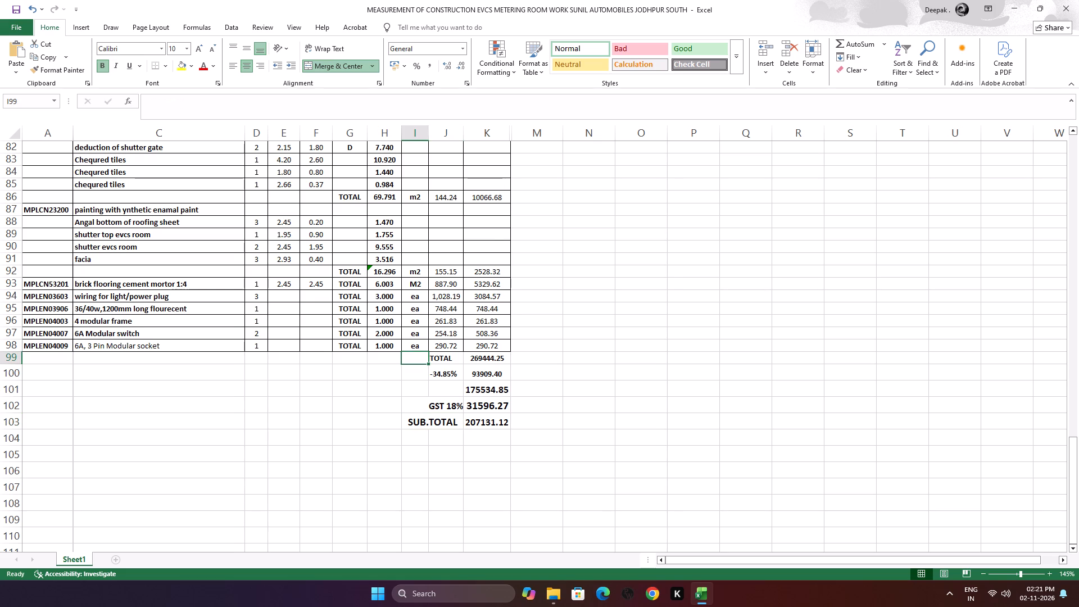
pyautogui.moveTo(421, 357); pyautogui.dragTo(433, 357)
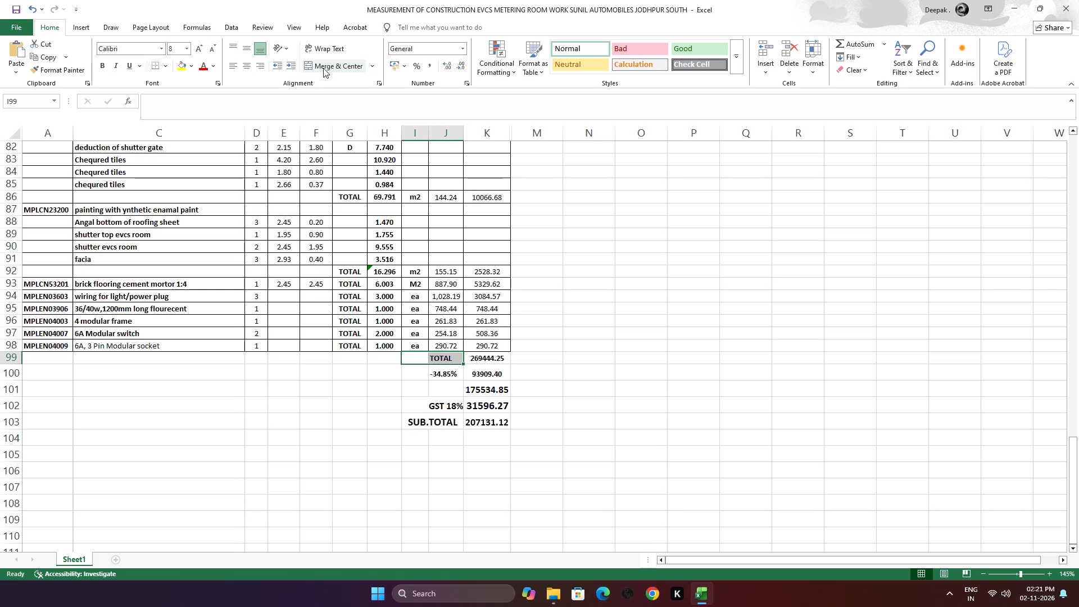
pyautogui.click(329, 66)
pyautogui.click(359, 395)
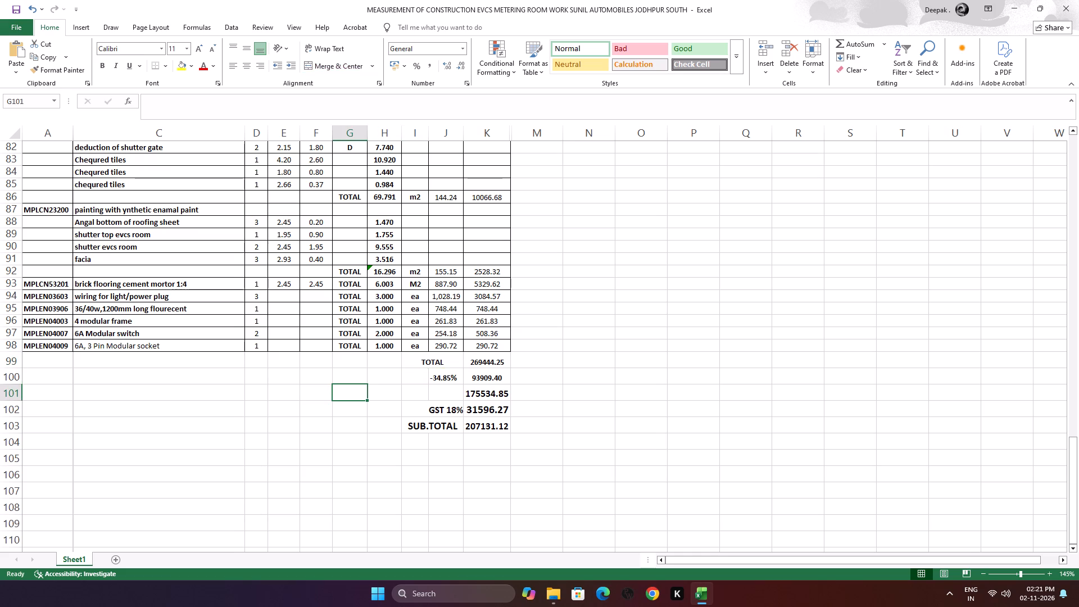
pyautogui.moveTo(418, 377); pyautogui.dragTo(434, 377)
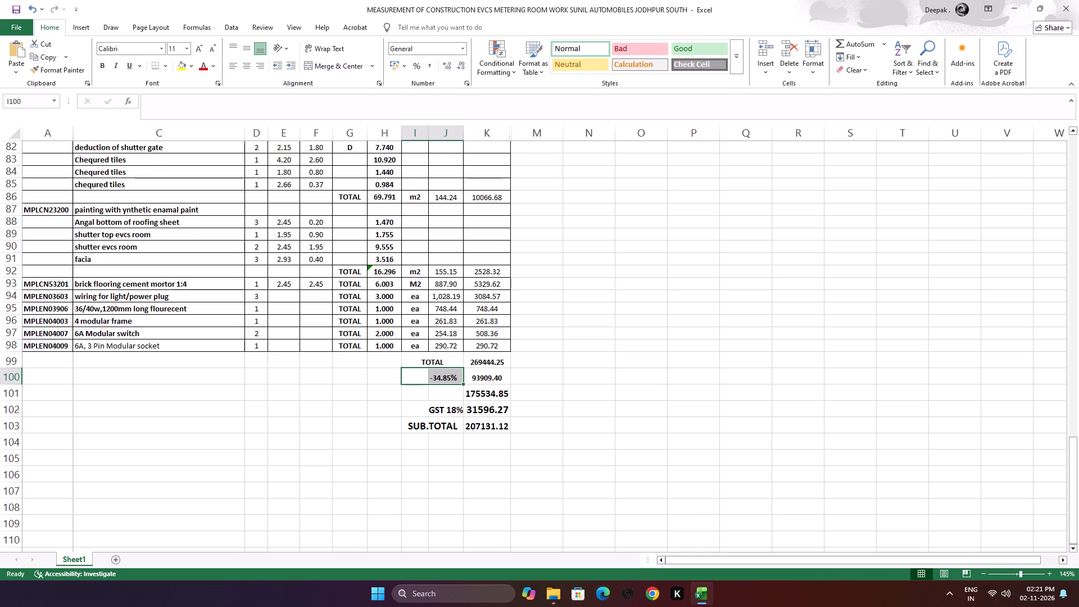
pyautogui.click(341, 67)
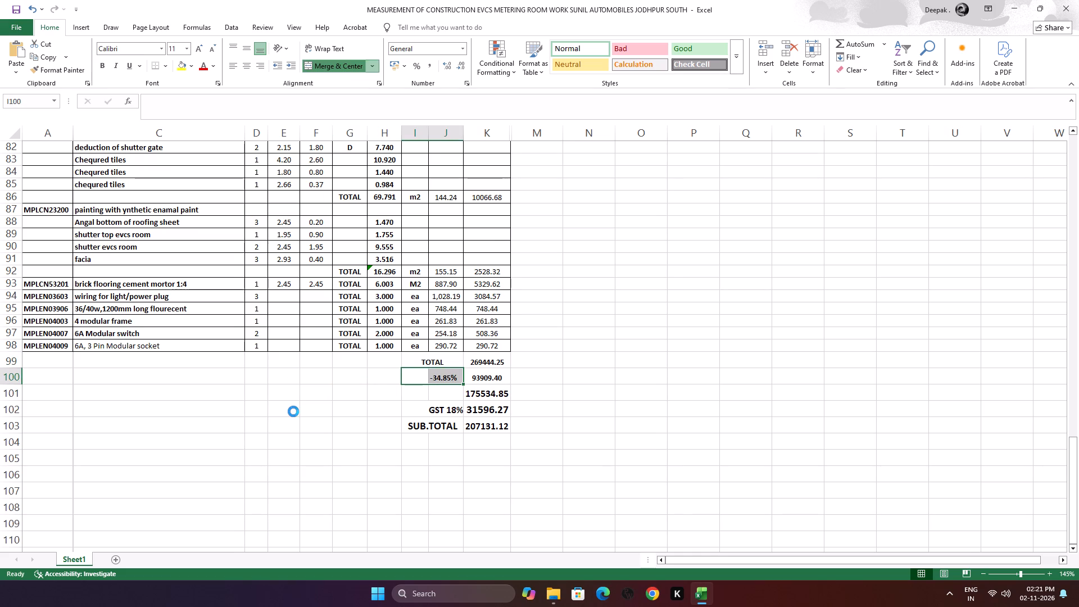
pyautogui.click(300, 416)
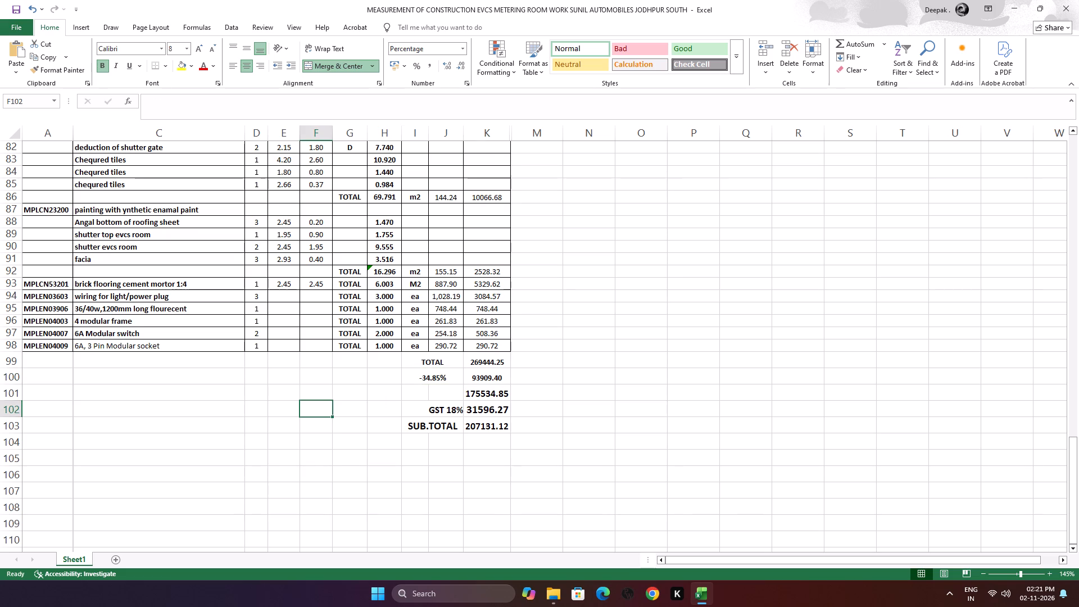
pyautogui.moveTo(421, 393); pyautogui.dragTo(430, 393)
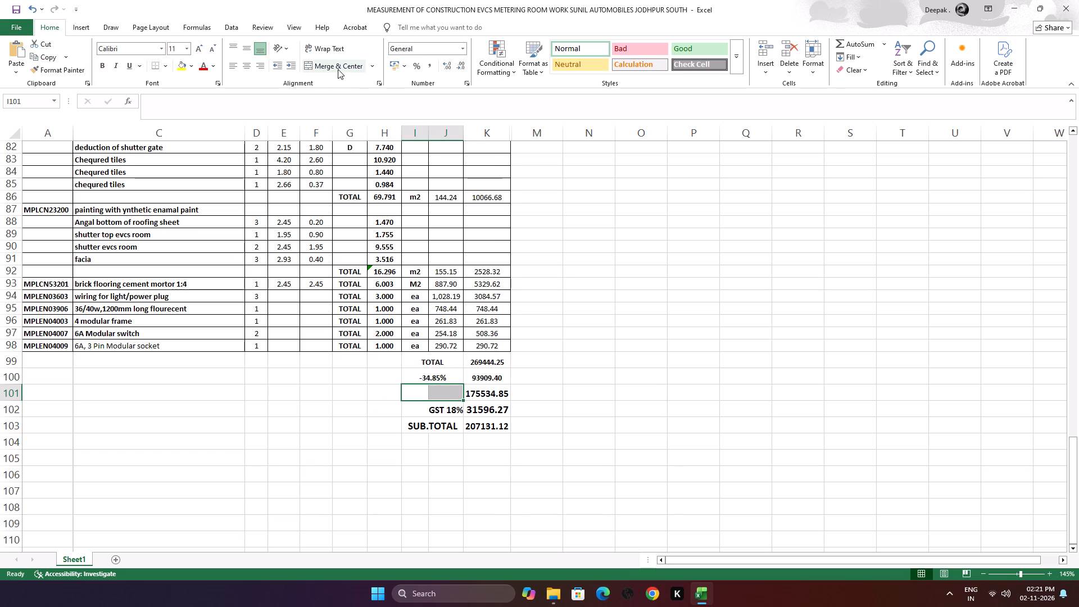
pyautogui.click(338, 69)
pyautogui.click(339, 359)
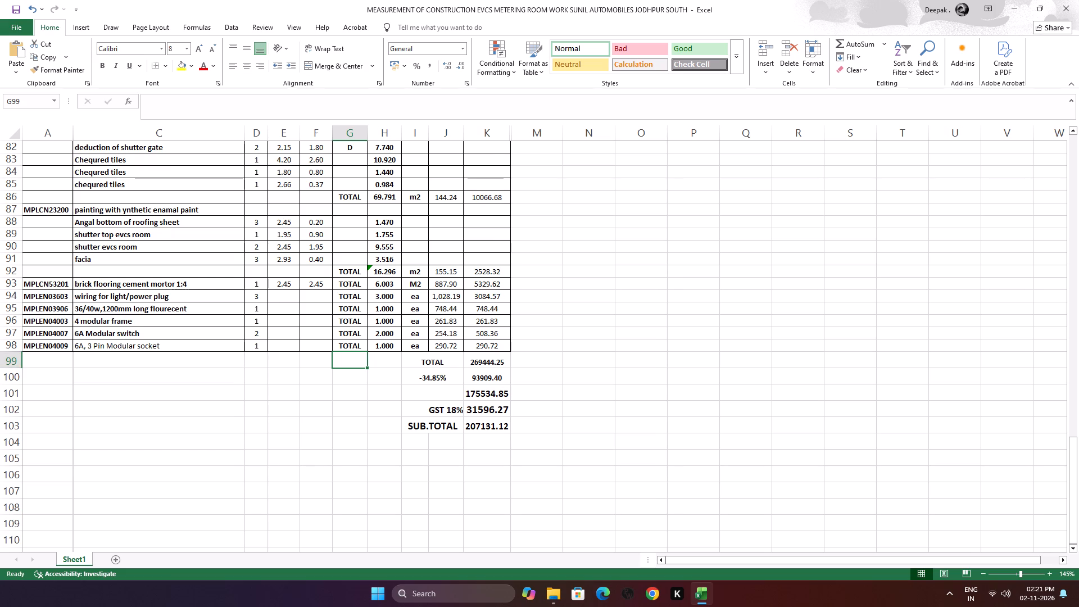
# Apply all borders to the summary rows A99:K103.
pyautogui.moveTo(53, 360); pyautogui.dragTo(252, 361)
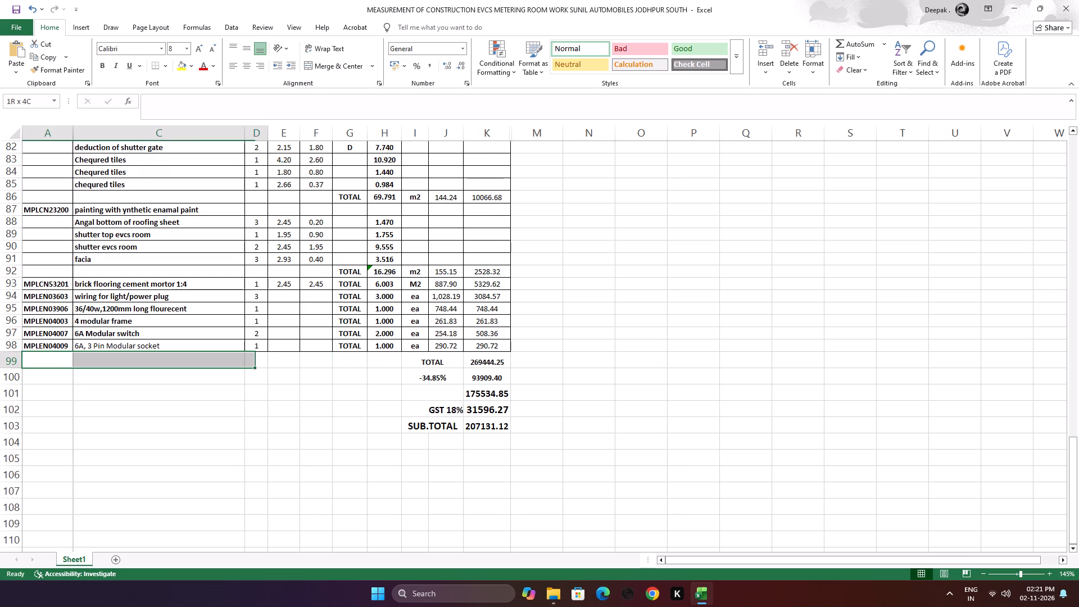
pyautogui.moveTo(252, 361); pyautogui.dragTo(474, 369)
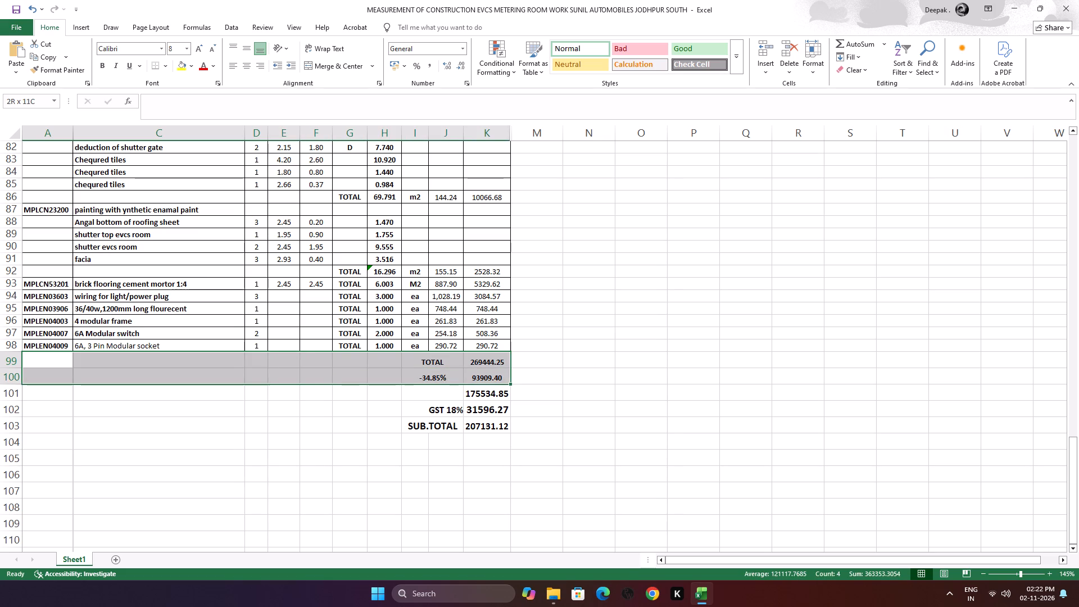
pyautogui.moveTo(474, 369); pyautogui.dragTo(482, 424)
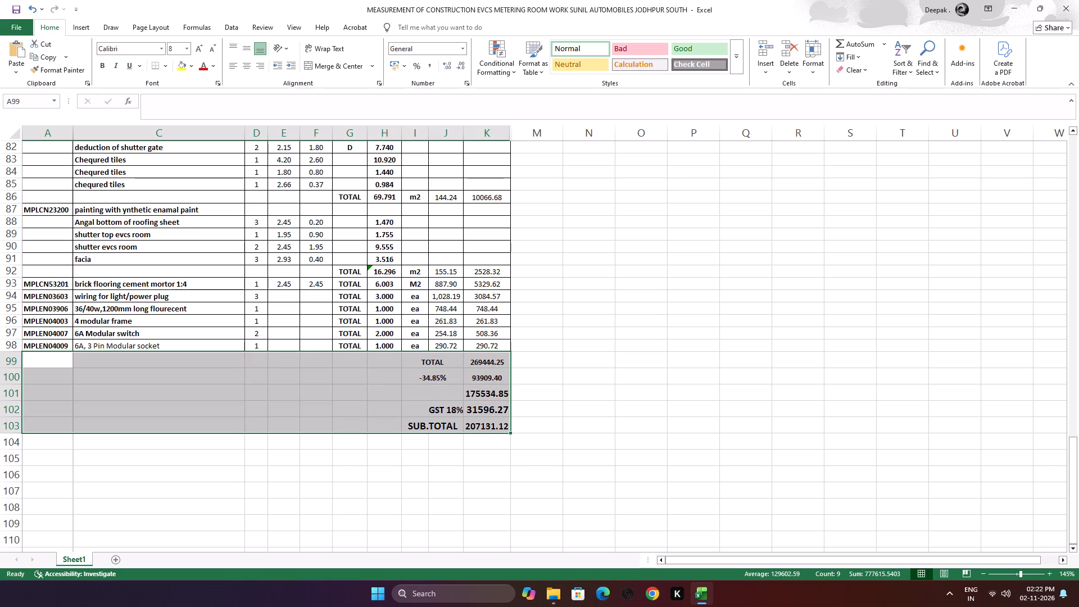
pyautogui.click(164, 67)
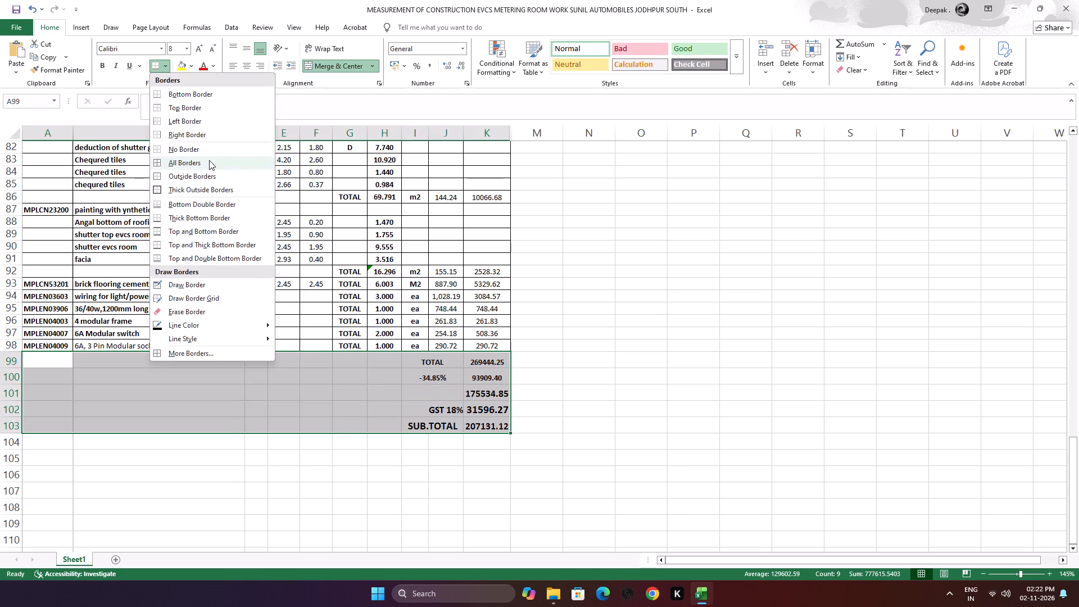
pyautogui.click(209, 160)
pyautogui.click(241, 322)
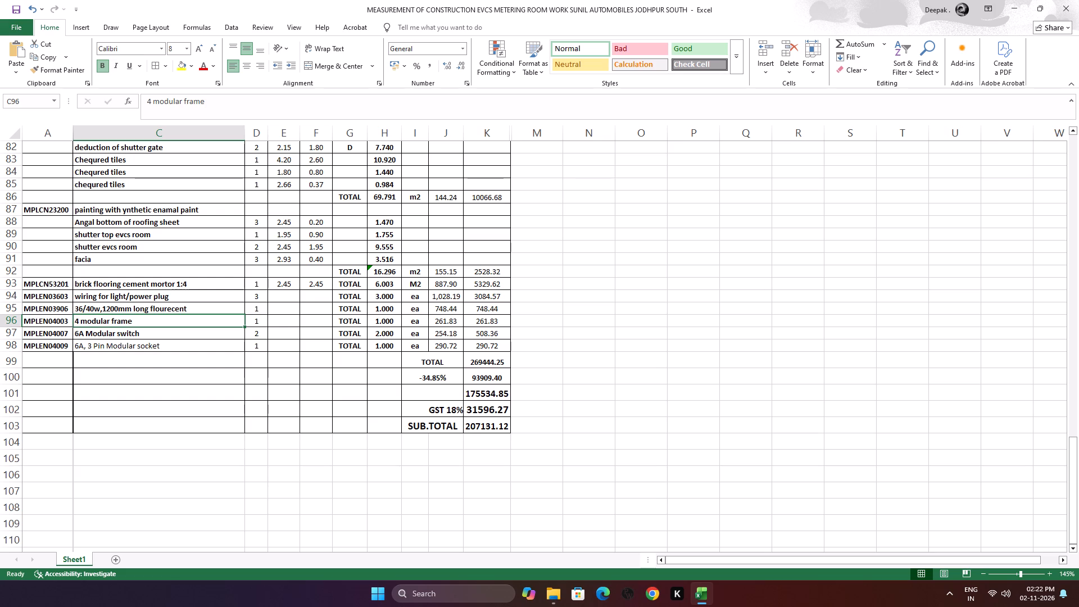
# Reduce the amounts in K101 and K103 to font size 8, and make K102 one size smaller.
pyautogui.click(478, 395)
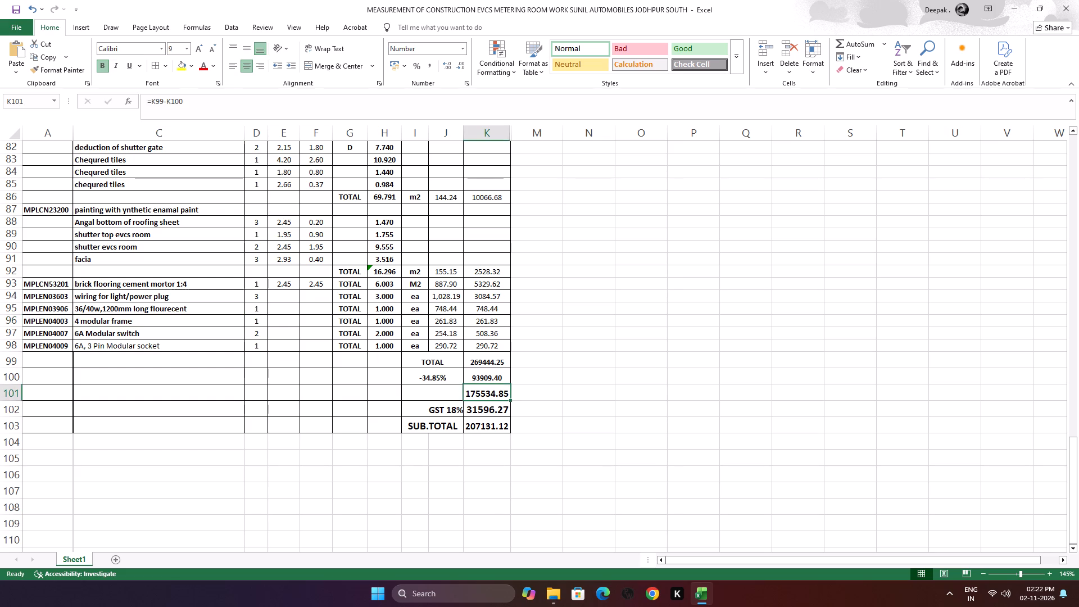
pyautogui.click(212, 49)
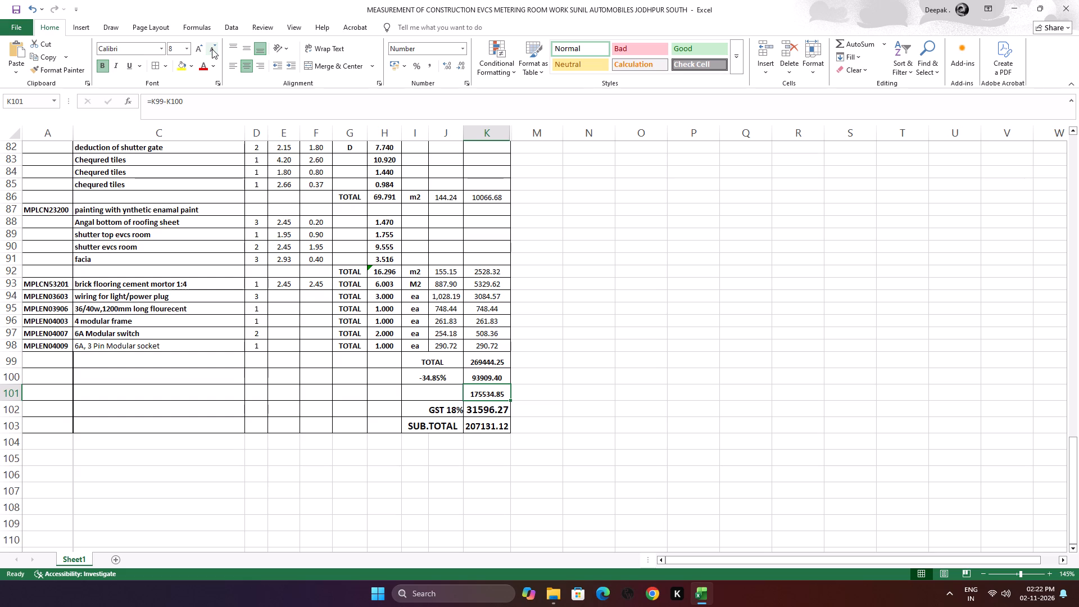
pyautogui.press('Down')
pyautogui.click(212, 49)
pyautogui.press('Down')
pyautogui.click(212, 49)
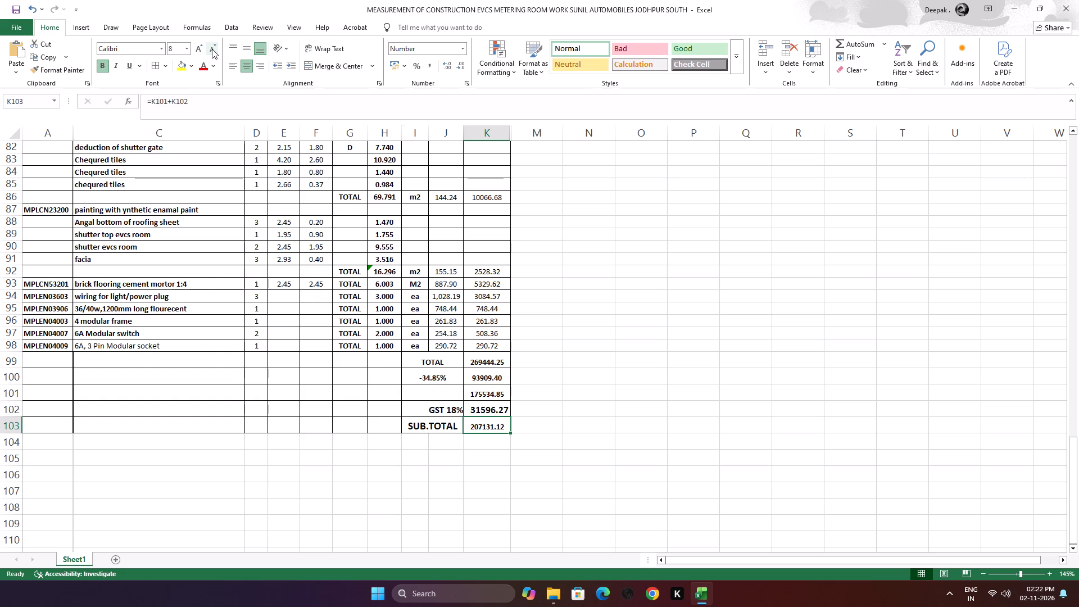
# Make the SUB.TOTAL label one font size smaller and reduce the GST 18% label in J102 to size 8.
pyautogui.press('Left')
pyautogui.click(212, 49)
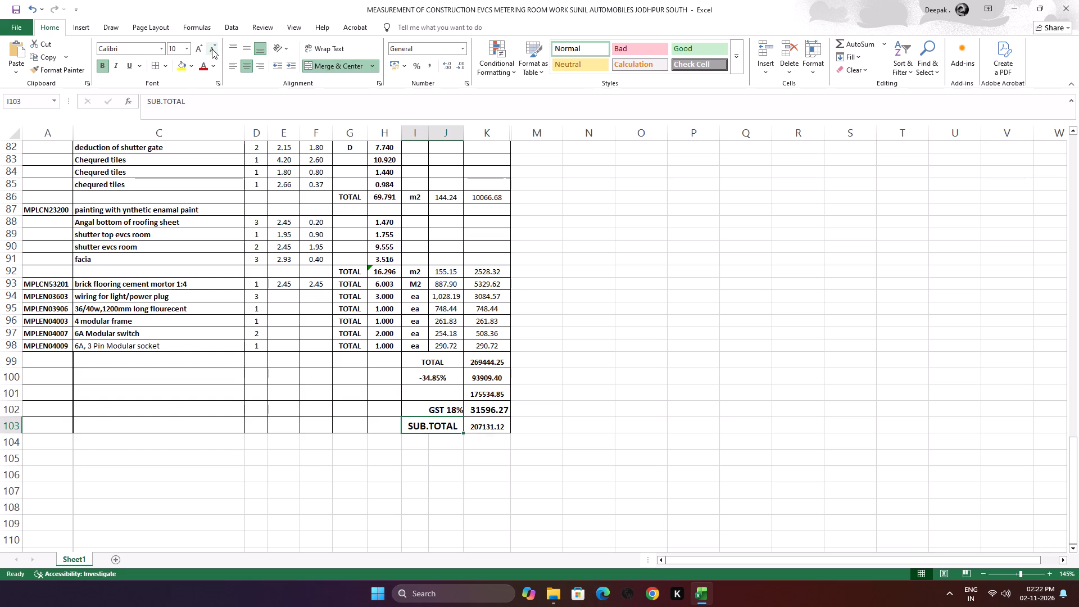
pyautogui.press('Up')
pyautogui.doubleClick(212, 49)
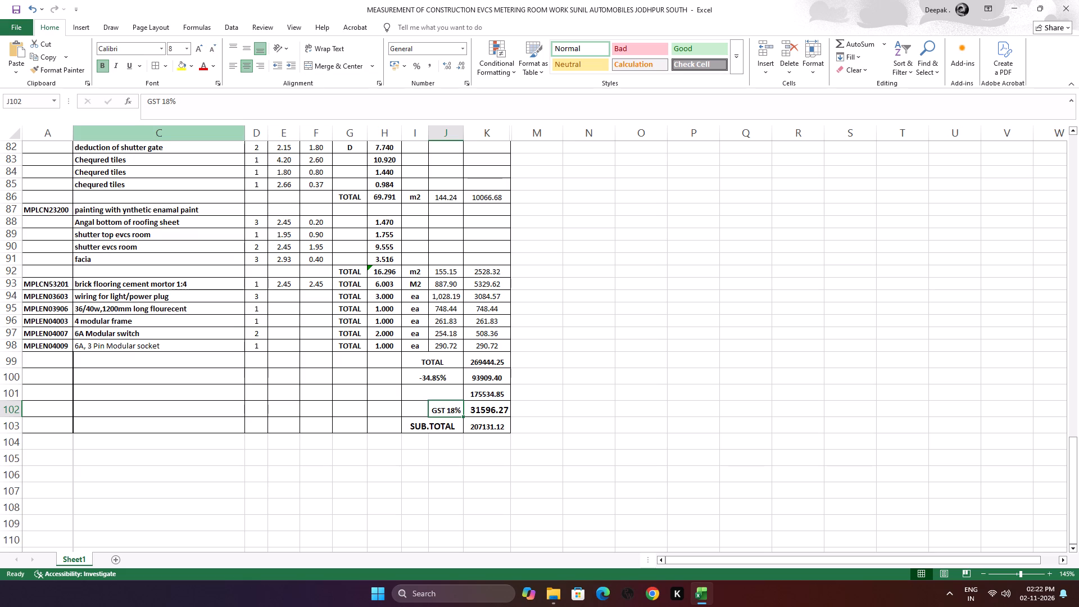
# Merge and centre the GST 18% label across columns I and J in row 102.
pyautogui.moveTo(408, 410); pyautogui.dragTo(434, 409)
pyautogui.click(331, 68)
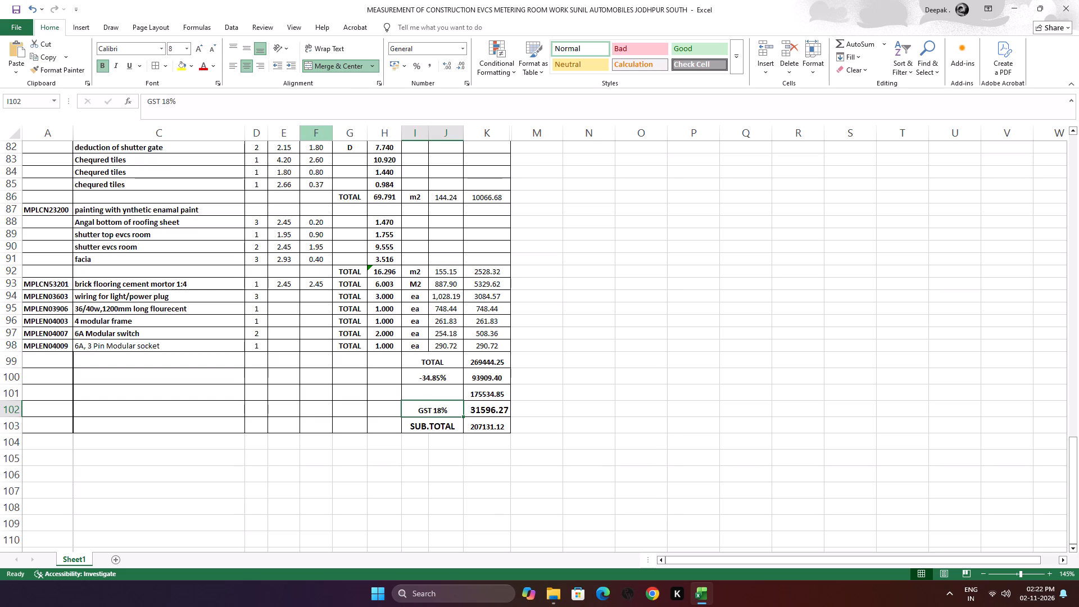
# Enter the label GROSS TOTAL in the merged cell I101, between the deduction and GST rows.
pyautogui.click(427, 389)
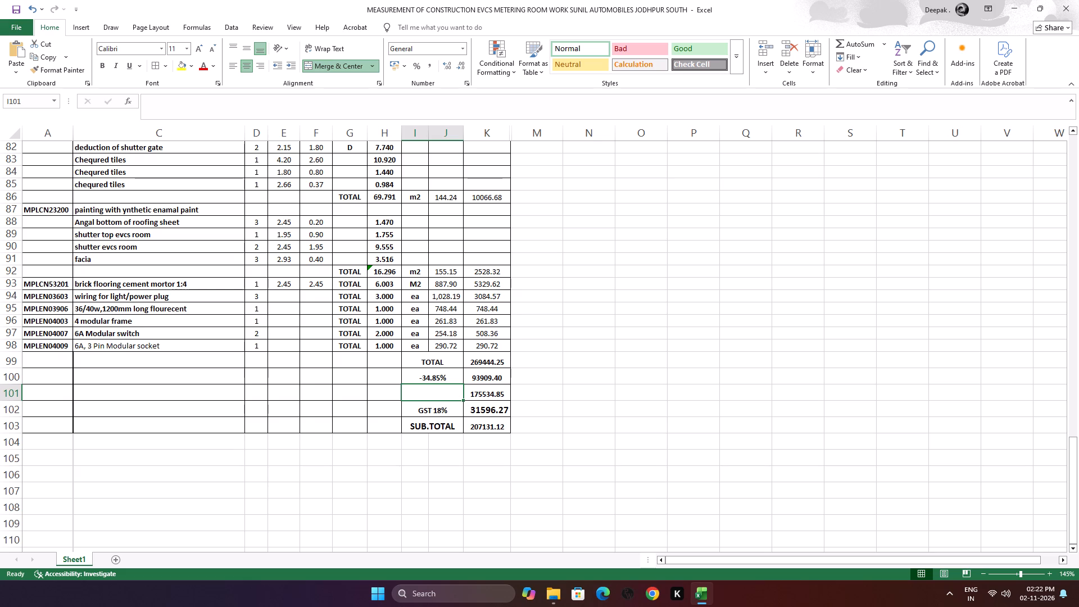
pyautogui.press('t')
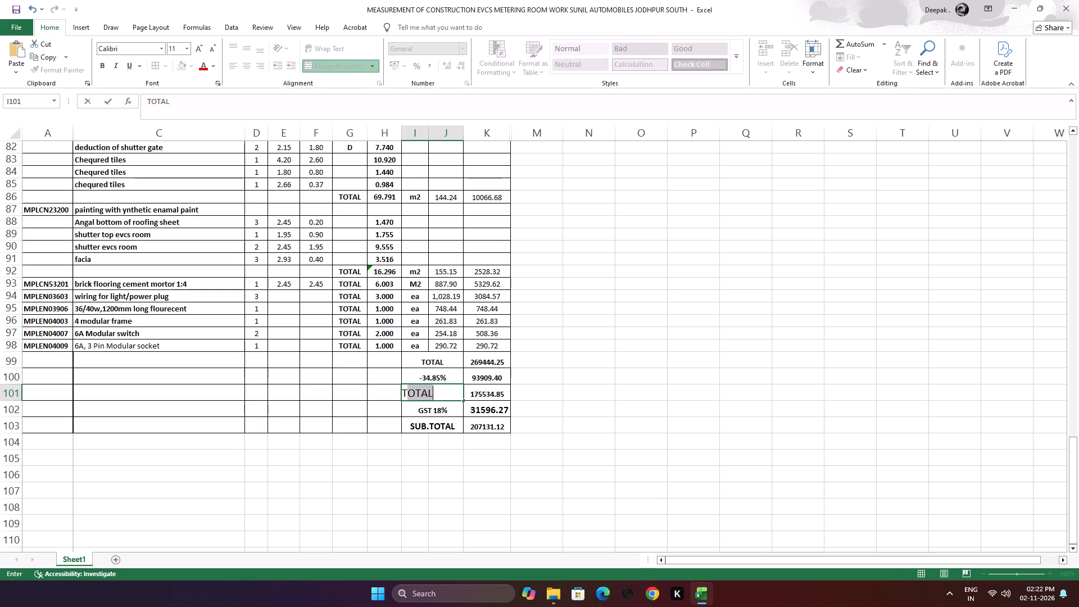
pyautogui.click(326, 414)
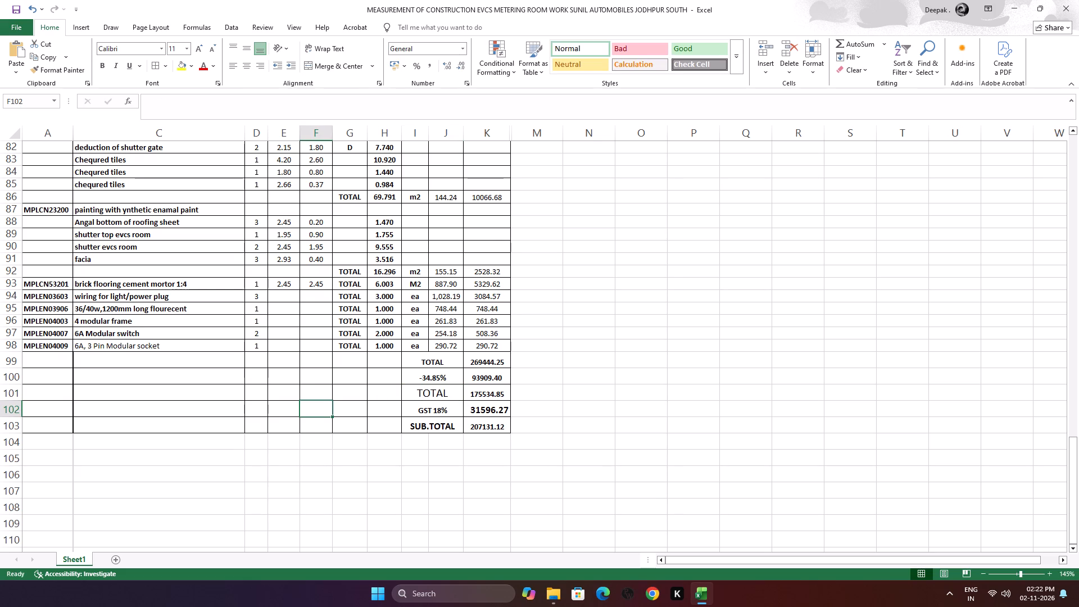
pyautogui.click(414, 393)
pyautogui.click(414, 393)
pyautogui.click(414, 393)
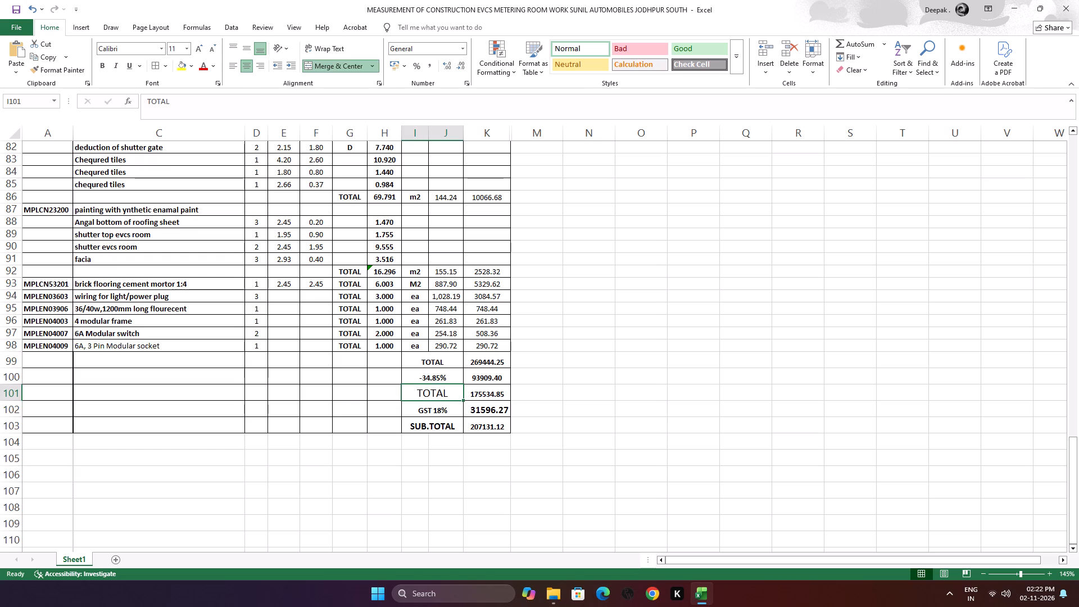
pyautogui.click(414, 393)
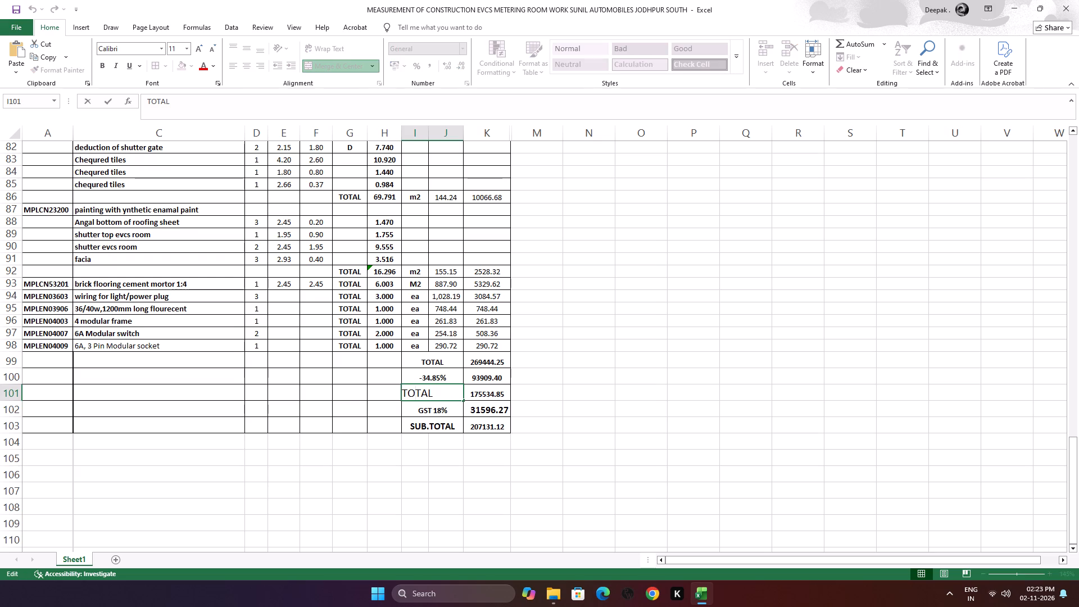
pyautogui.press('Left')
pyautogui.press('Left')
pyautogui.press('Left')
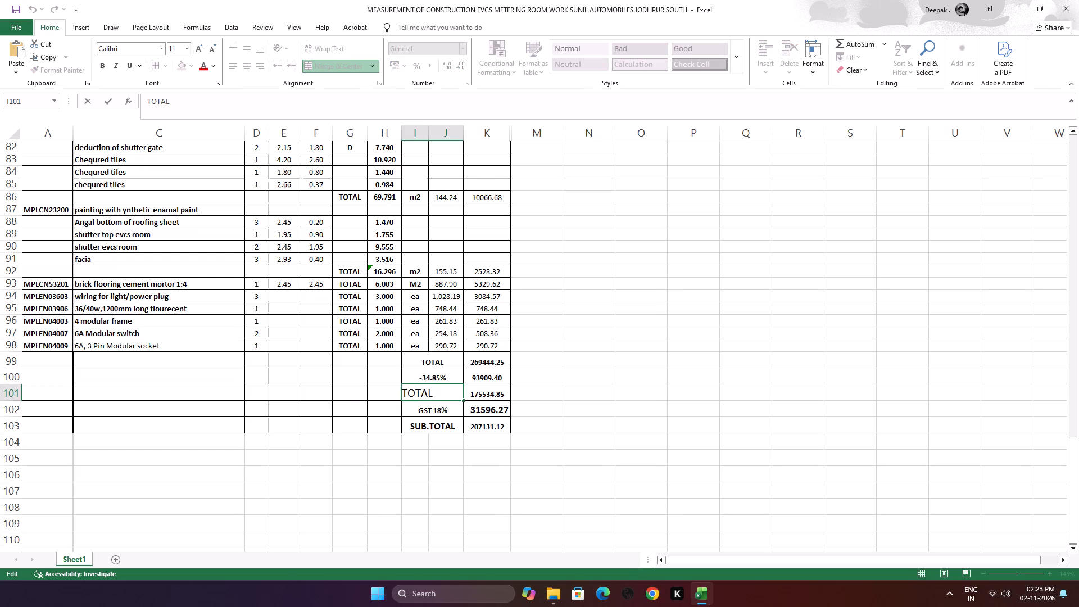
pyautogui.press('g')
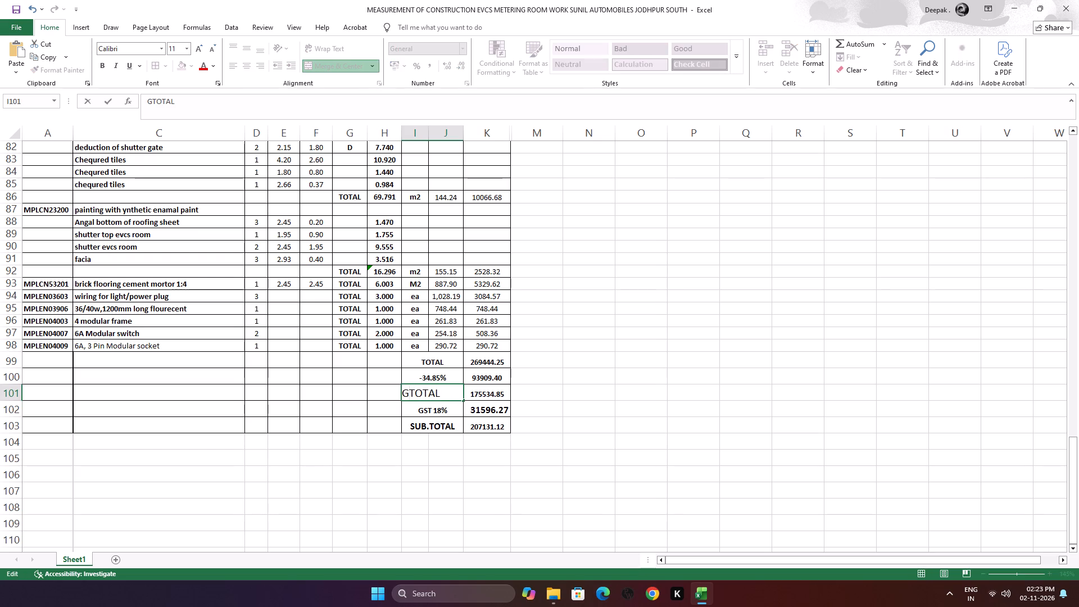
pyautogui.write('RO')
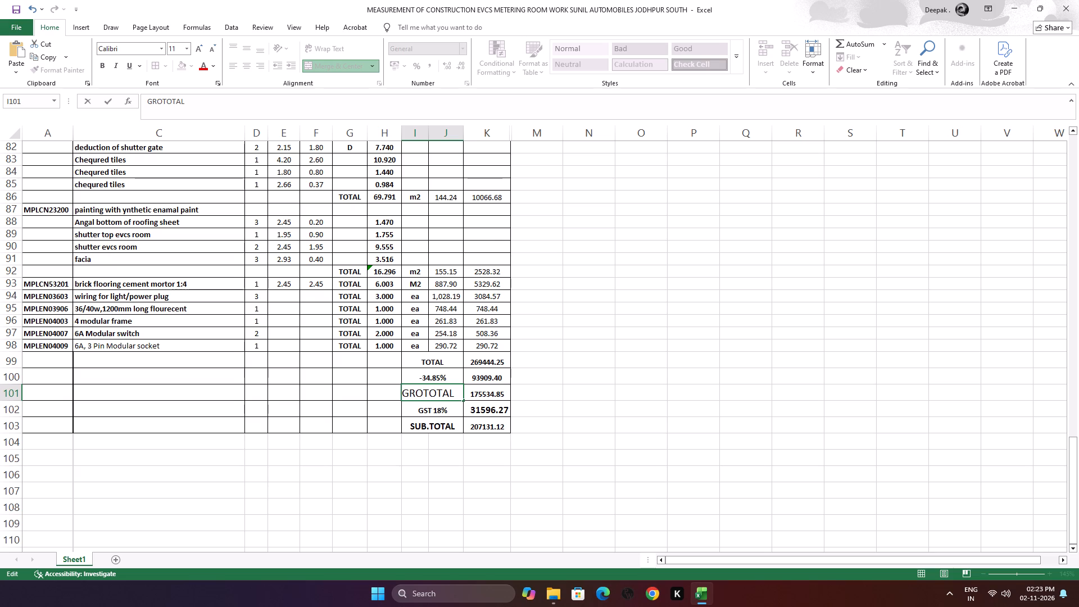
pyautogui.write('SS')
pyautogui.press('space')
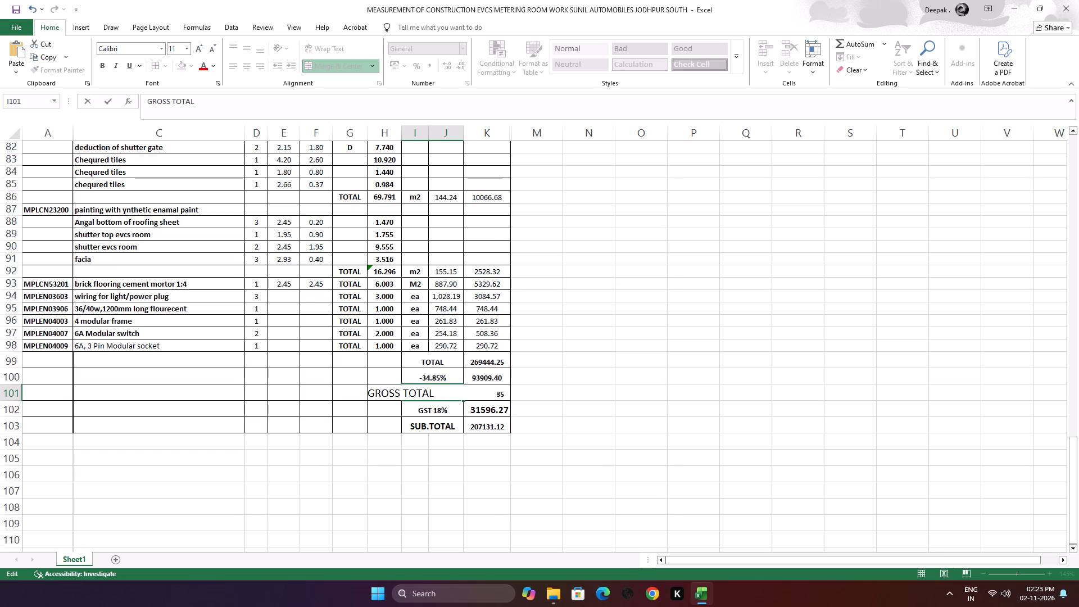
pyautogui.click(361, 409)
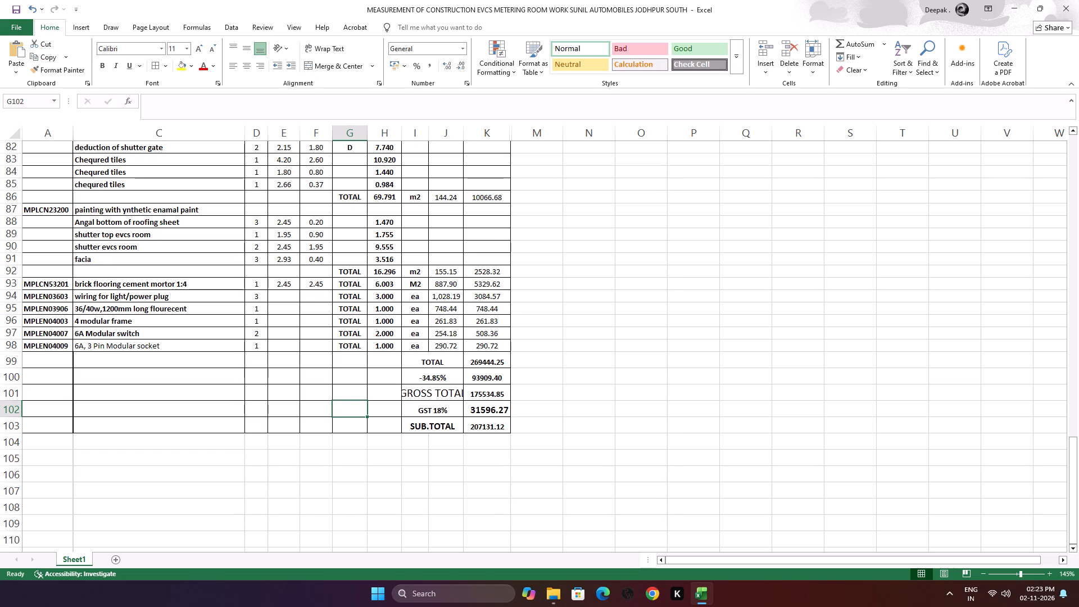
# Reduce the GROSS TOTAL label to font size 8 and make it bold.
pyautogui.click(430, 392)
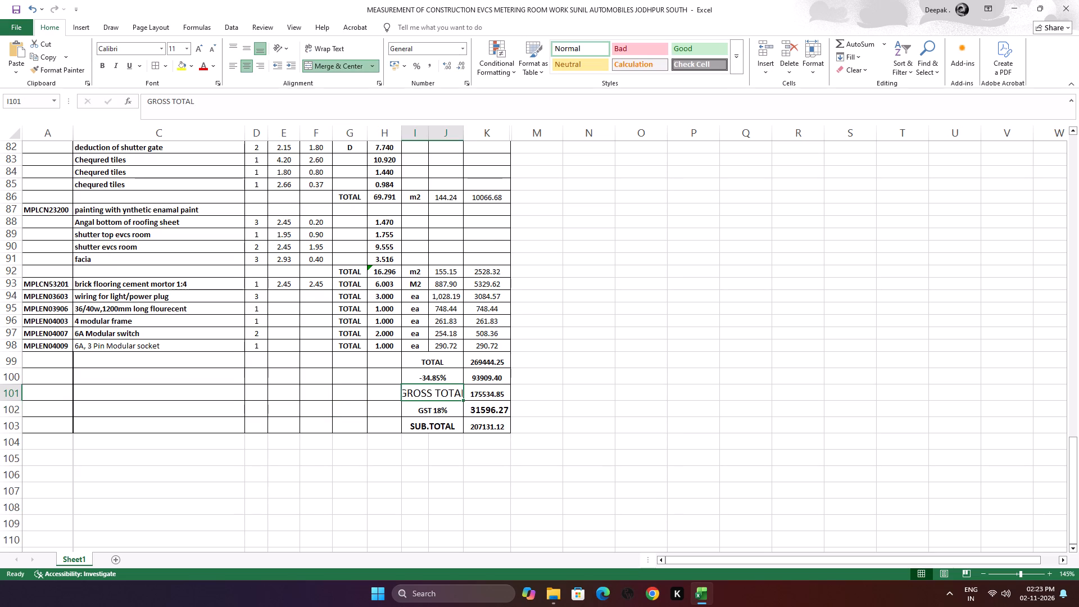
pyautogui.click(209, 50)
pyautogui.doubleClick(209, 49)
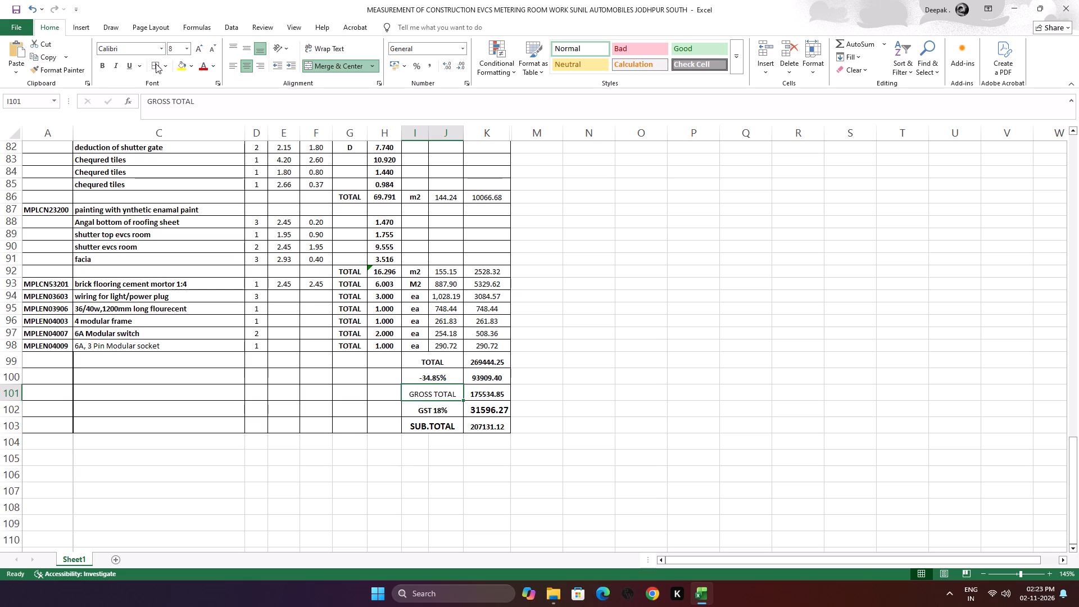
pyautogui.click(105, 65)
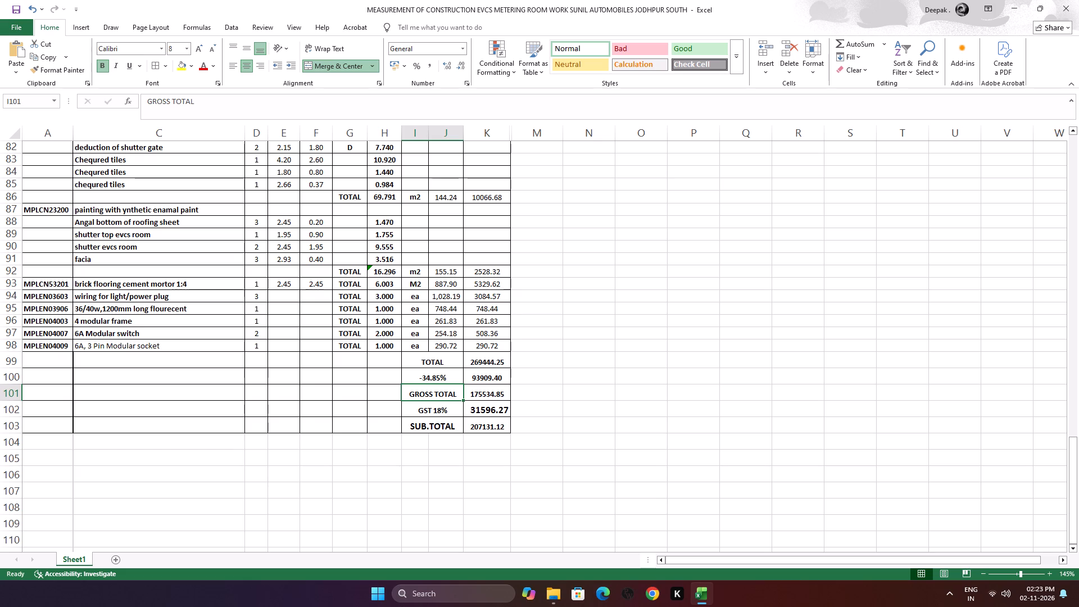
# Increase the deduction percentage in I100 by one decimal place to display -34.853%.
pyautogui.doubleClick(439, 379)
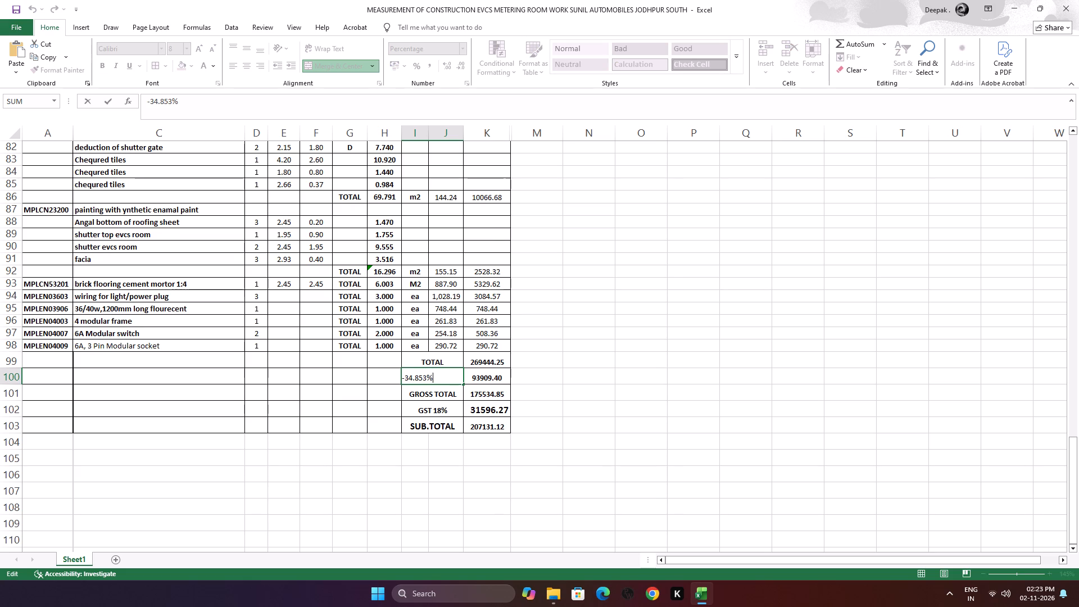
pyautogui.click(393, 415)
pyautogui.click(433, 379)
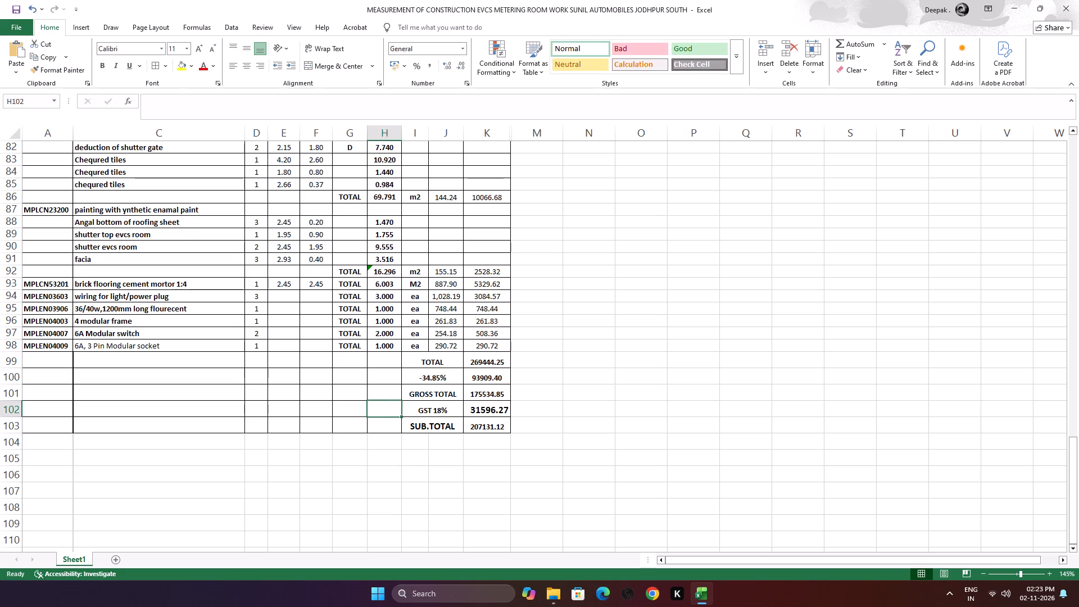
pyautogui.click(450, 69)
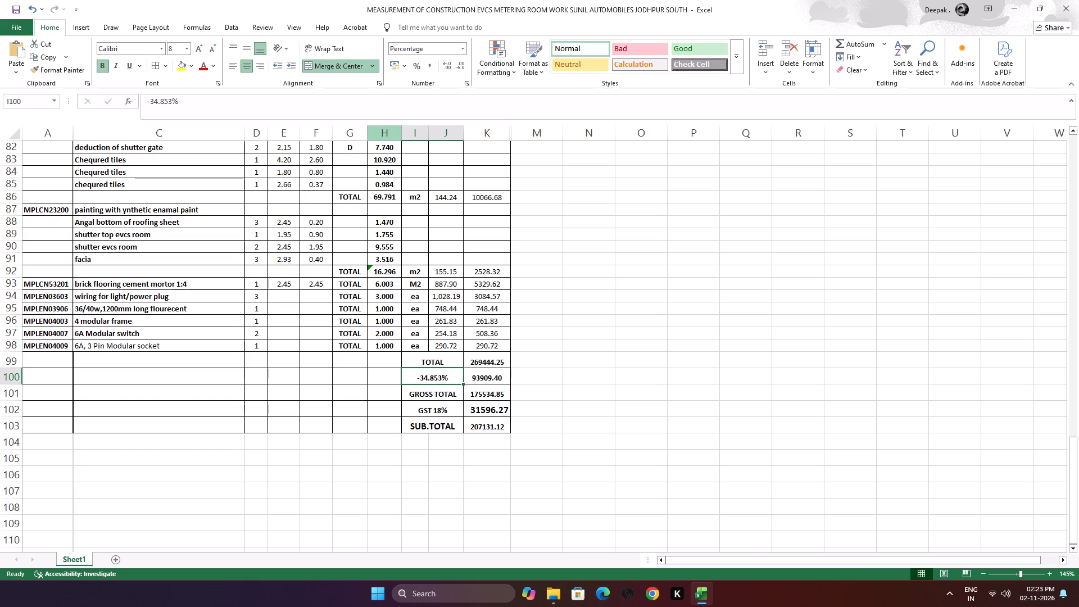
# Make the 6A, 3 Pin Modular socket description in C98 bold.
pyautogui.click(153, 347)
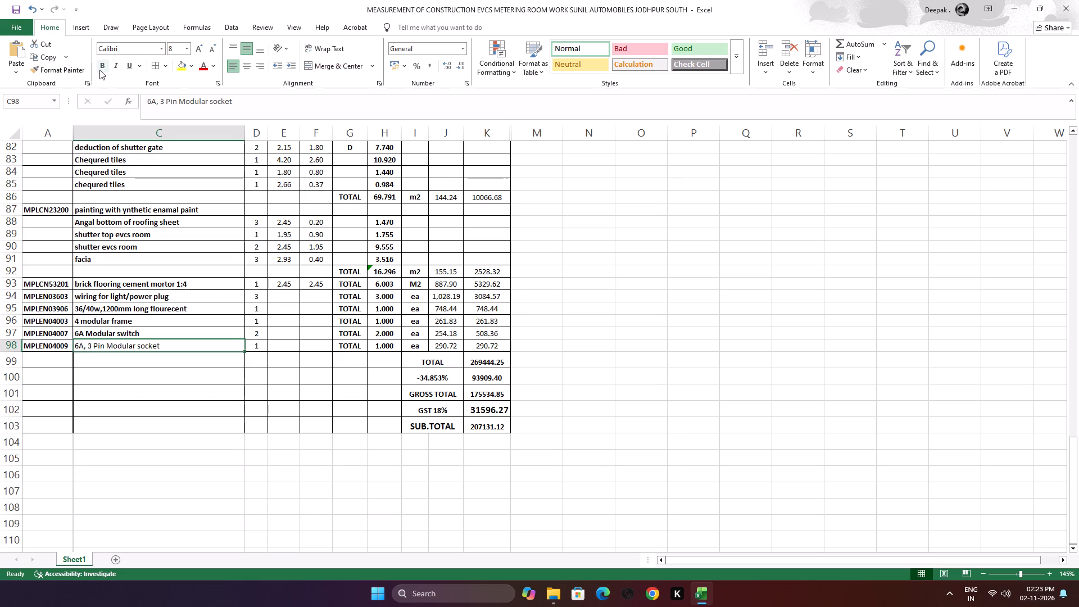
pyautogui.click(99, 70)
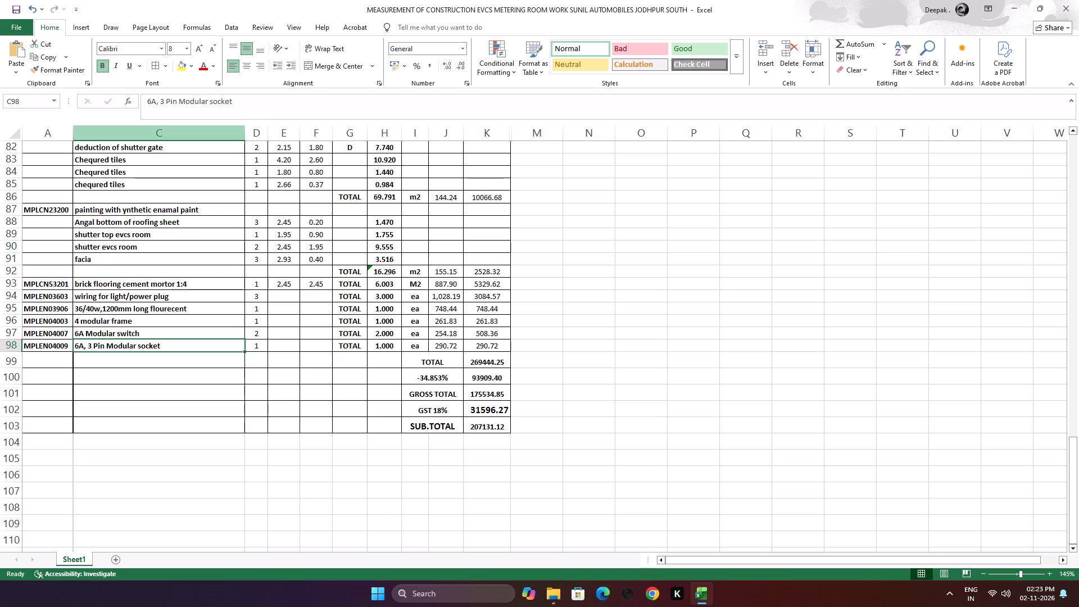
# Return to the top of the measurement sheet and open its print preview.
pyautogui.scroll(5, 376, 302)
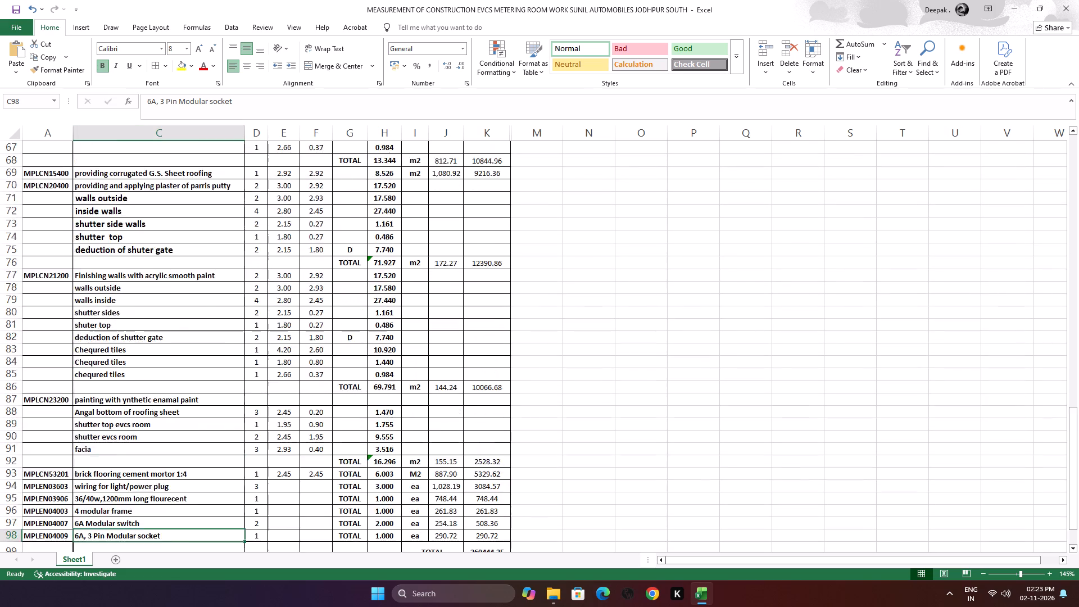
pyautogui.scroll(15, 376, 302)
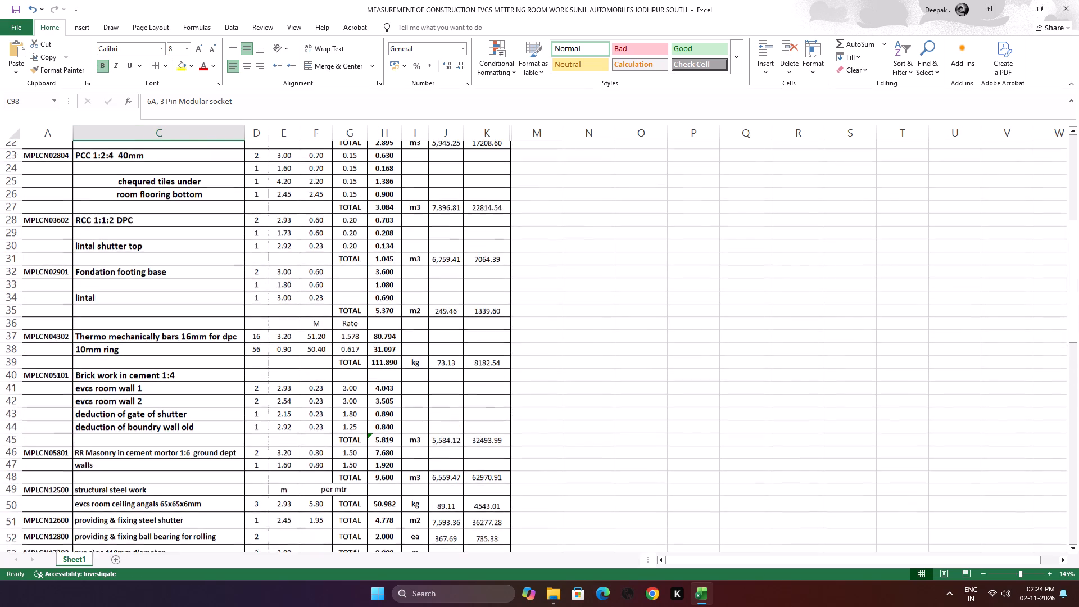
pyautogui.scroll(8, 375, 302)
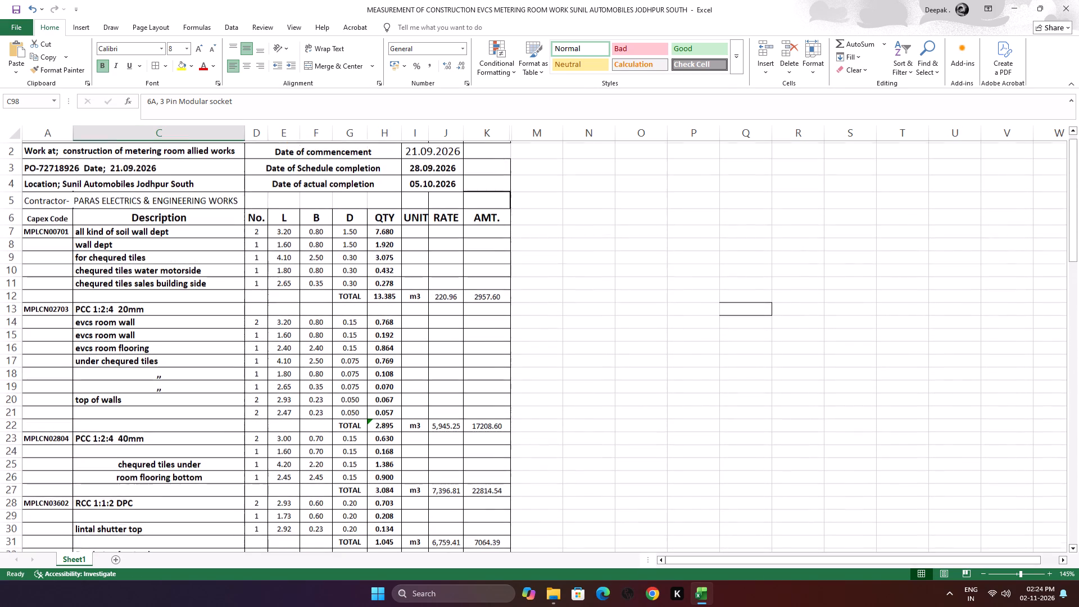
pyautogui.scroll(3, 375, 302)
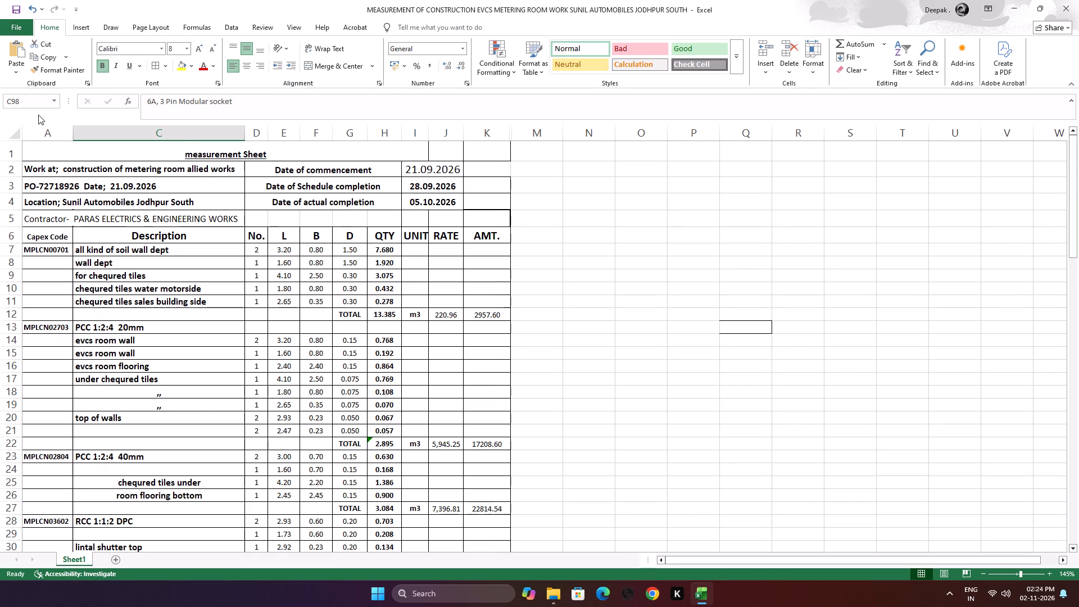
pyautogui.click(22, 26)
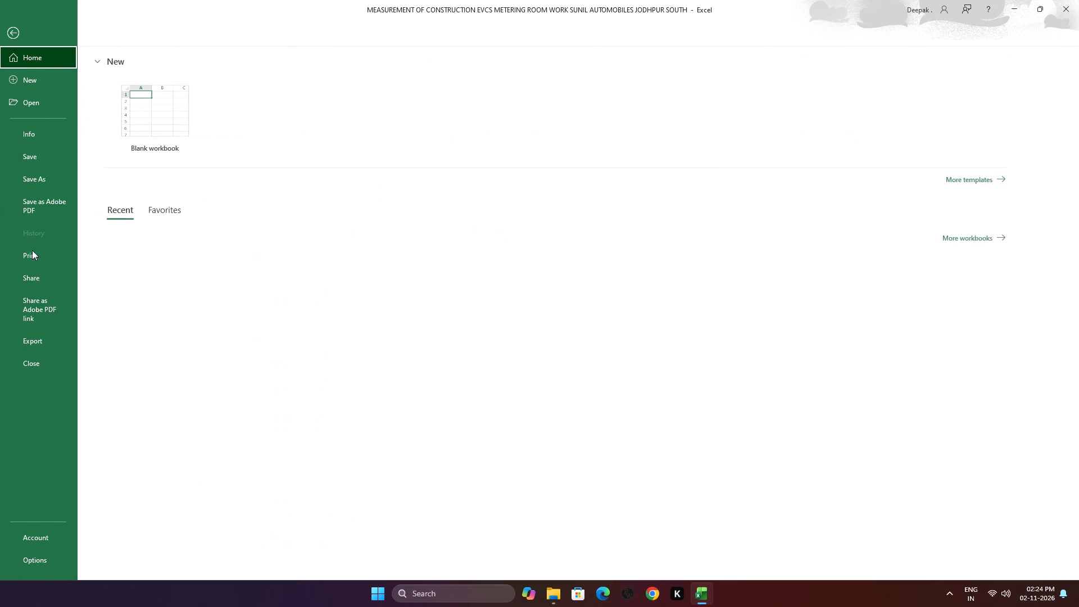
pyautogui.click(52, 256)
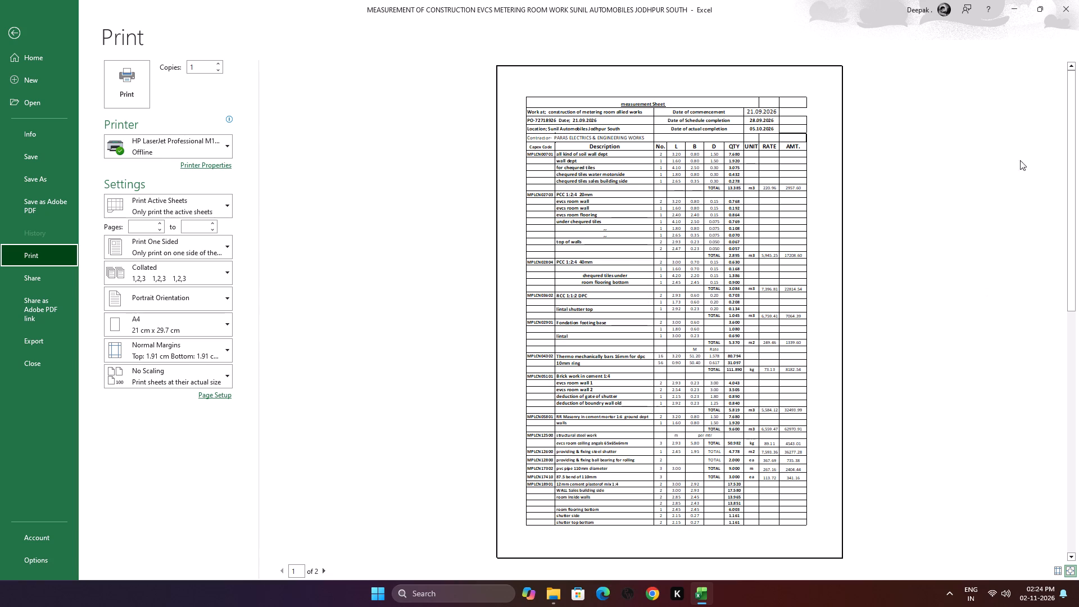
# Close the workbook and save its changes in the measurement folder.
pyautogui.click(1068, 1)
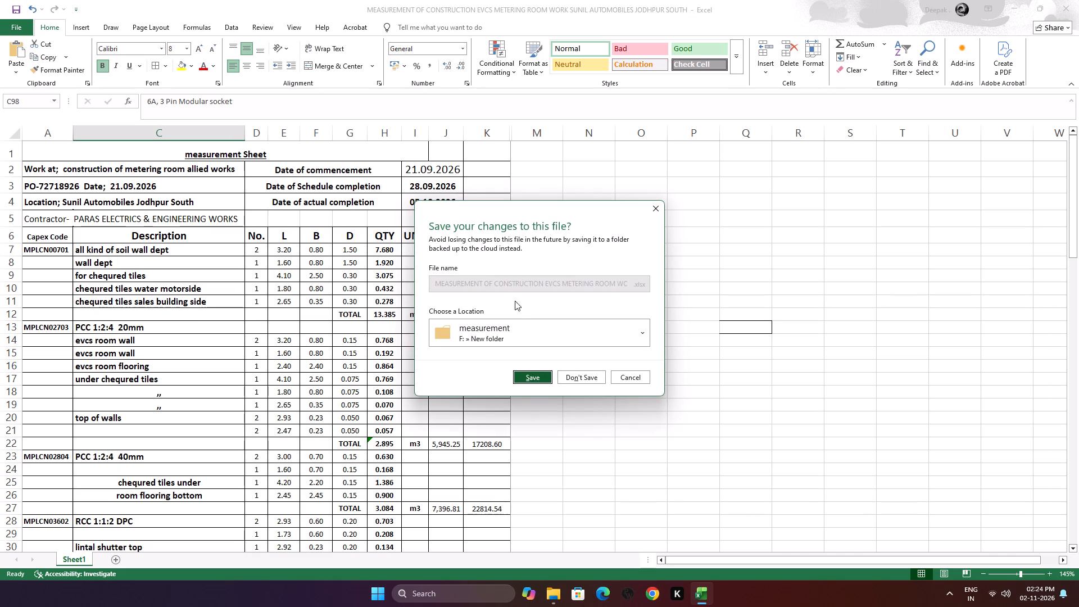
pyautogui.click(533, 378)
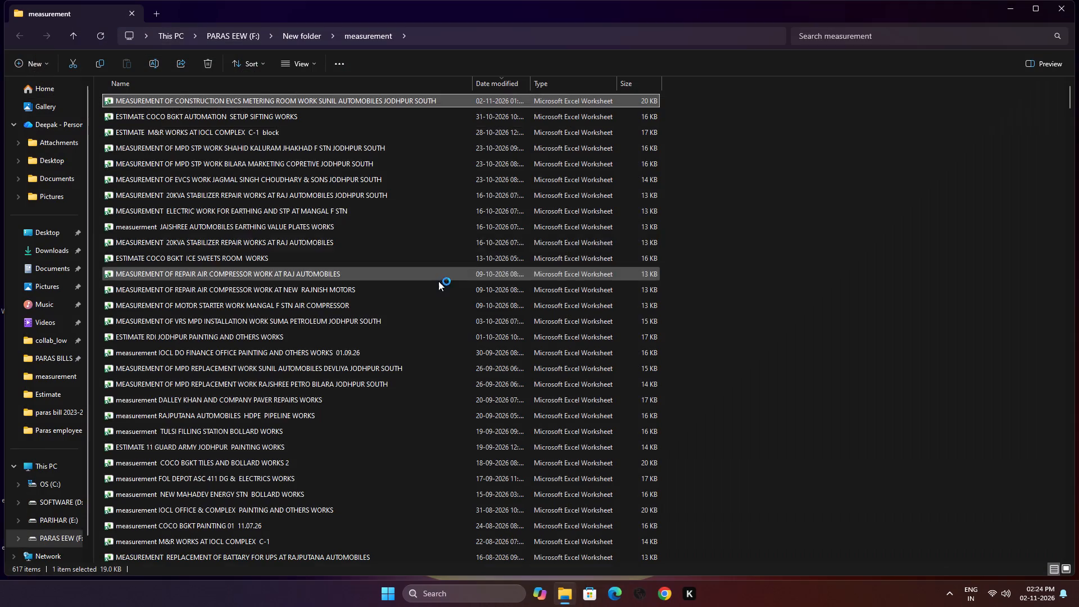
# Reopen the Sunil Automobiles EVCS metering room measurement workbook from the measurement folder.
pyautogui.doubleClick(349, 98)
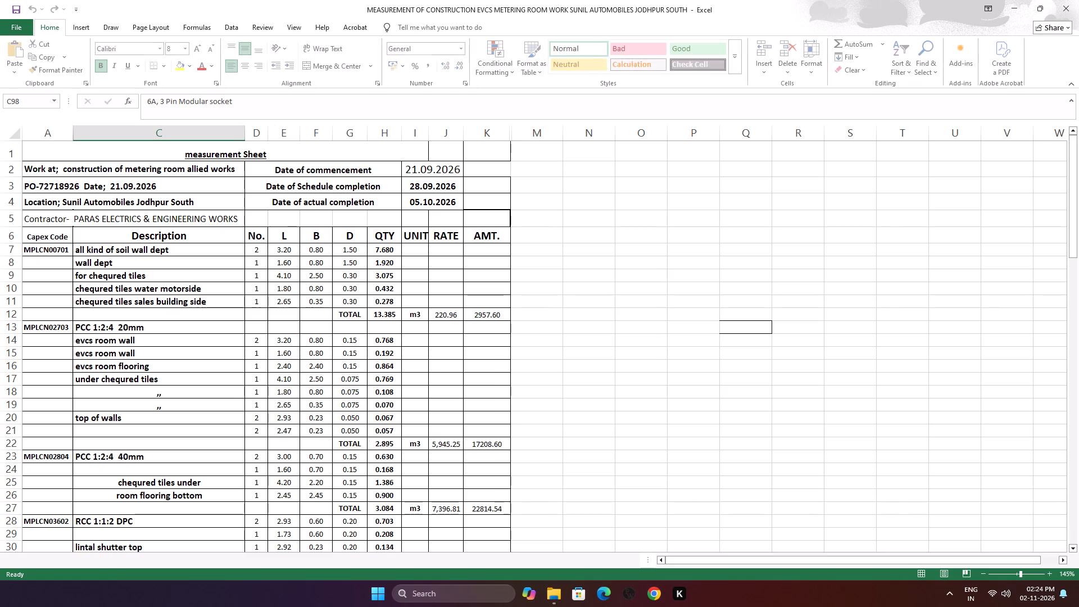
# Review the whole measurement sheet, from the header down to the summary rows and back.
pyautogui.scroll(-11, 349, 283)
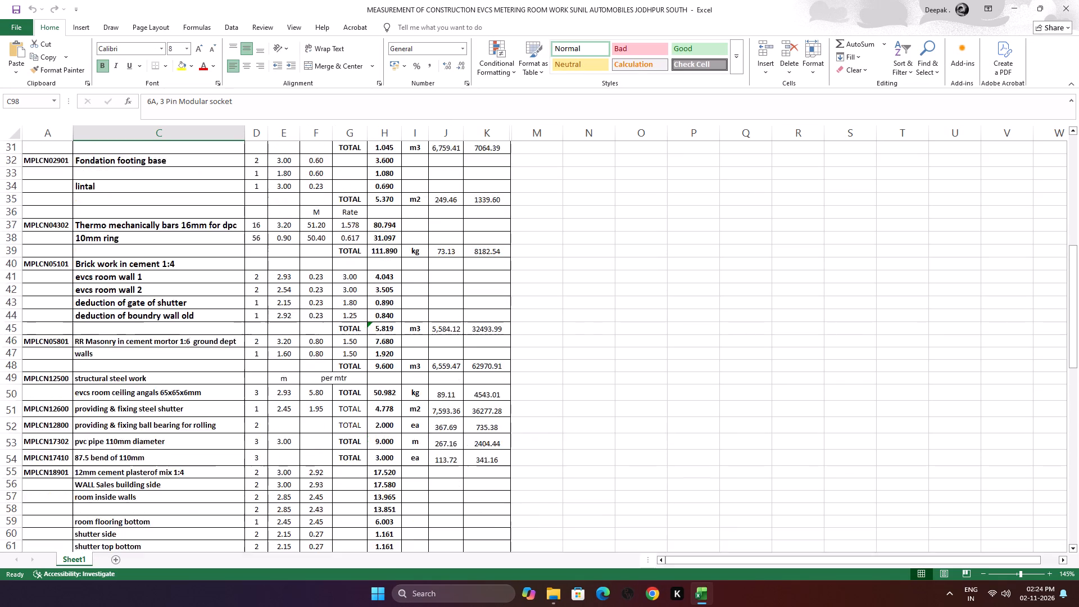
pyautogui.scroll(-17, 350, 285)
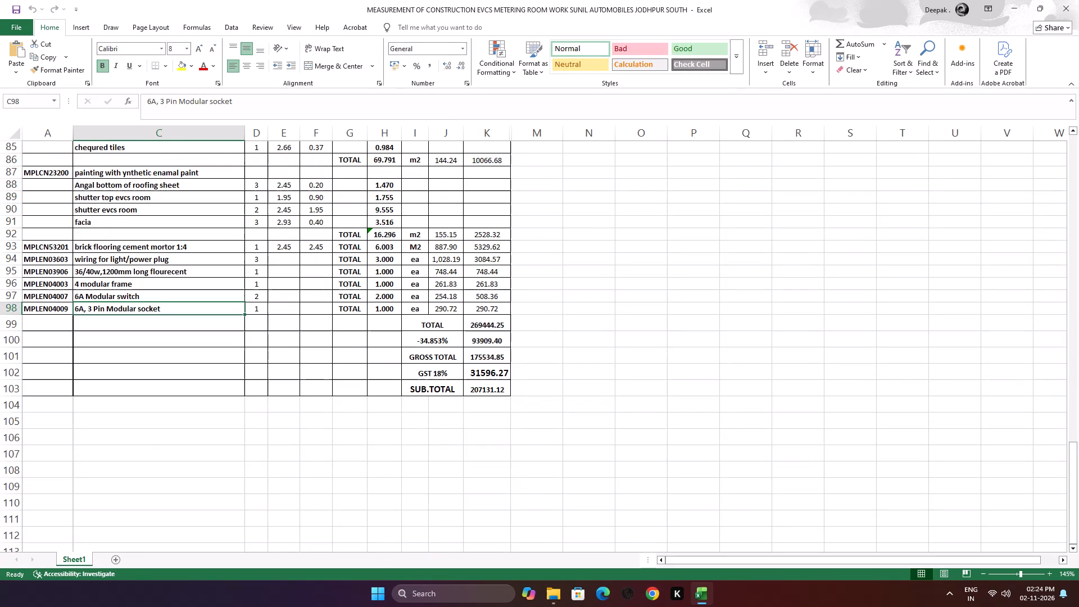
pyautogui.scroll(4, 349, 292)
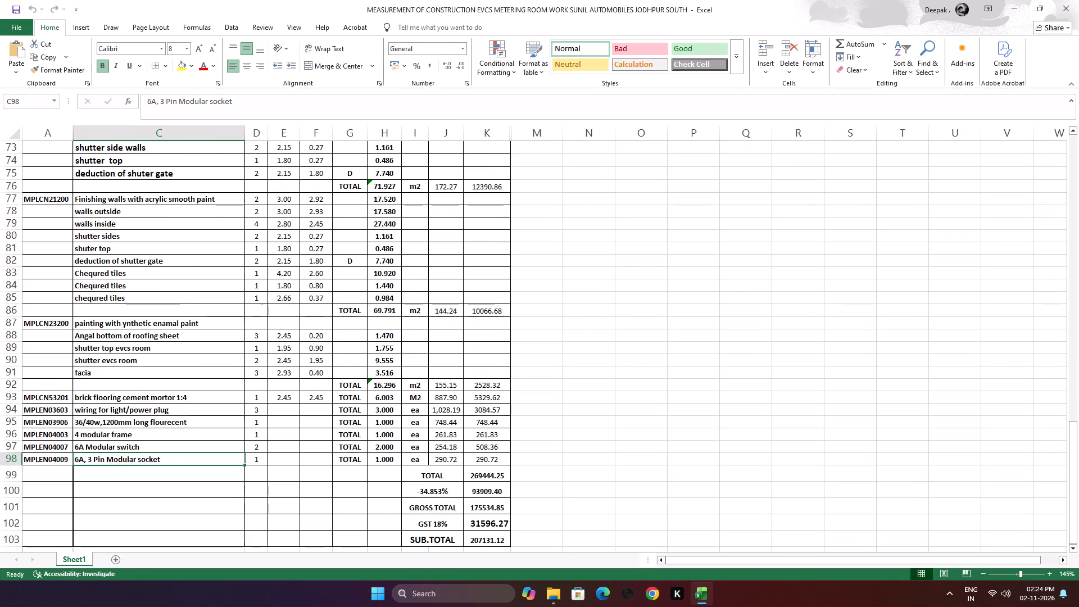
pyautogui.scroll(10, 348, 292)
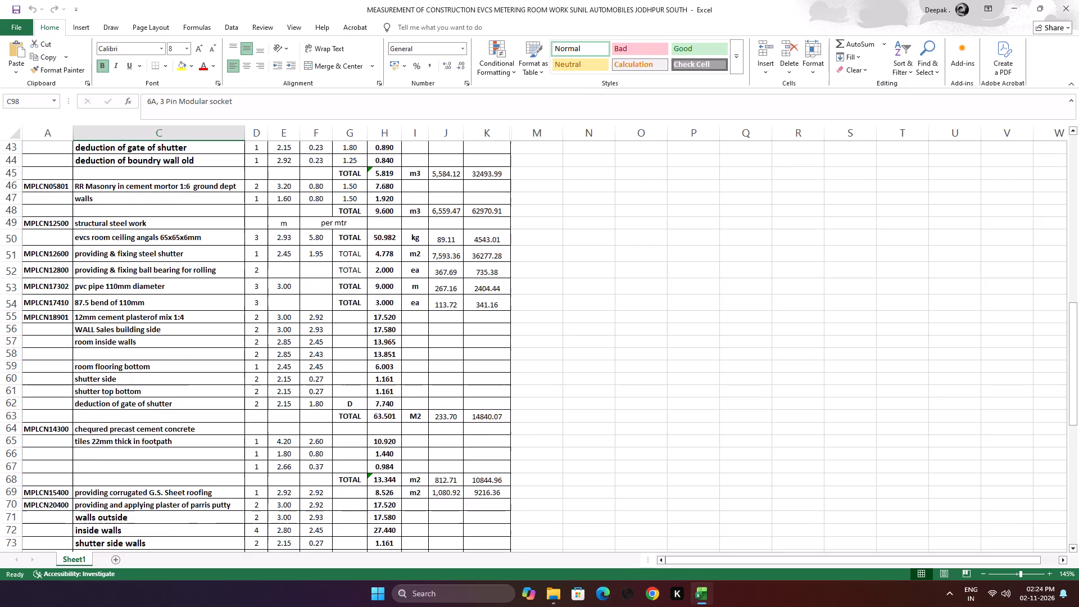
pyautogui.scroll(18, 348, 292)
pyautogui.scroll(6, 348, 292)
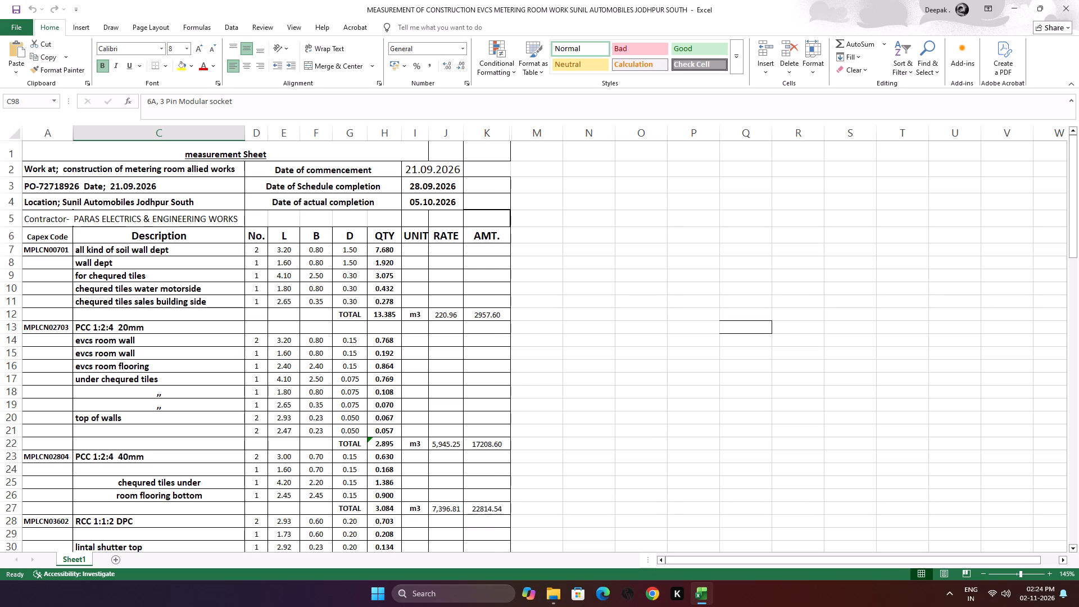
# Reduce the font size of the header and item rows in A1:K29 to a uniform 8.
pyautogui.moveTo(71, 151); pyautogui.dragTo(410, 282)
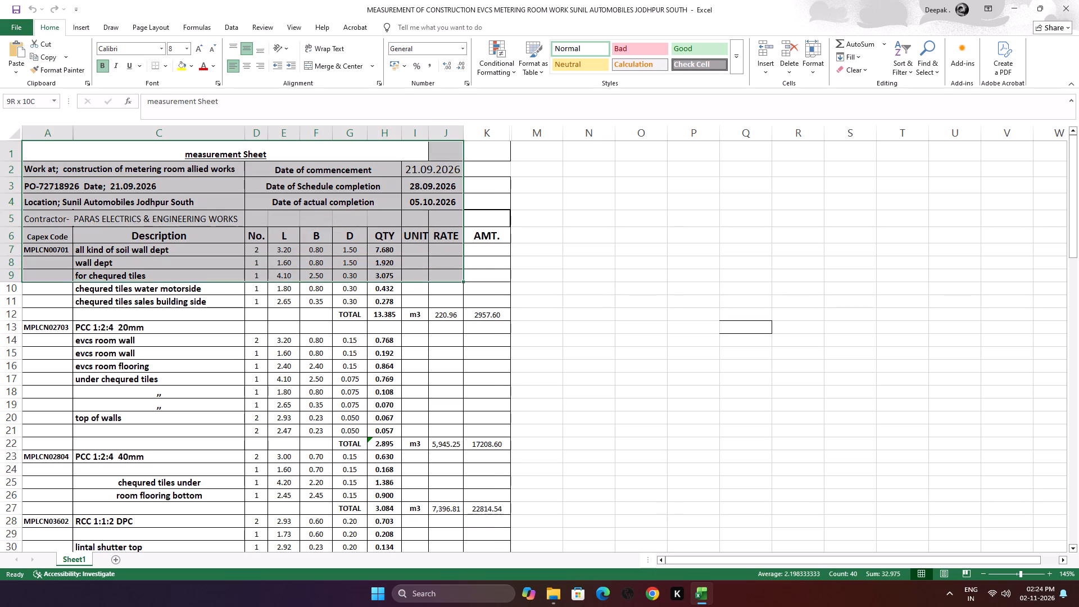
pyautogui.moveTo(410, 282); pyautogui.dragTo(490, 412)
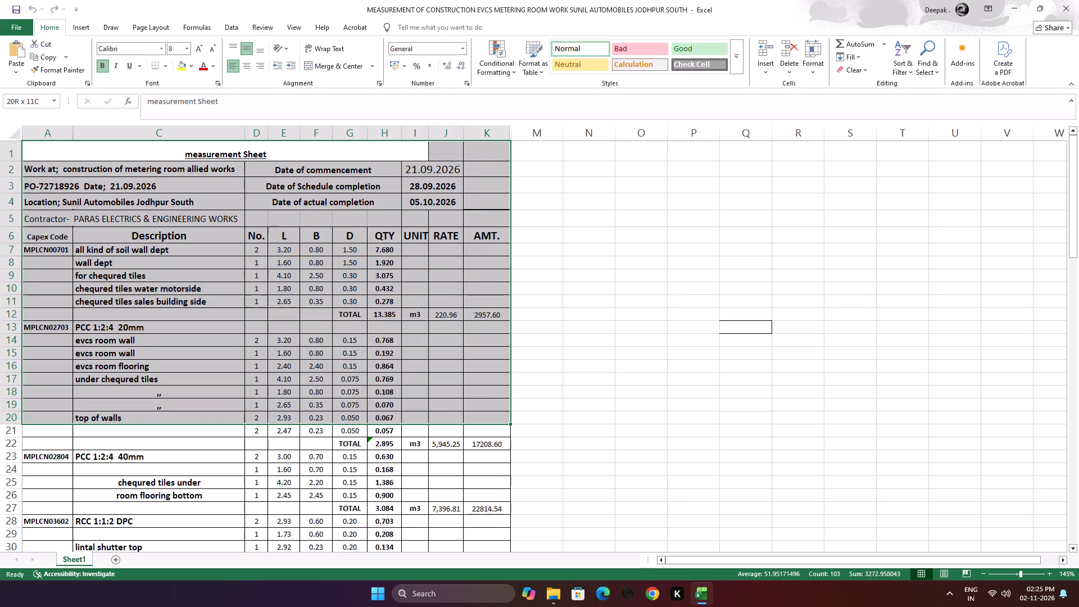
pyautogui.moveTo(490, 412); pyautogui.dragTo(483, 531)
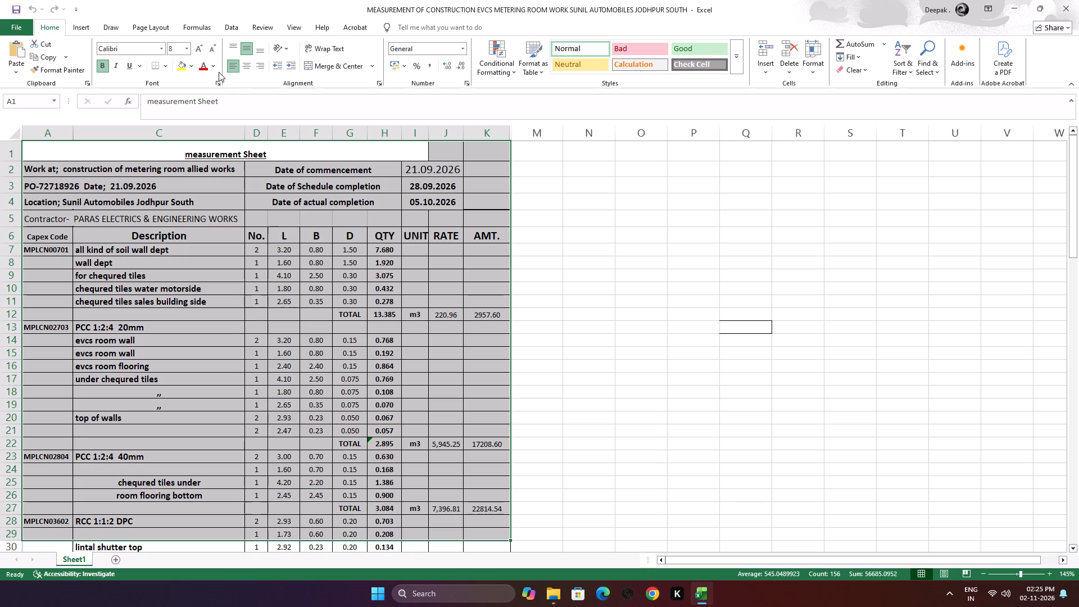
pyautogui.click(212, 50)
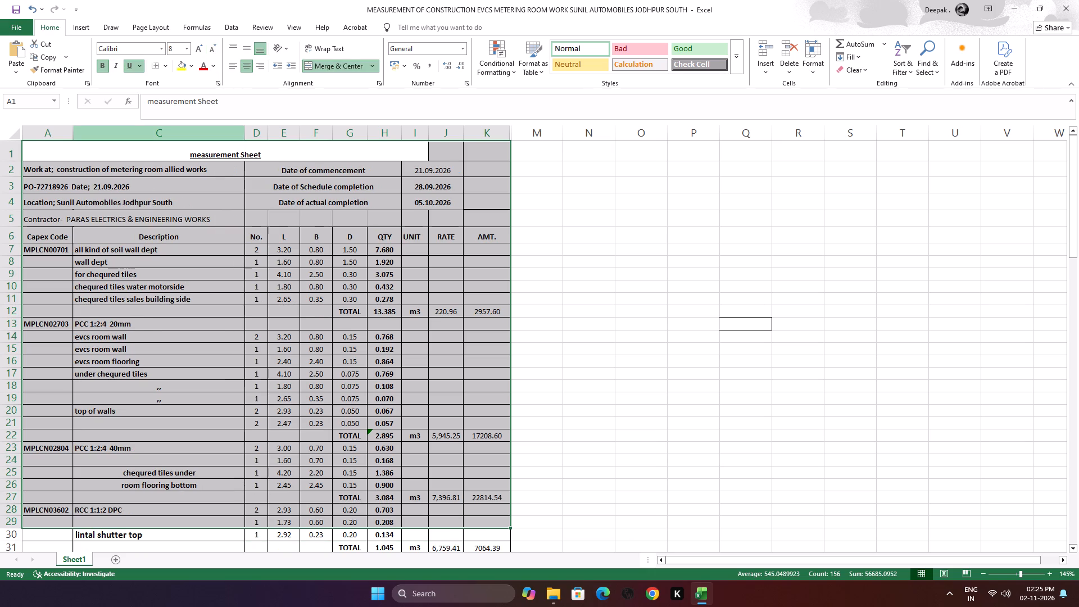
pyautogui.click(208, 49)
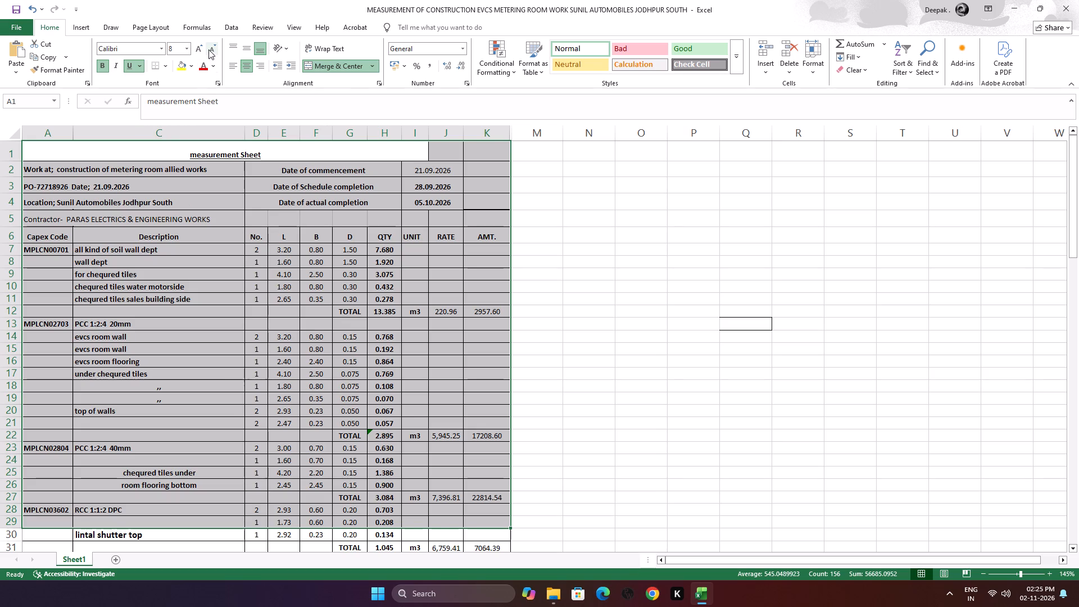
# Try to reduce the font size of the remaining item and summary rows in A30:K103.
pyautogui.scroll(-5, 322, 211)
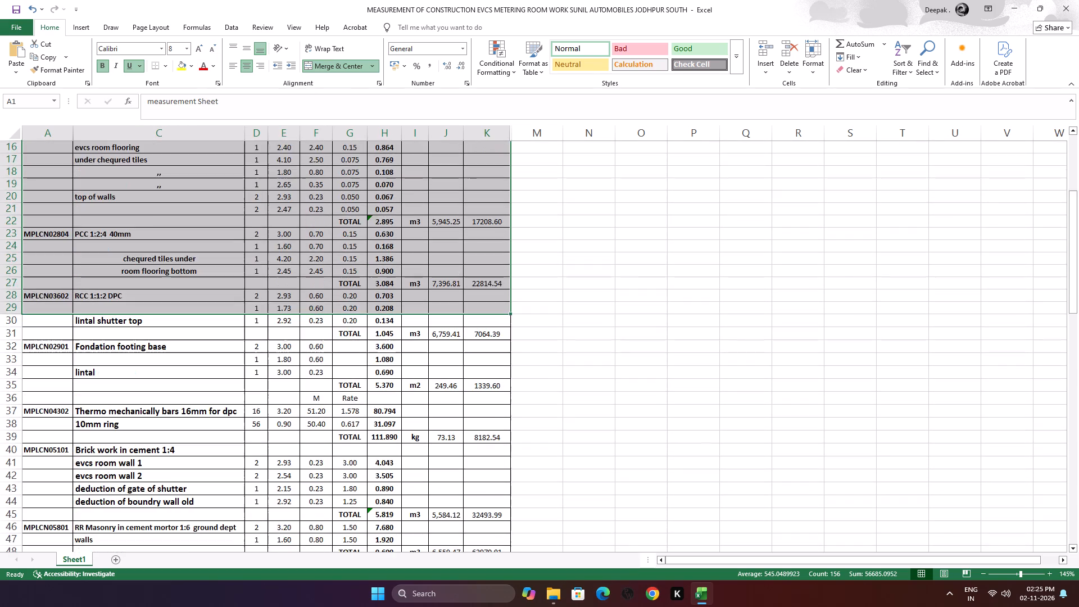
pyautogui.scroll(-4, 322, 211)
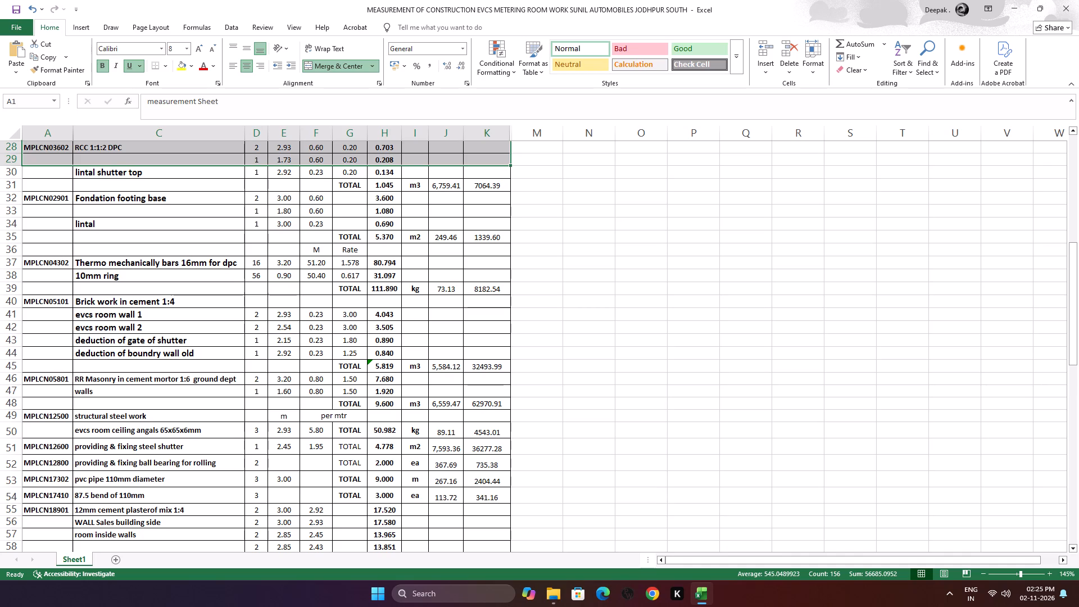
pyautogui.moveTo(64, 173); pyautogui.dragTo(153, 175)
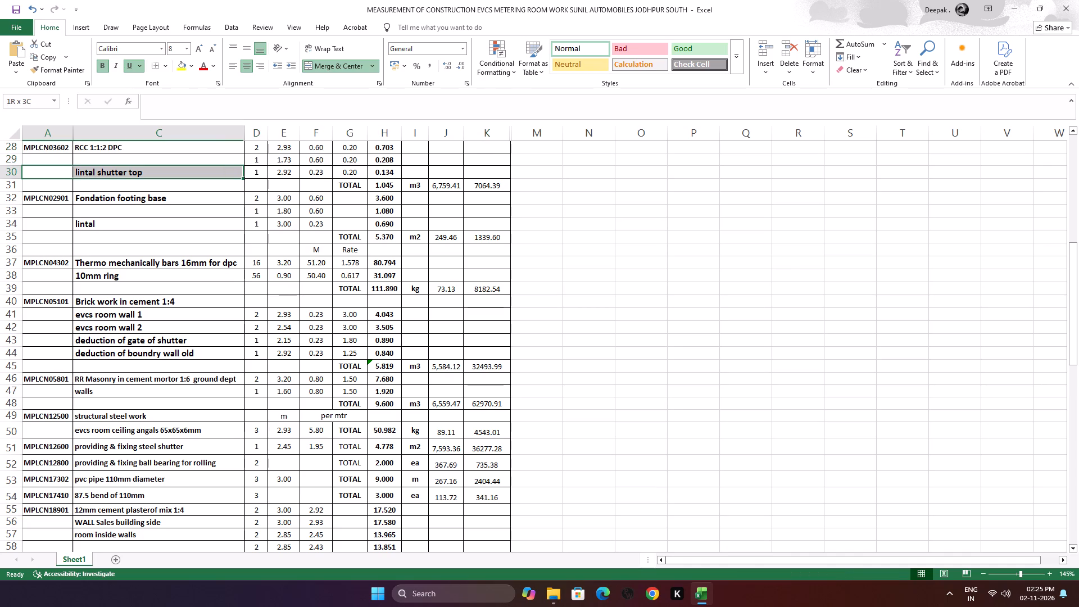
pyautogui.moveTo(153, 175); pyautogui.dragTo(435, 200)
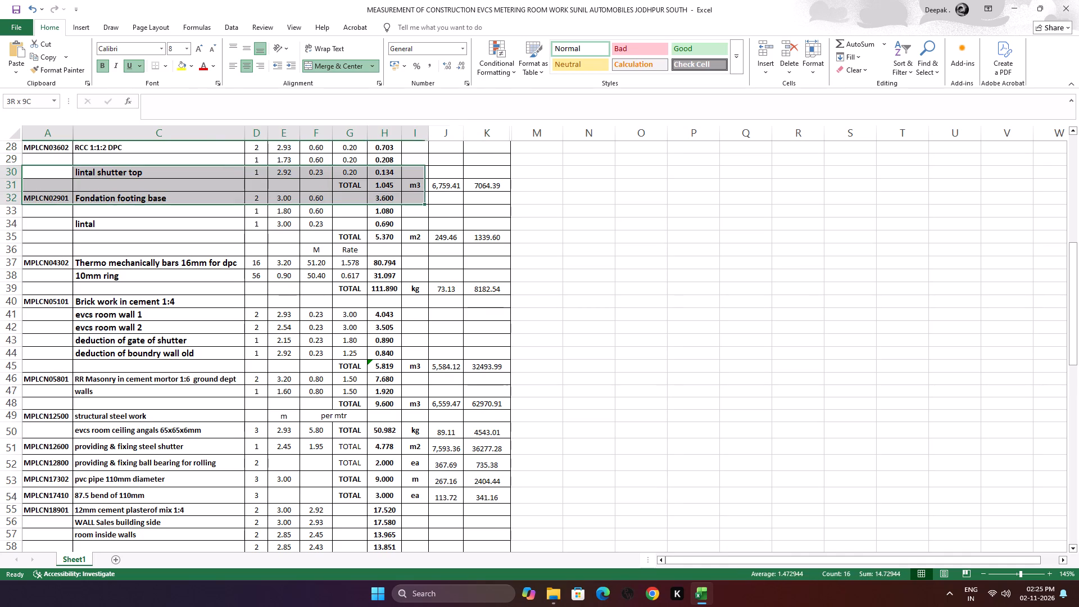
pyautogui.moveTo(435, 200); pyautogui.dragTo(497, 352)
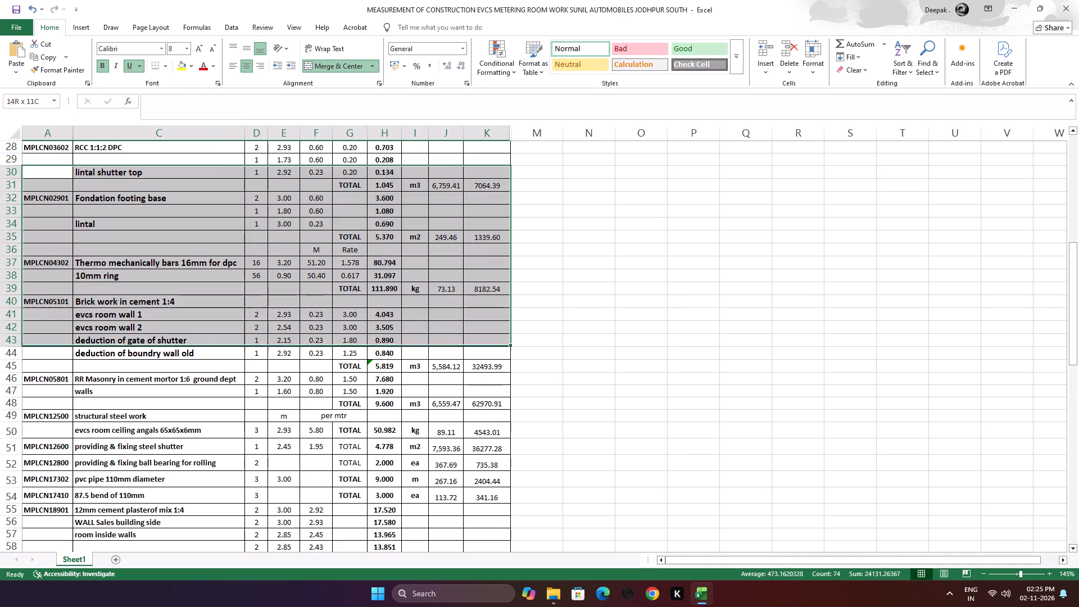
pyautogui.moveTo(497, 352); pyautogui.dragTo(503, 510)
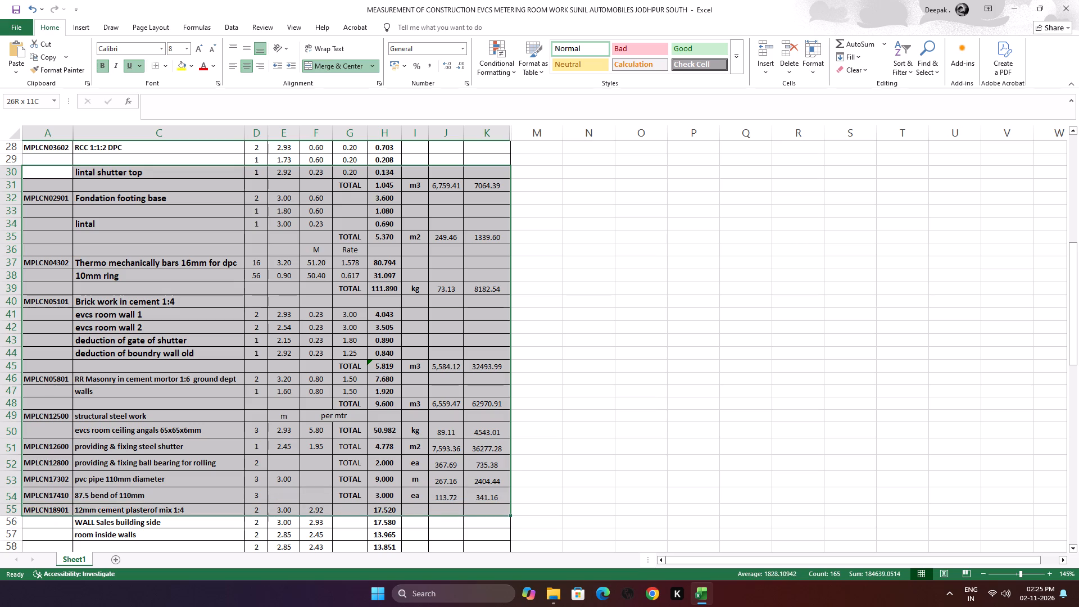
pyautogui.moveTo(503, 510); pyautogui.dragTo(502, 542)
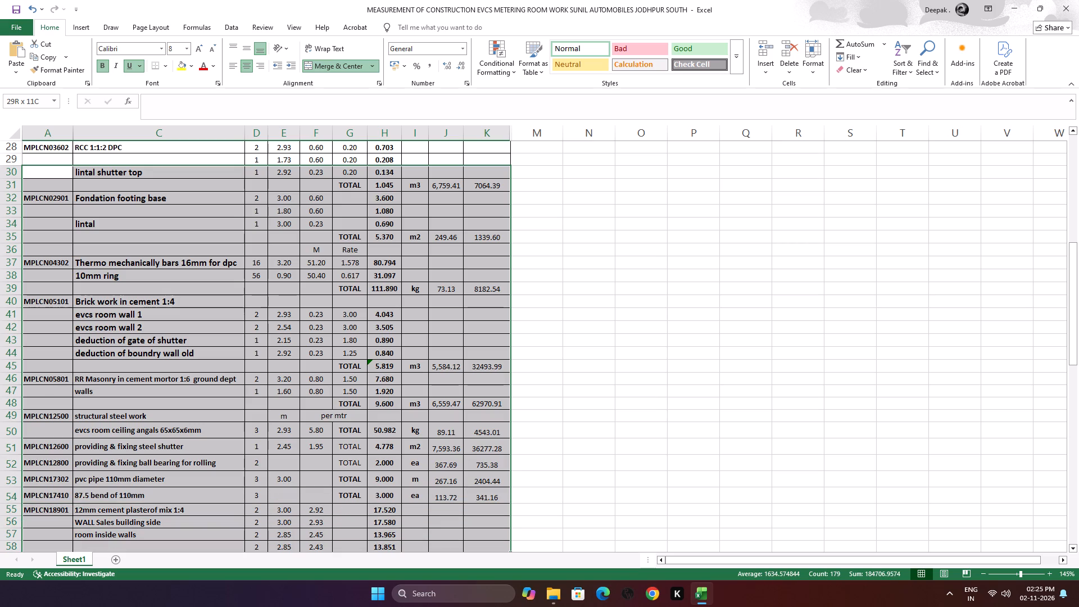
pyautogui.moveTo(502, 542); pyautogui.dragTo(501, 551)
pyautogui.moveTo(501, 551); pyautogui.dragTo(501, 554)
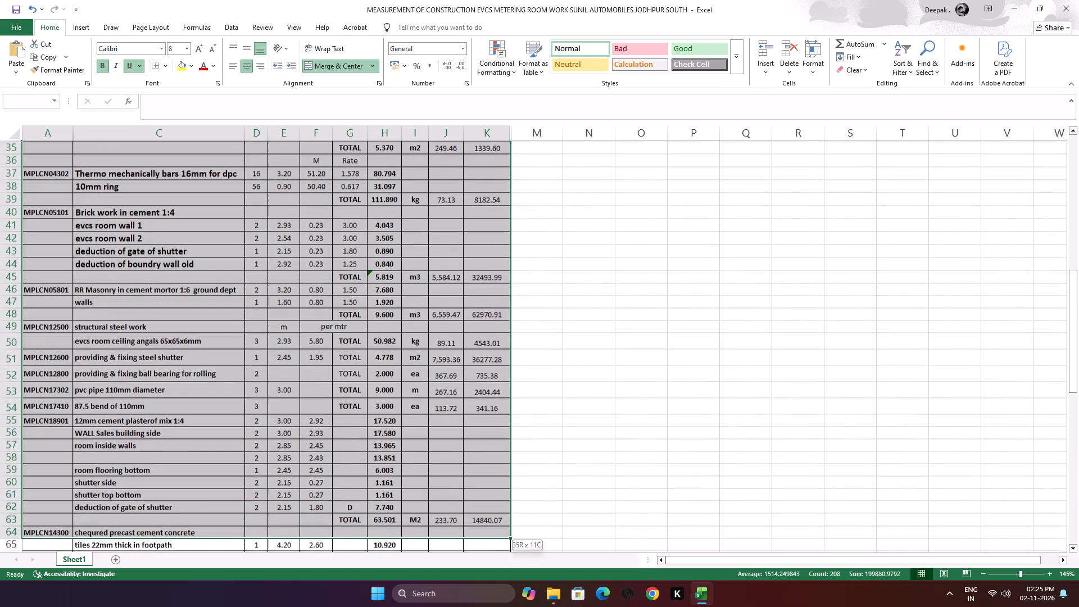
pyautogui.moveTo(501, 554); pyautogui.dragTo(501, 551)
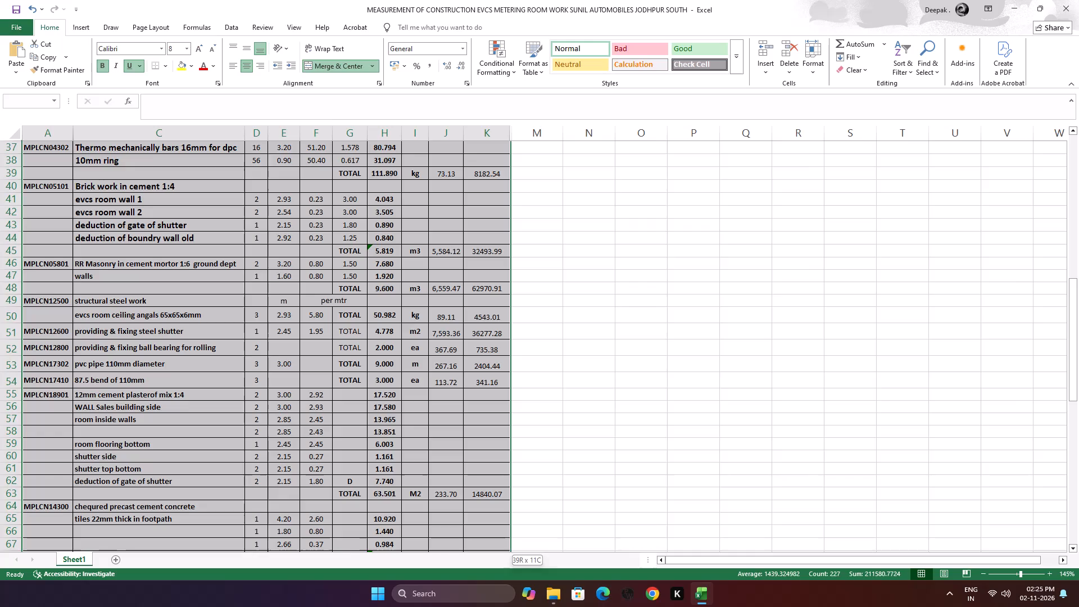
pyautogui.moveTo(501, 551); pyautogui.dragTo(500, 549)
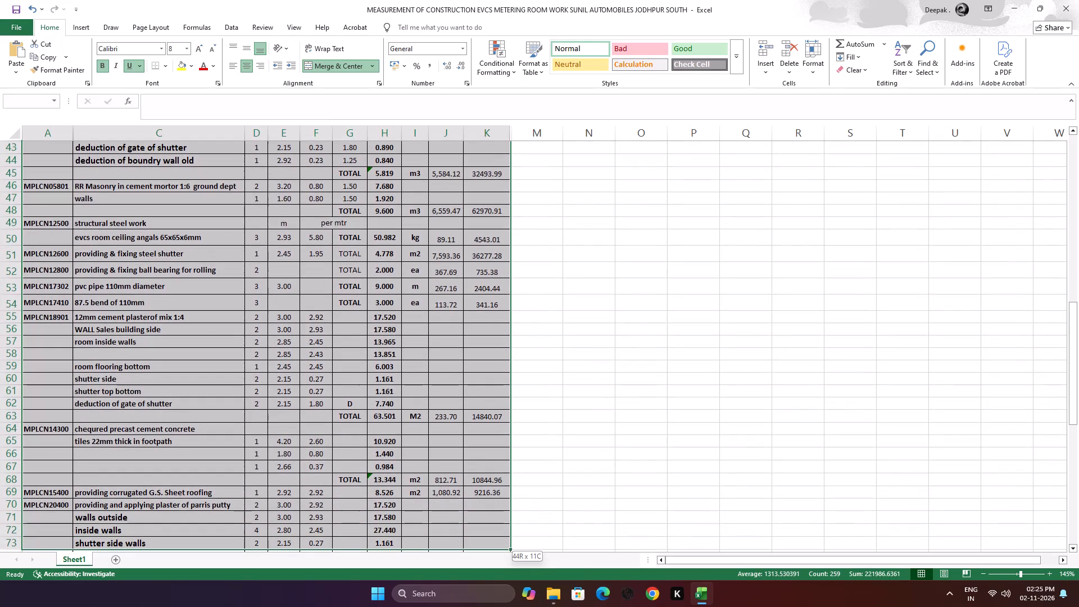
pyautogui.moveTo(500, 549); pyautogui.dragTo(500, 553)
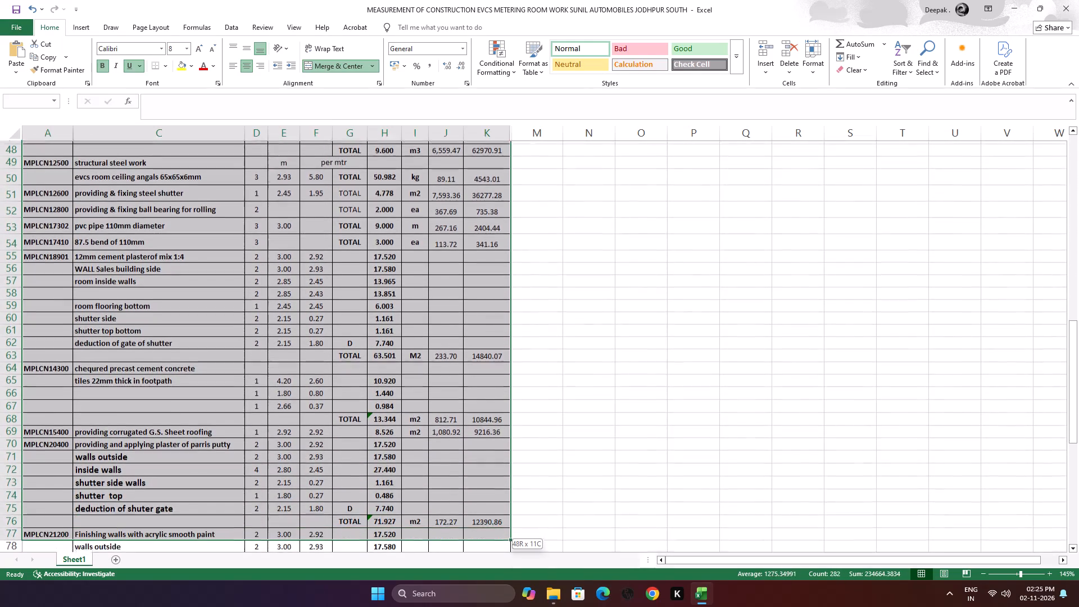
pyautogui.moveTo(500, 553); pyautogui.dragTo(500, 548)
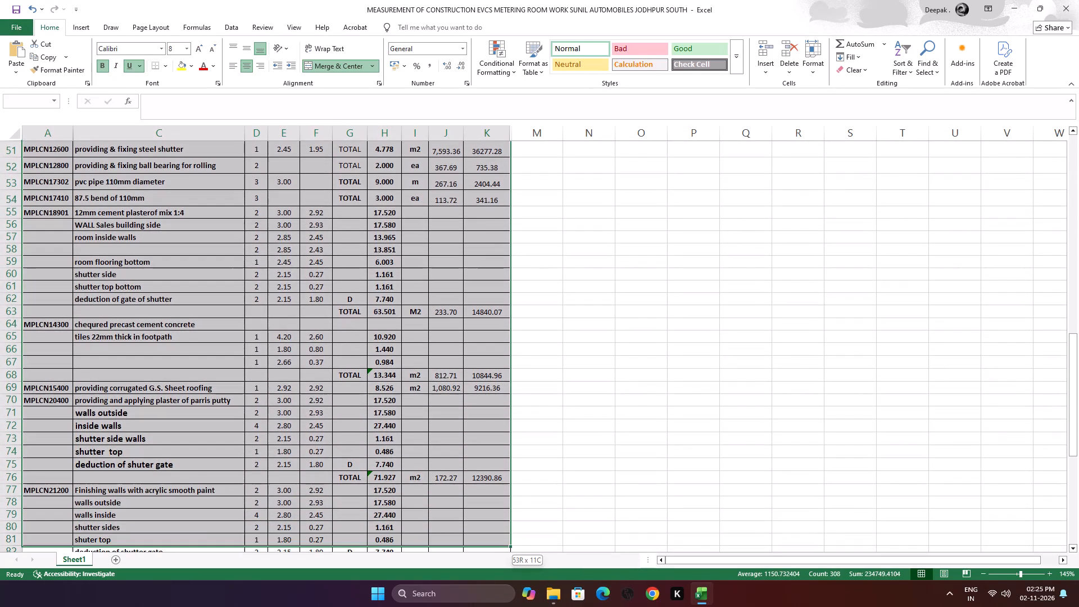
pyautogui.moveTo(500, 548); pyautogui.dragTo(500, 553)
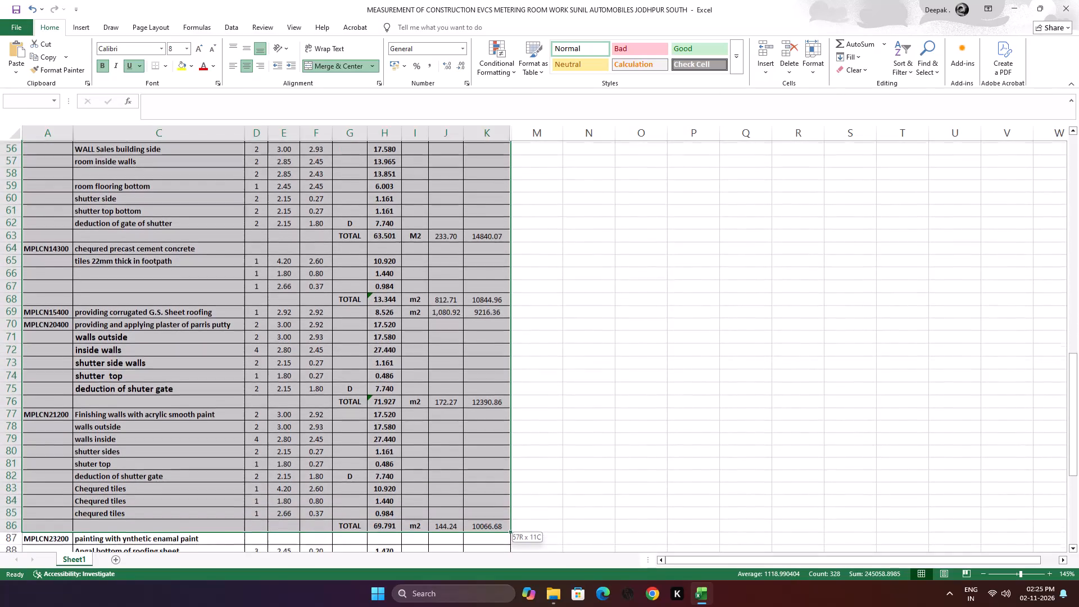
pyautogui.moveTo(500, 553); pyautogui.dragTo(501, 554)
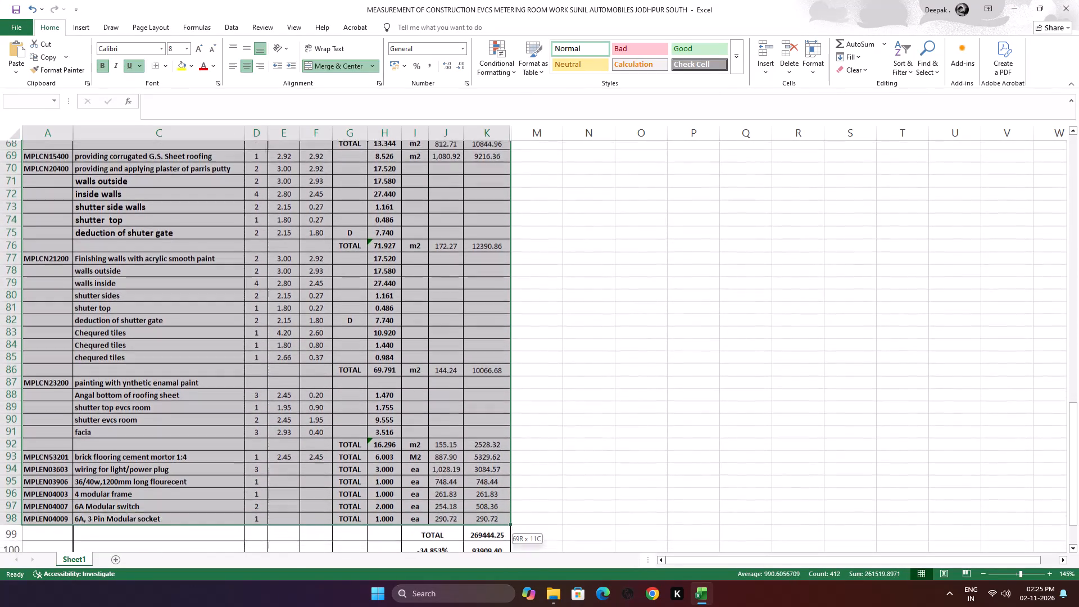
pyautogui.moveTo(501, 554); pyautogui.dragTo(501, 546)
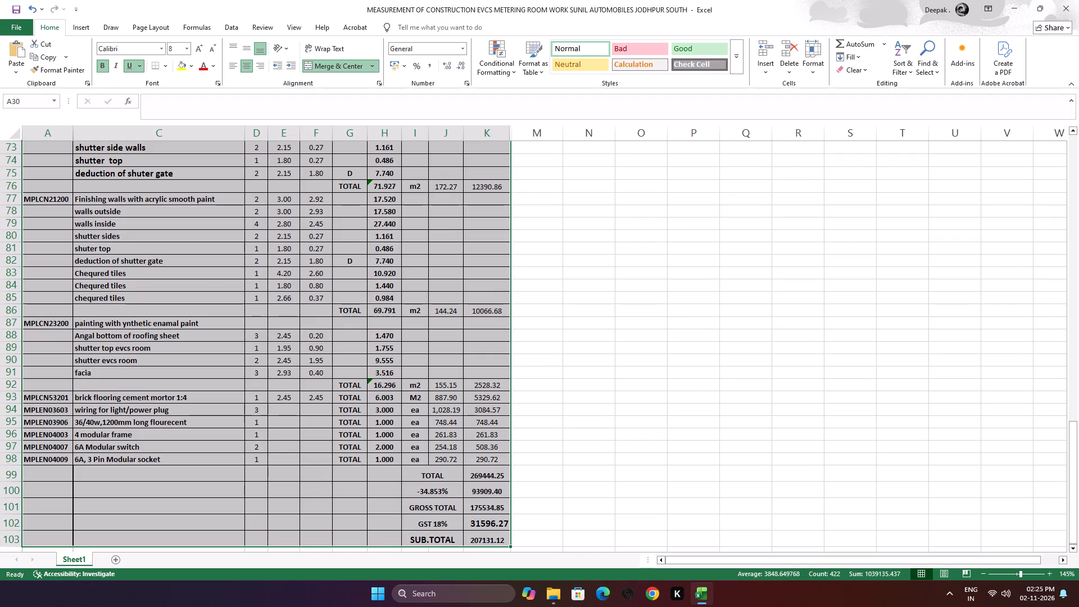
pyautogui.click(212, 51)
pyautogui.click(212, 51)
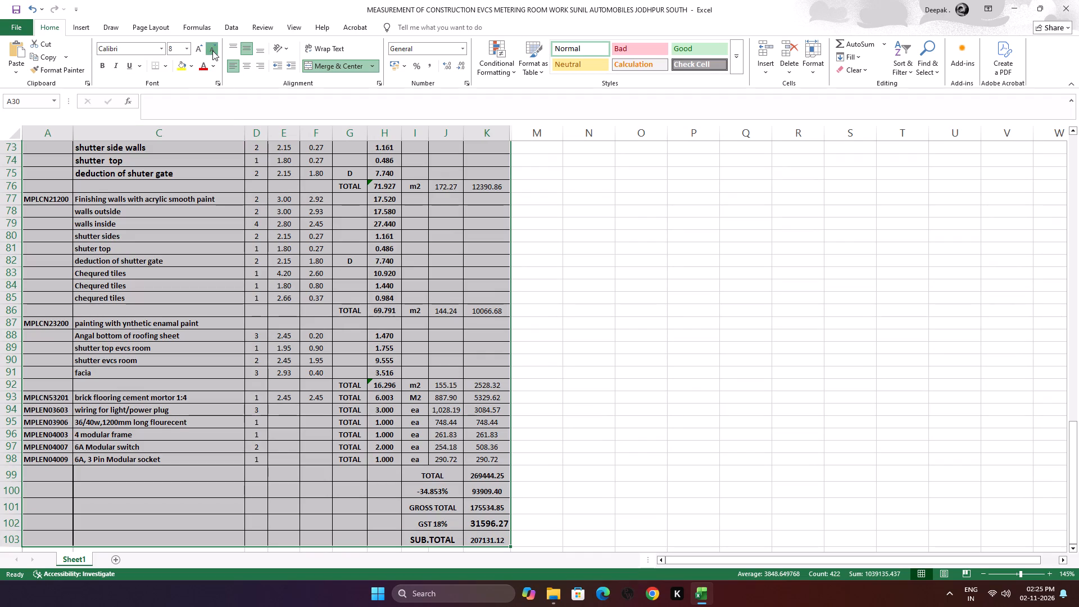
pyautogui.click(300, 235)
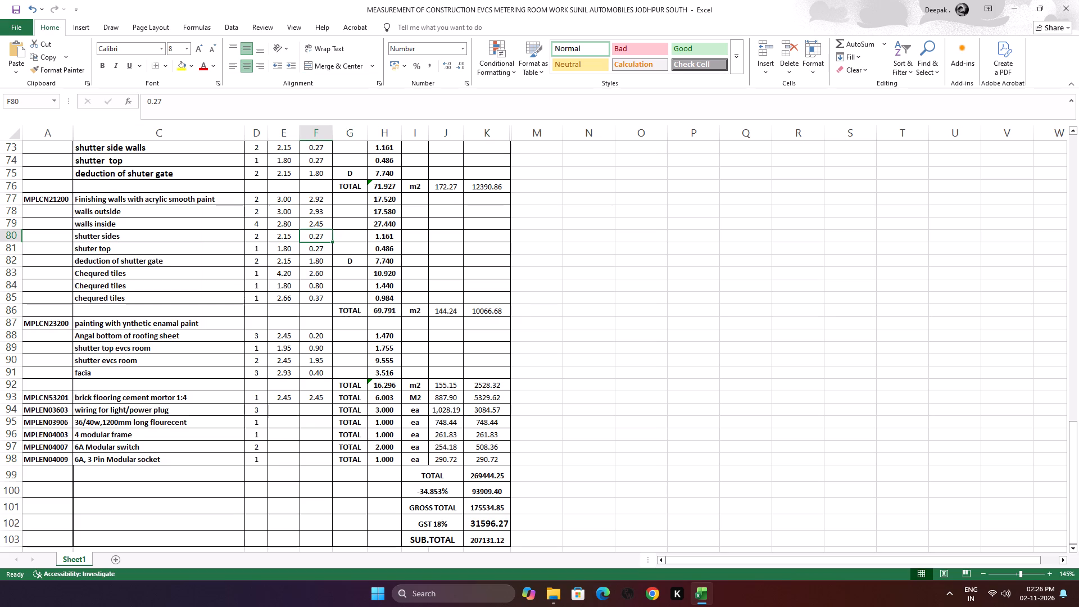
# Check the text sizes from the wall finishing items back up to the sheet header.
pyautogui.scroll(7, 300, 286)
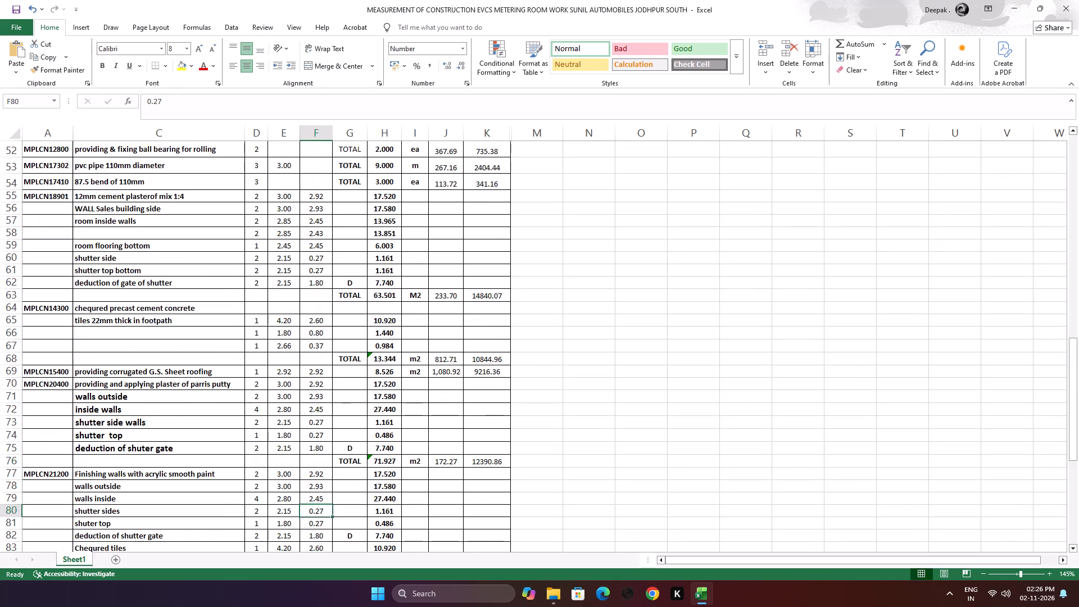
pyautogui.scroll(5, 300, 286)
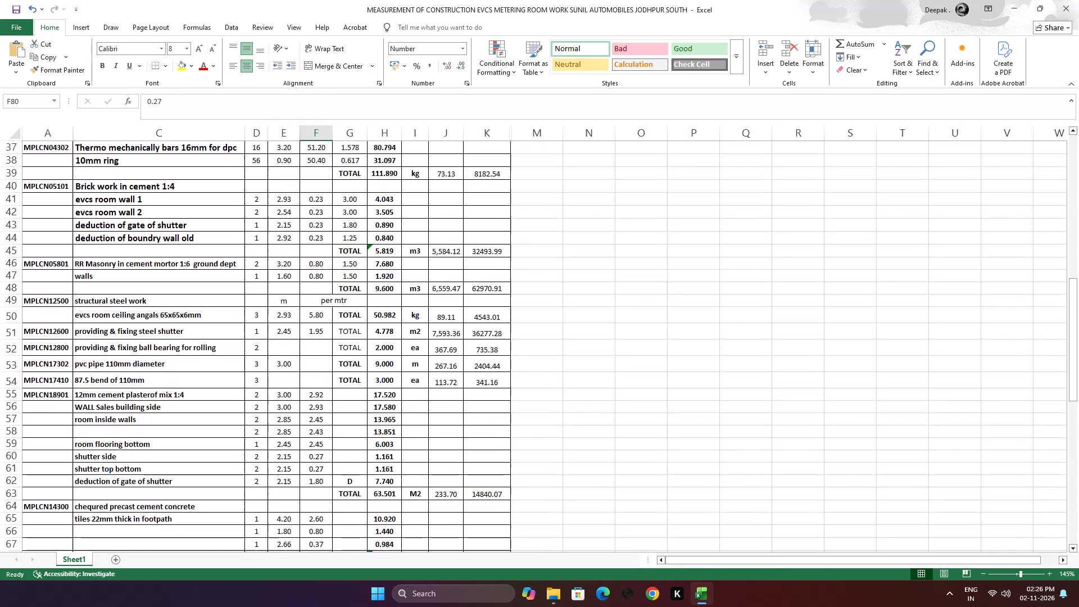
pyautogui.scroll(2, 300, 286)
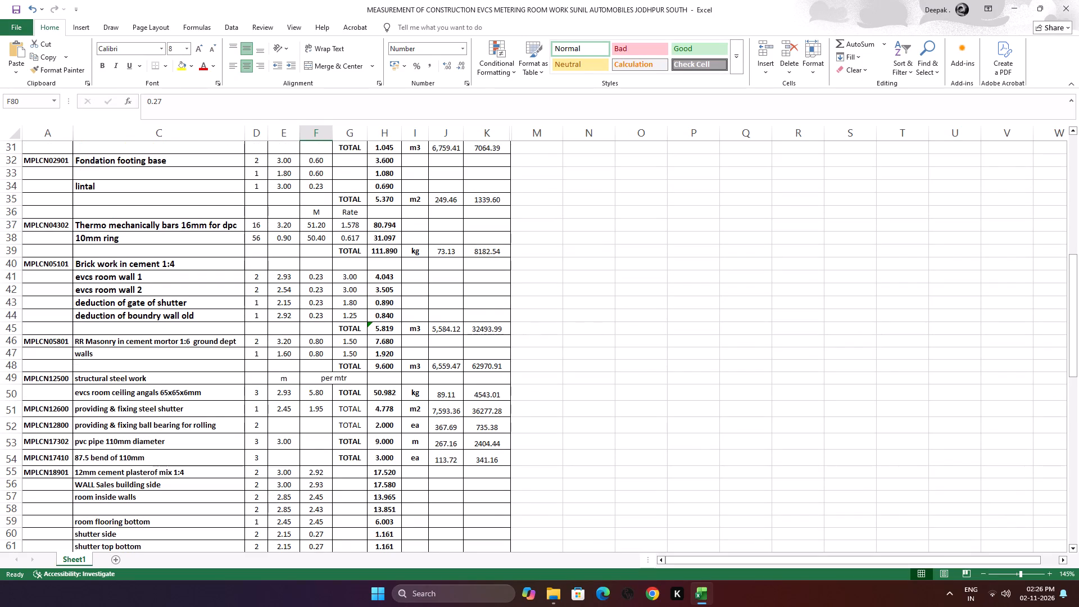
pyautogui.scroll(-3, 314, 317)
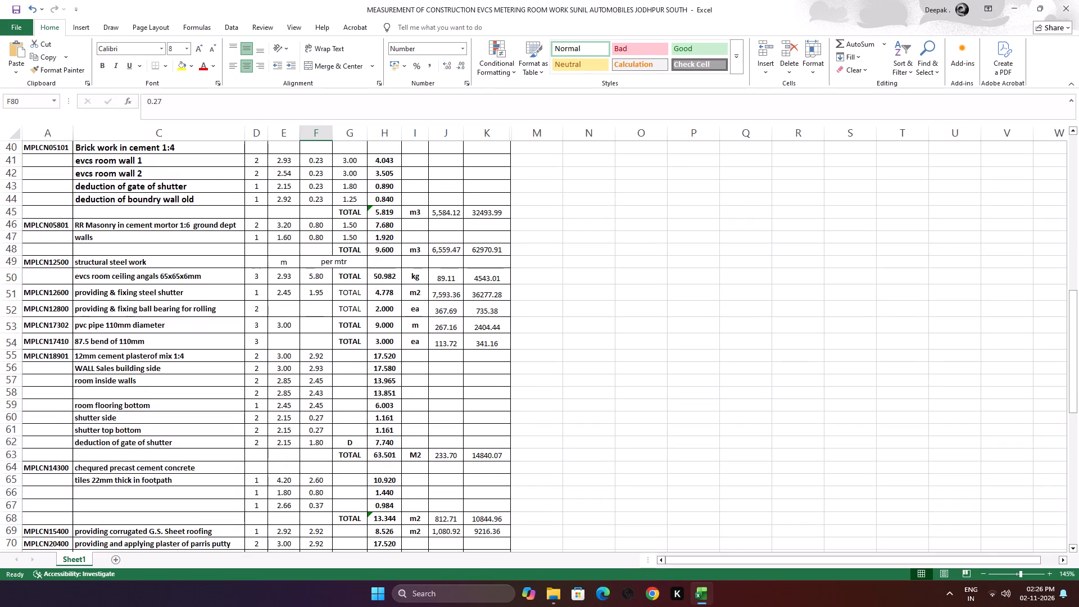
pyautogui.scroll(-1, 314, 317)
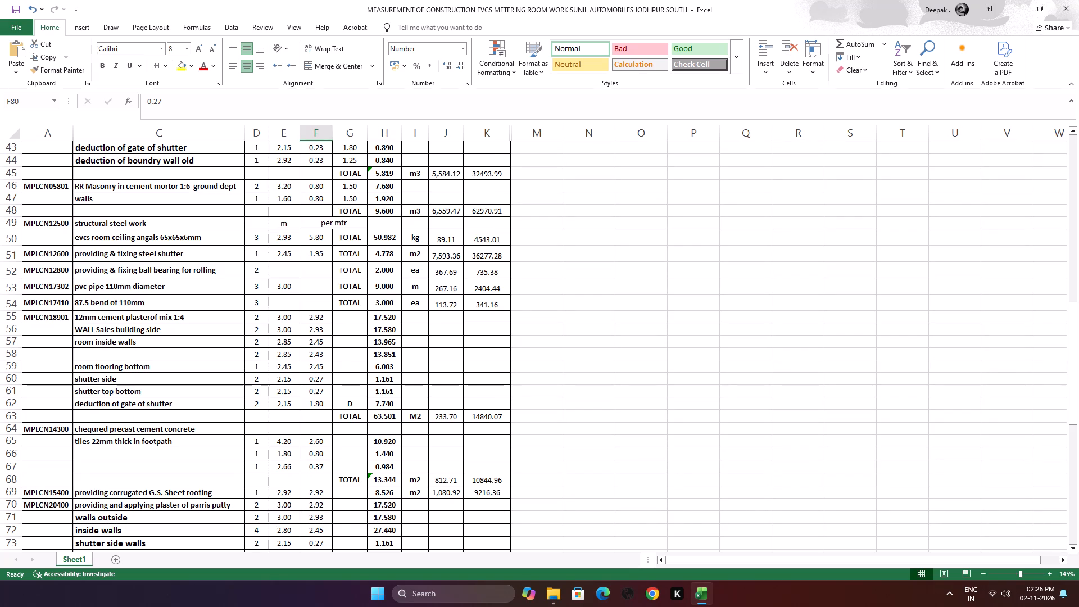
pyautogui.scroll(2, 315, 317)
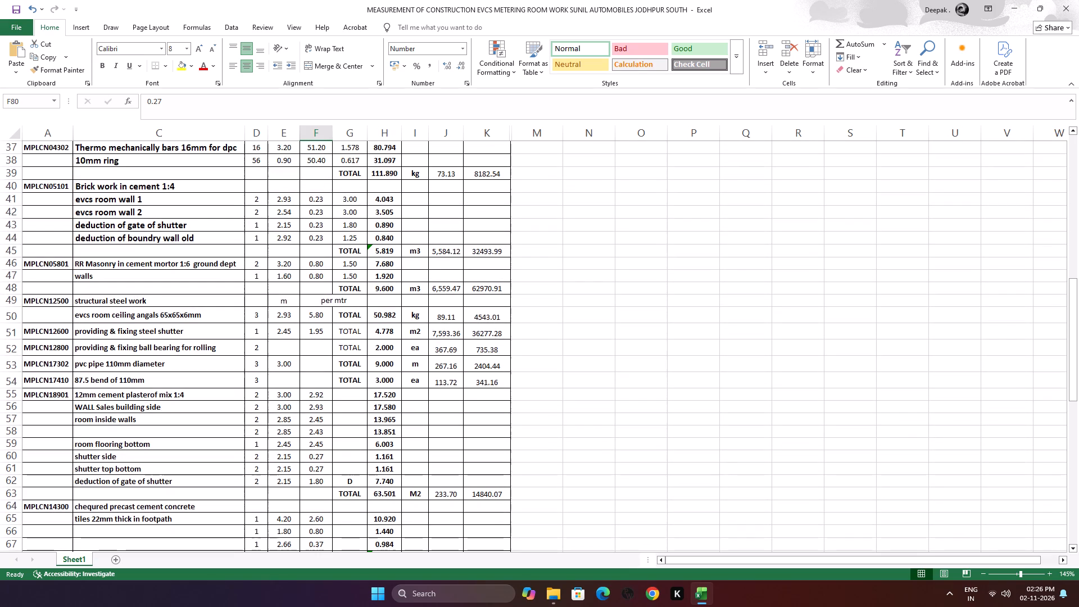
pyautogui.scroll(1, 315, 317)
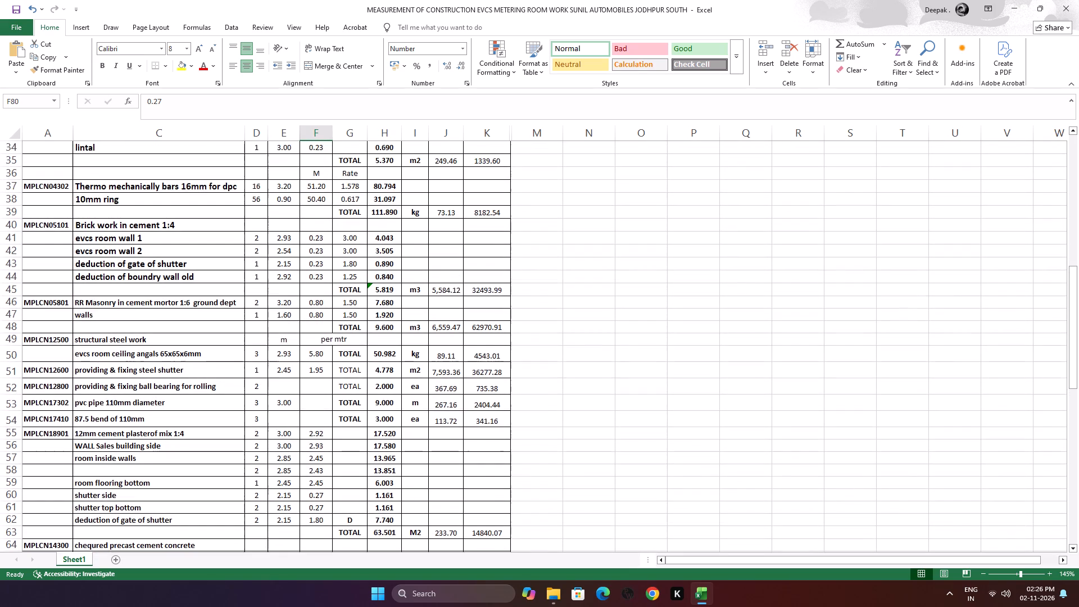
pyautogui.scroll(2, 315, 317)
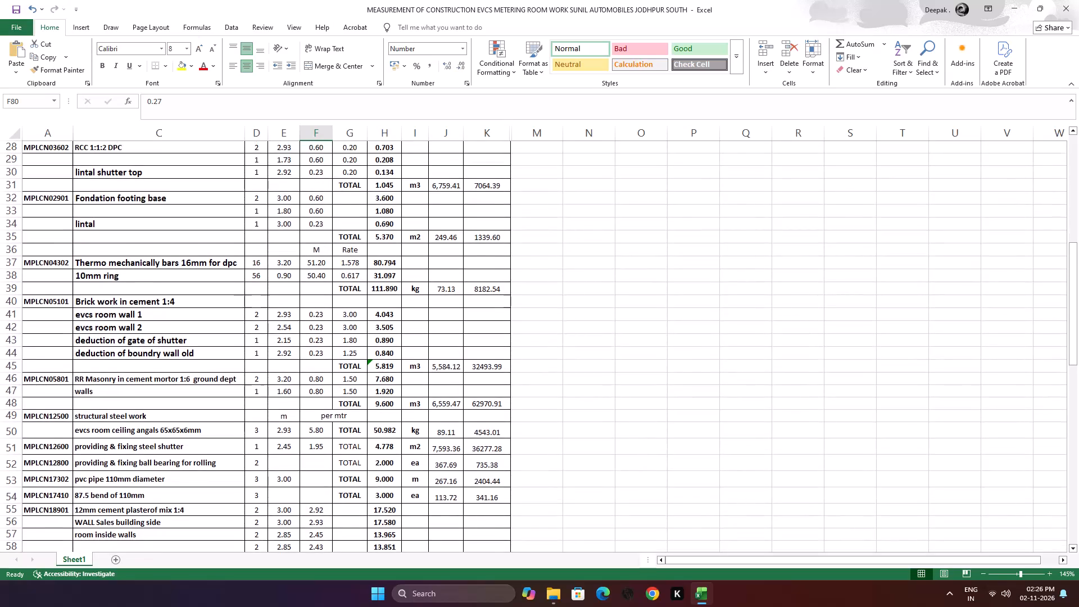
pyautogui.scroll(10, 315, 317)
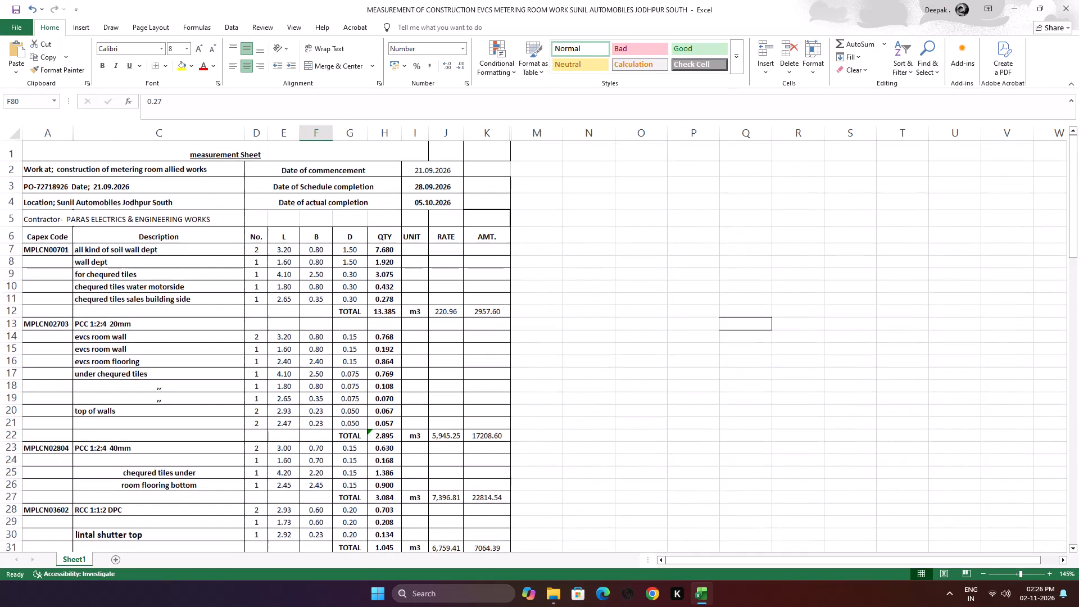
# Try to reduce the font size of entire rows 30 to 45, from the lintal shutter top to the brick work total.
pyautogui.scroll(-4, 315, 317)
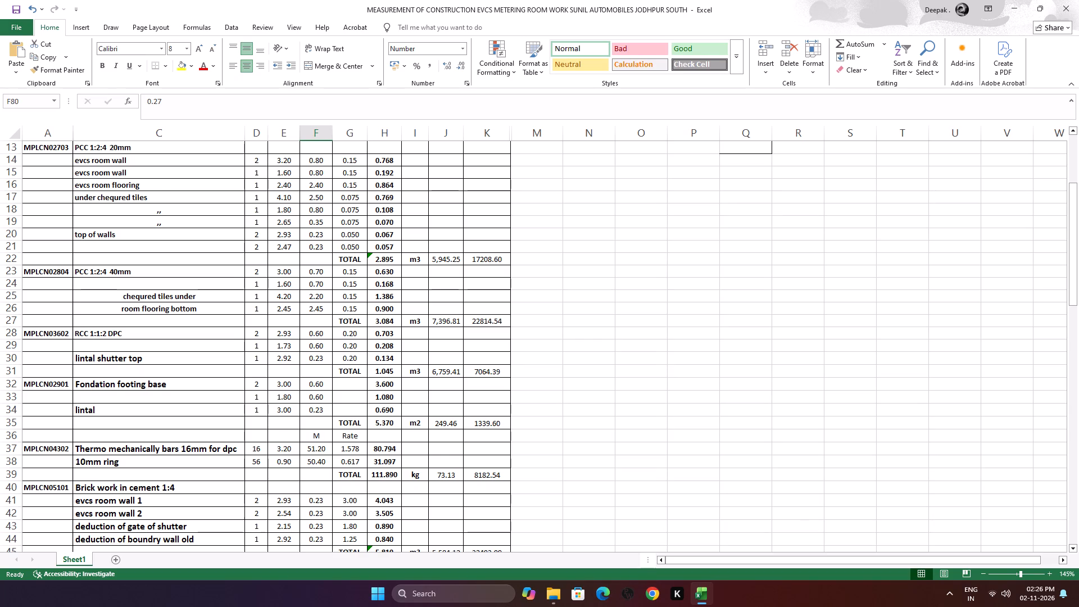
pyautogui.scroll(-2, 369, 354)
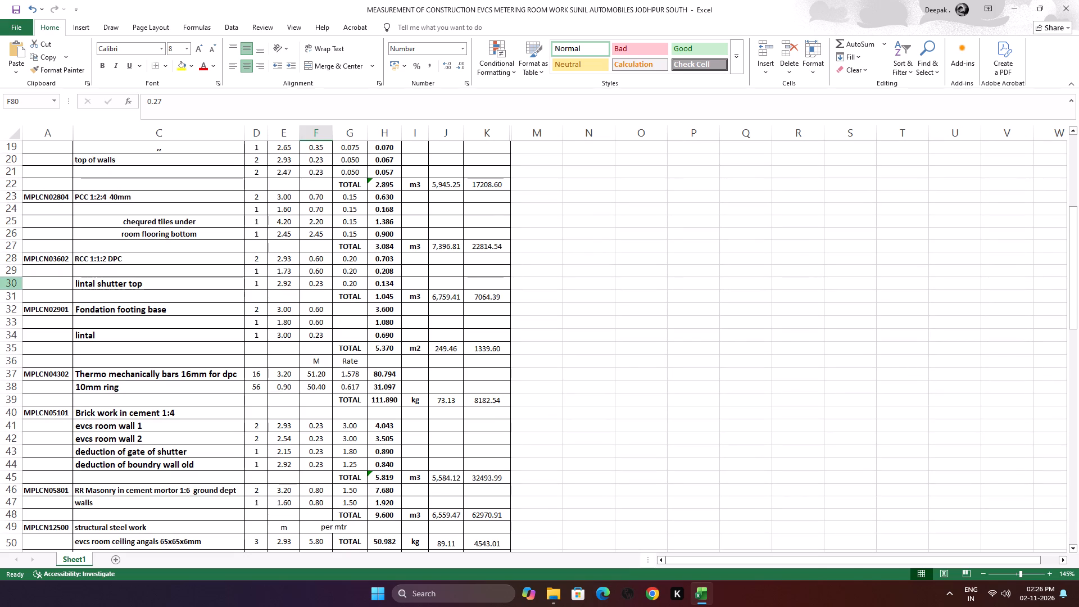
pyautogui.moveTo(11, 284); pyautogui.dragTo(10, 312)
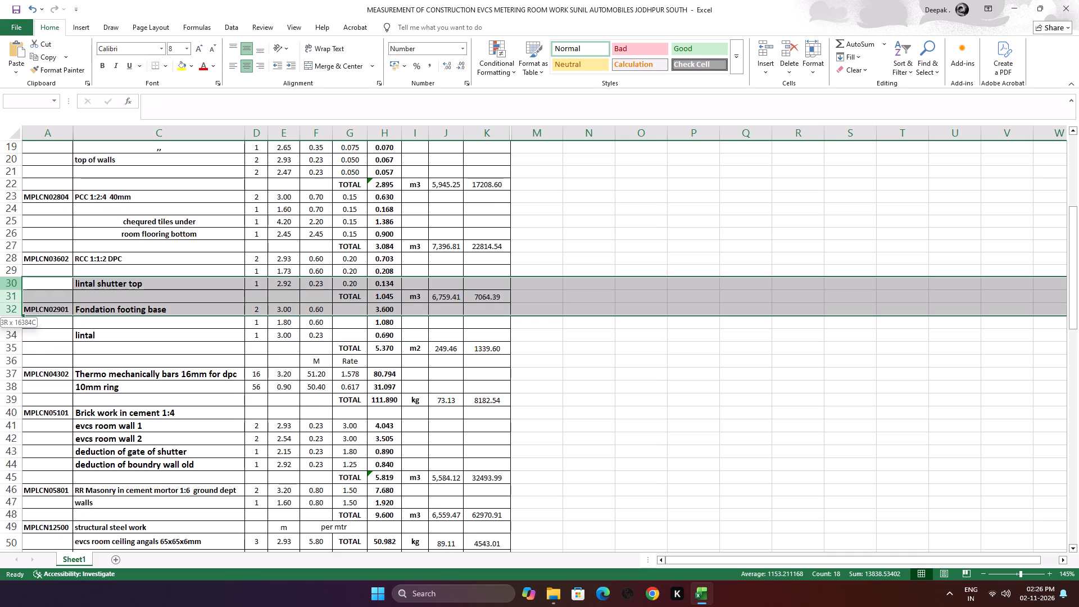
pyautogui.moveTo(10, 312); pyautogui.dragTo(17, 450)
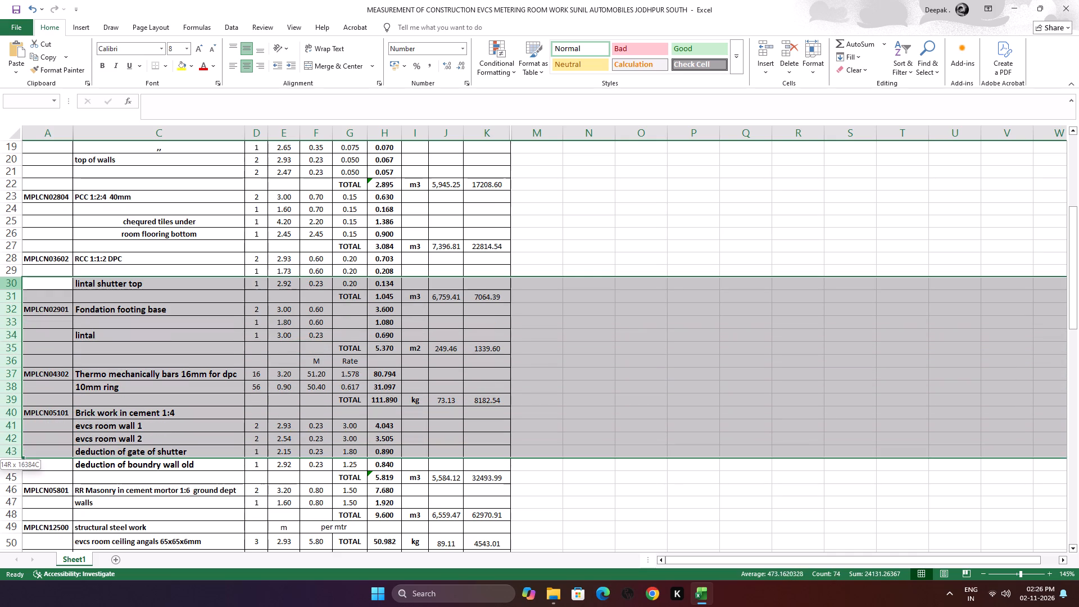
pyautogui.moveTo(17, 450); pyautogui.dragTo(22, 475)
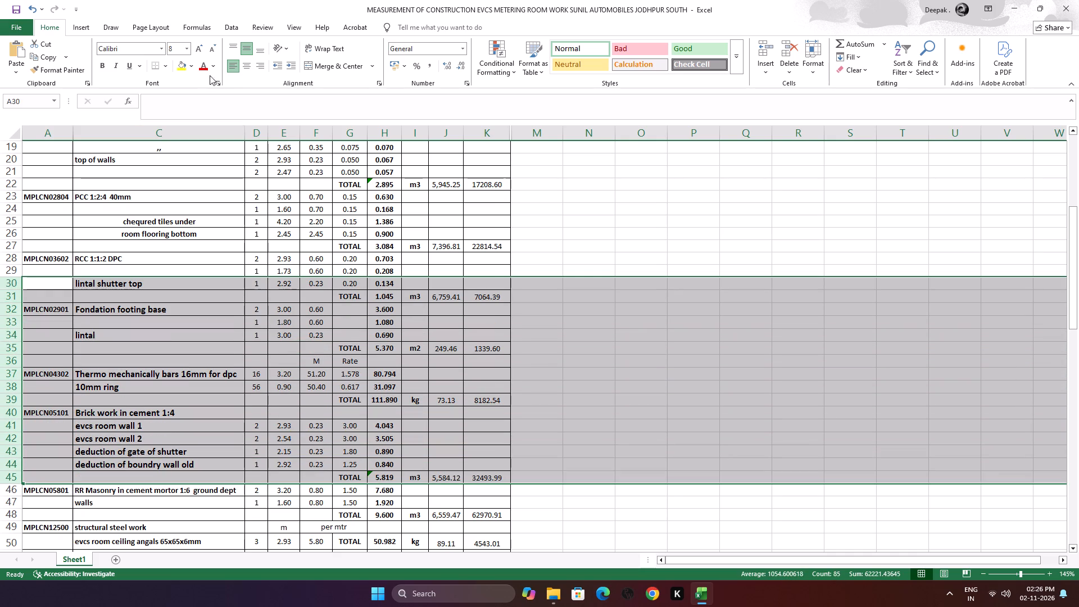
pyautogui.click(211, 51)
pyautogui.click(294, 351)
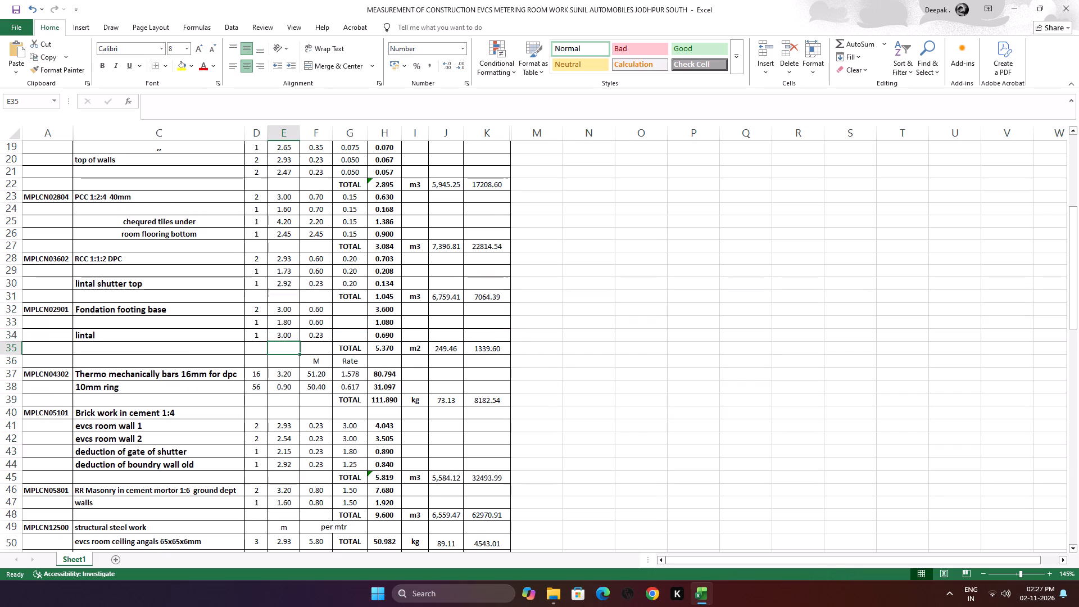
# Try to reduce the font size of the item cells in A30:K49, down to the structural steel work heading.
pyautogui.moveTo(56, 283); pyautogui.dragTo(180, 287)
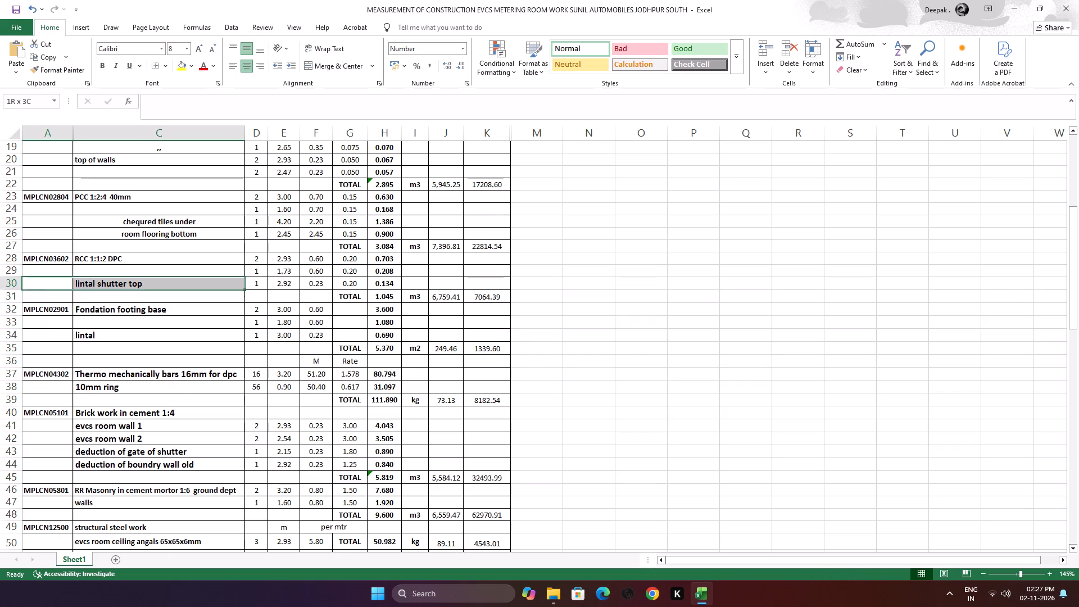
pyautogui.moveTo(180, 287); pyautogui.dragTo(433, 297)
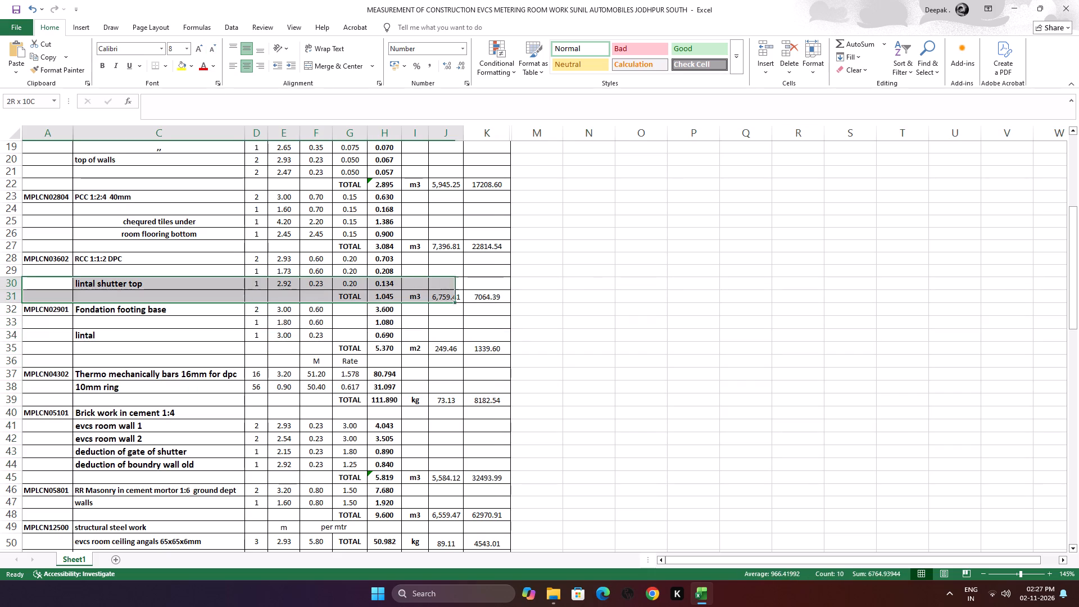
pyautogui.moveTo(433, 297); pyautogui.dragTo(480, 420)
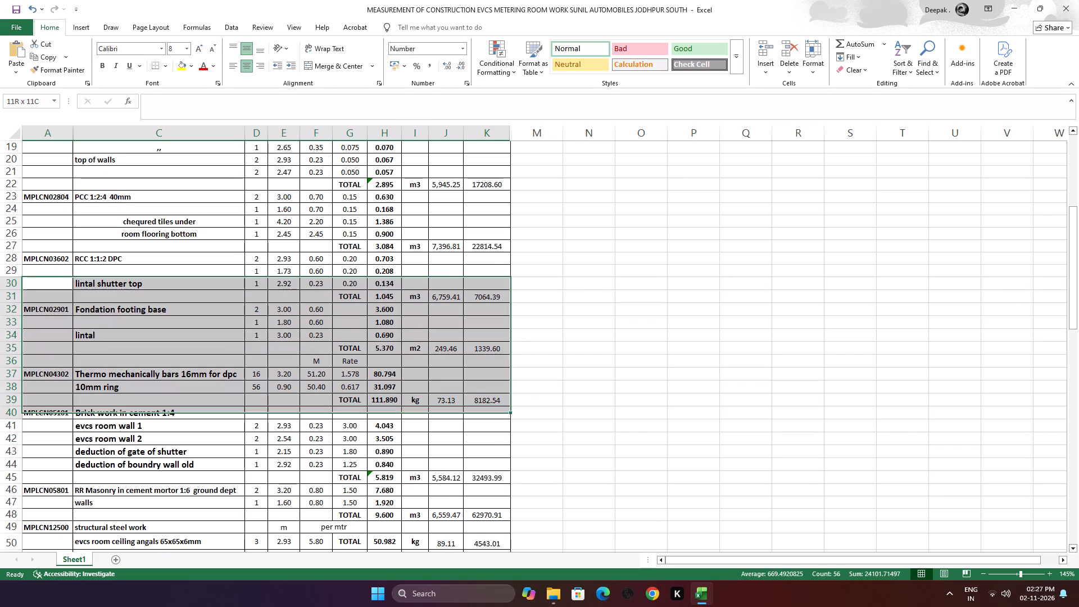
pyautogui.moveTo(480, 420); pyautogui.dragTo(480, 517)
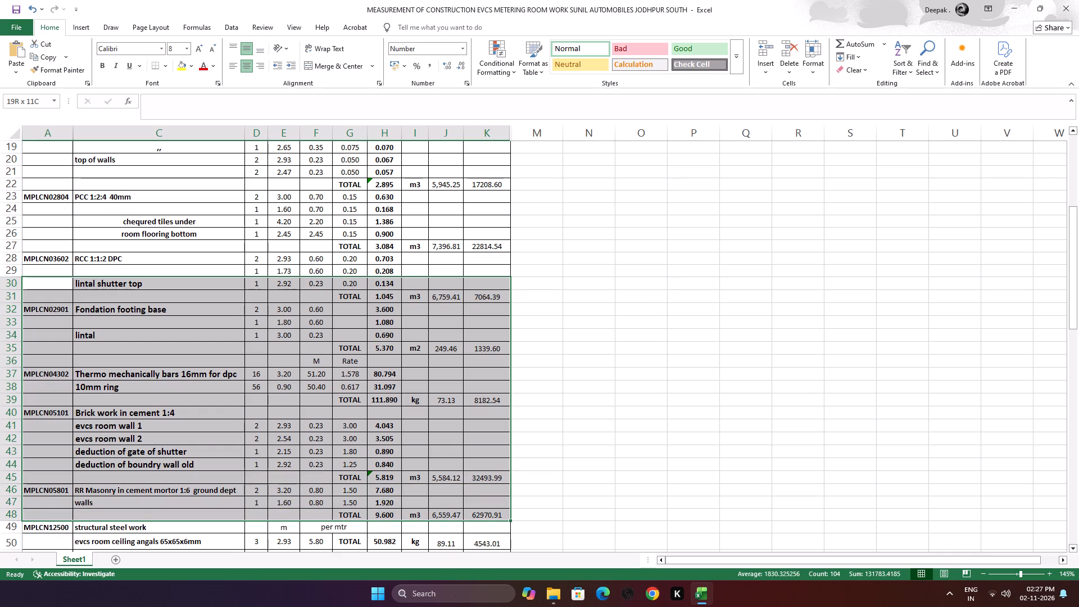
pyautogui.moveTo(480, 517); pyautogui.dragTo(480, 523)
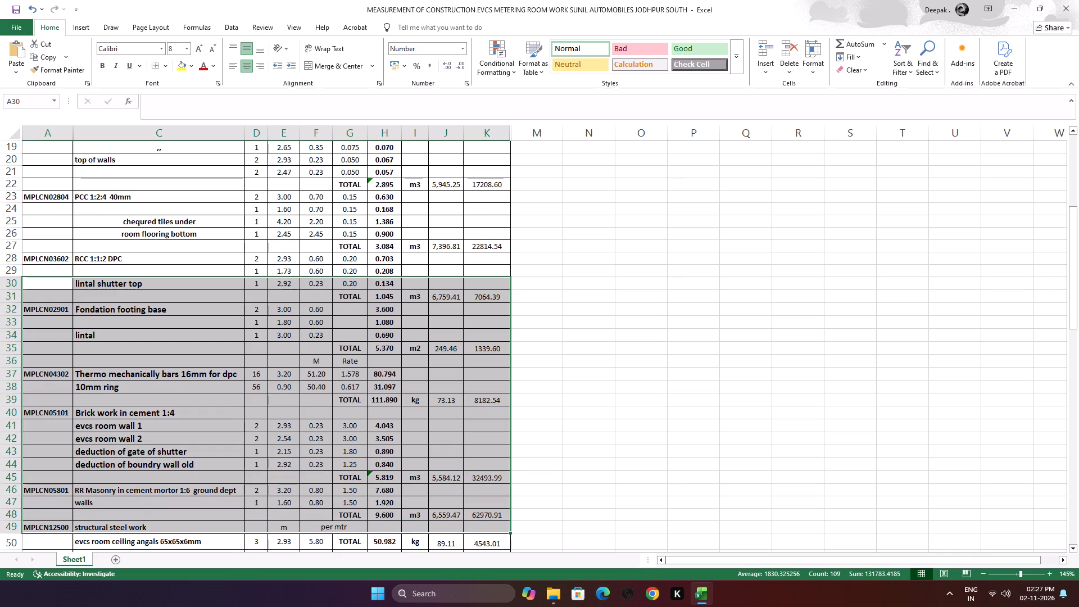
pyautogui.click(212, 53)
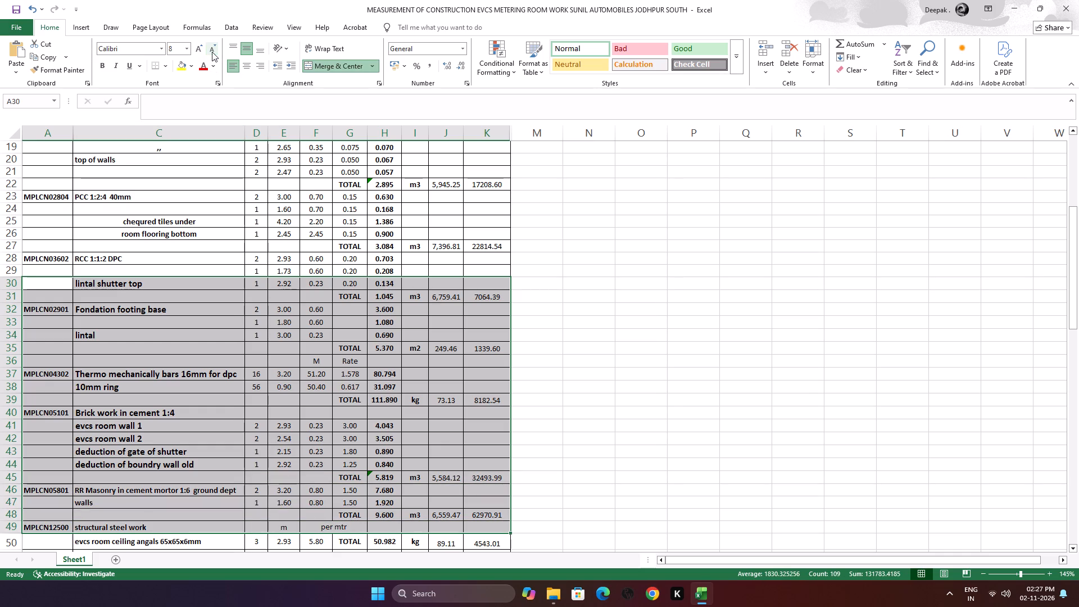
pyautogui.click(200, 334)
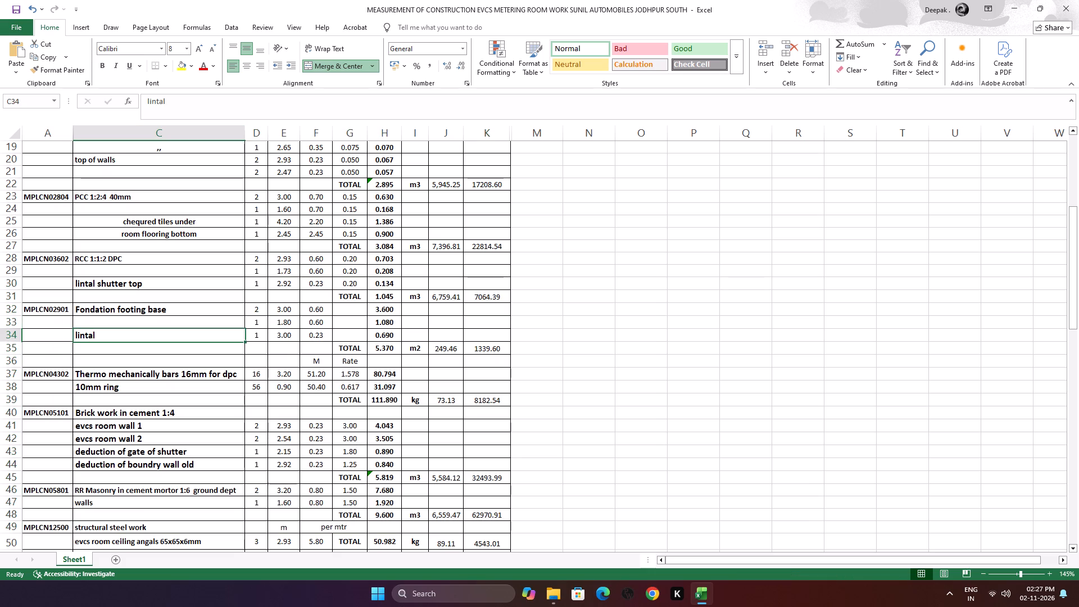
# Narrow the capex code, description, number, length and breadth columns (A and C to F) closer to their contents.
pyautogui.scroll(-3, 202, 338)
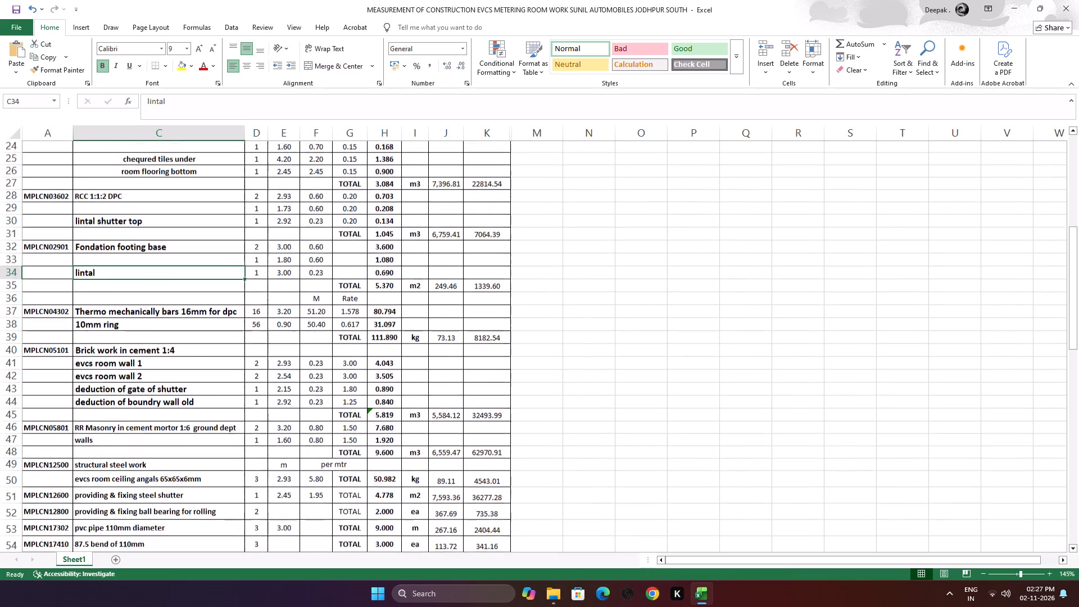
pyautogui.scroll(-2, 202, 338)
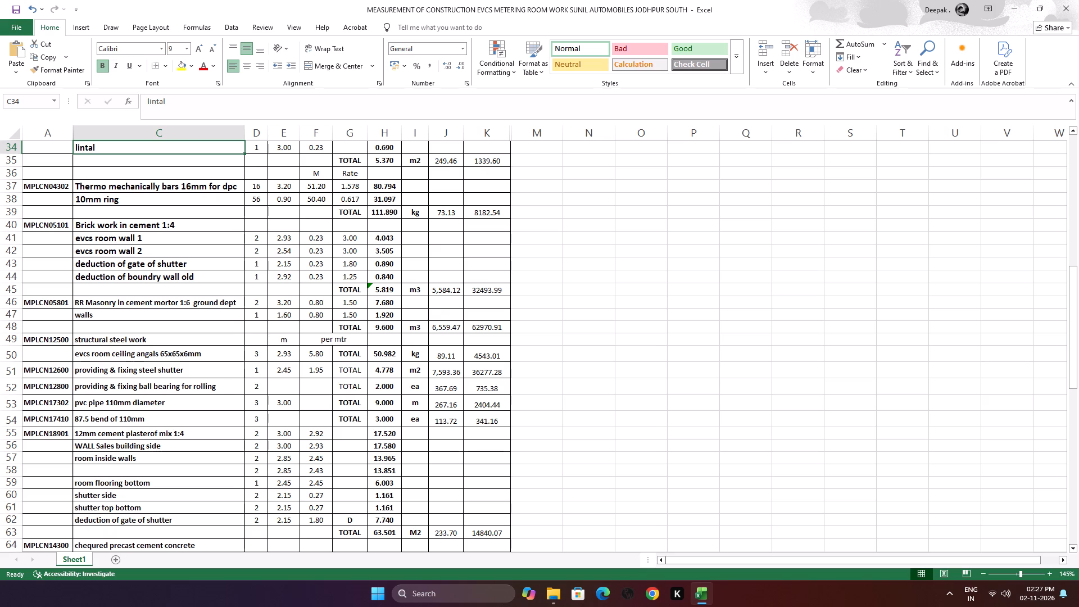
pyautogui.moveTo(247, 133); pyautogui.dragTo(242, 137)
pyautogui.click(242, 137)
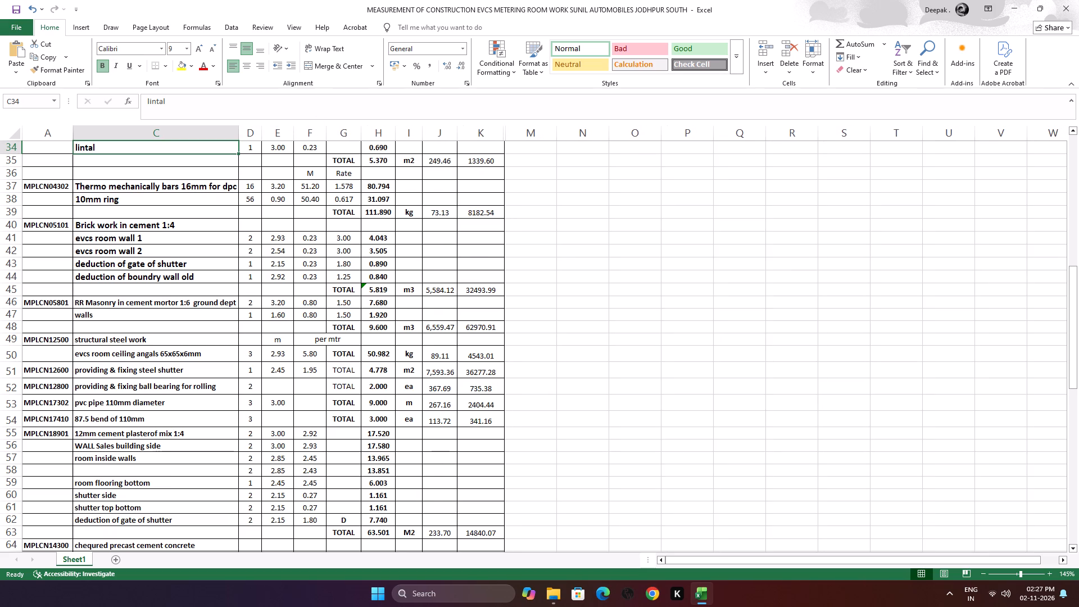
pyautogui.moveTo(75, 135); pyautogui.dragTo(74, 136)
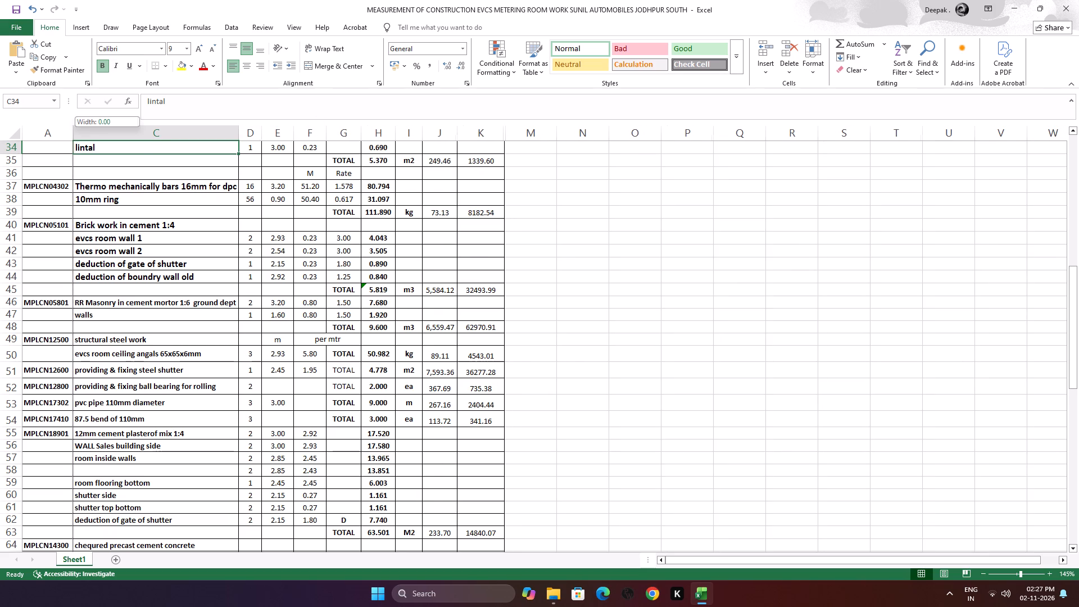
pyautogui.moveTo(74, 136); pyautogui.dragTo(72, 141)
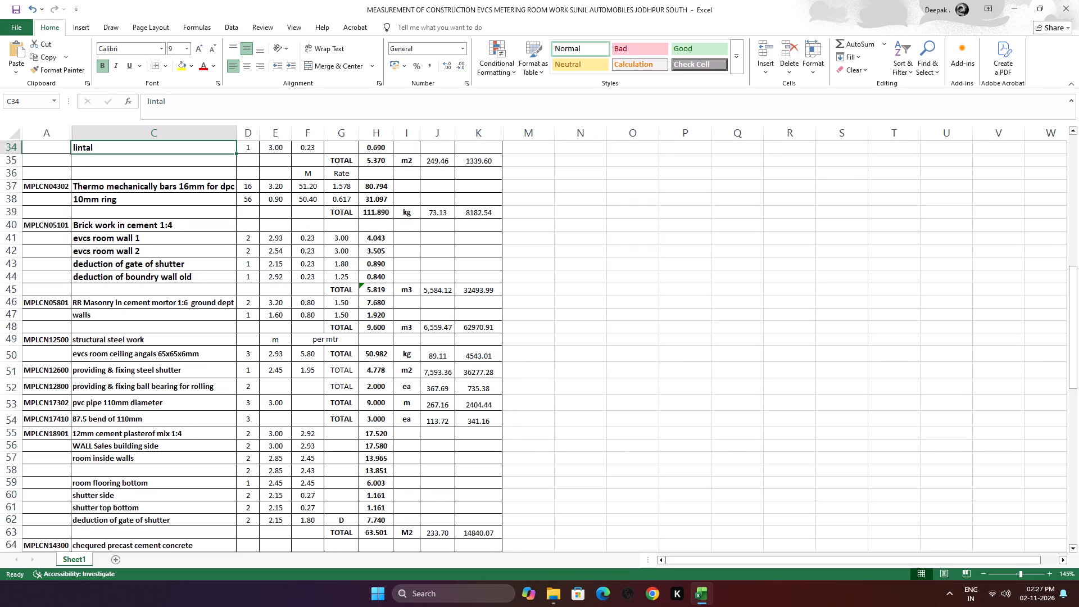
pyautogui.moveTo(259, 133); pyautogui.dragTo(255, 142)
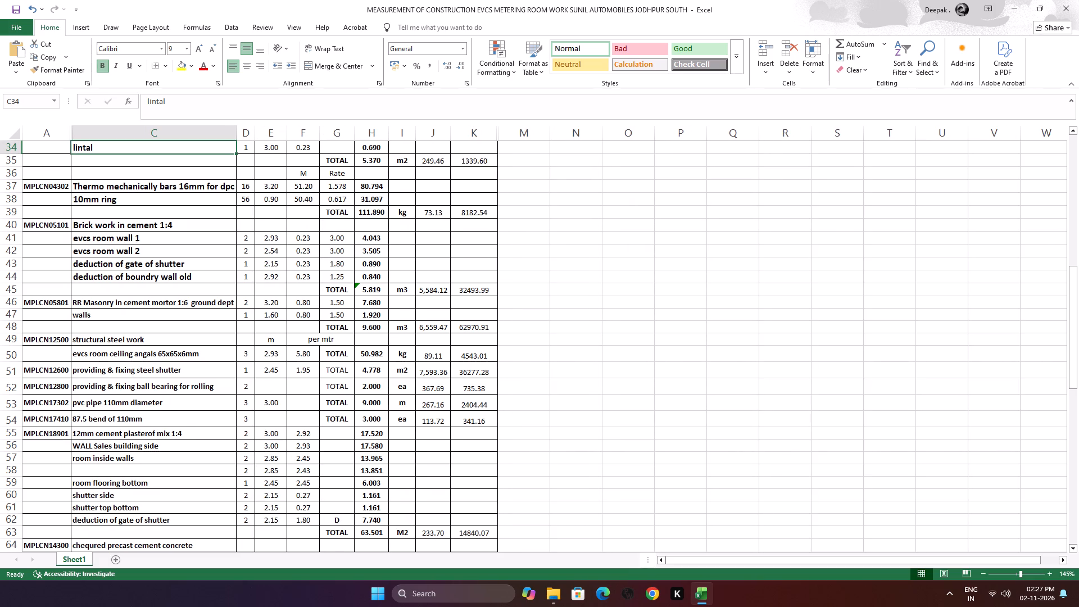
pyautogui.moveTo(289, 129); pyautogui.dragTo(283, 136)
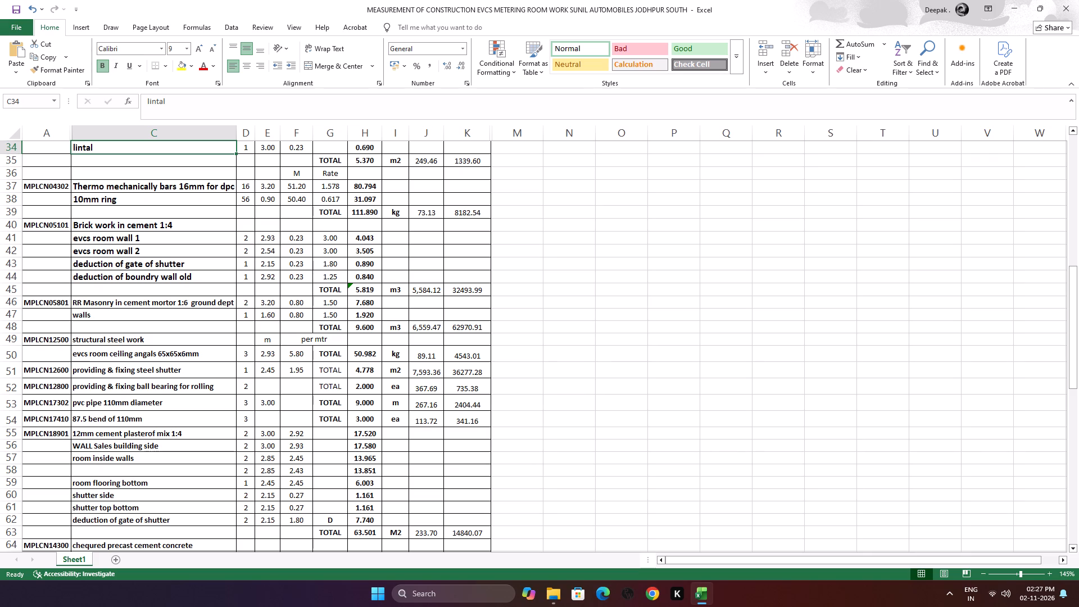
pyautogui.moveTo(314, 135); pyautogui.dragTo(310, 141)
pyautogui.click(310, 141)
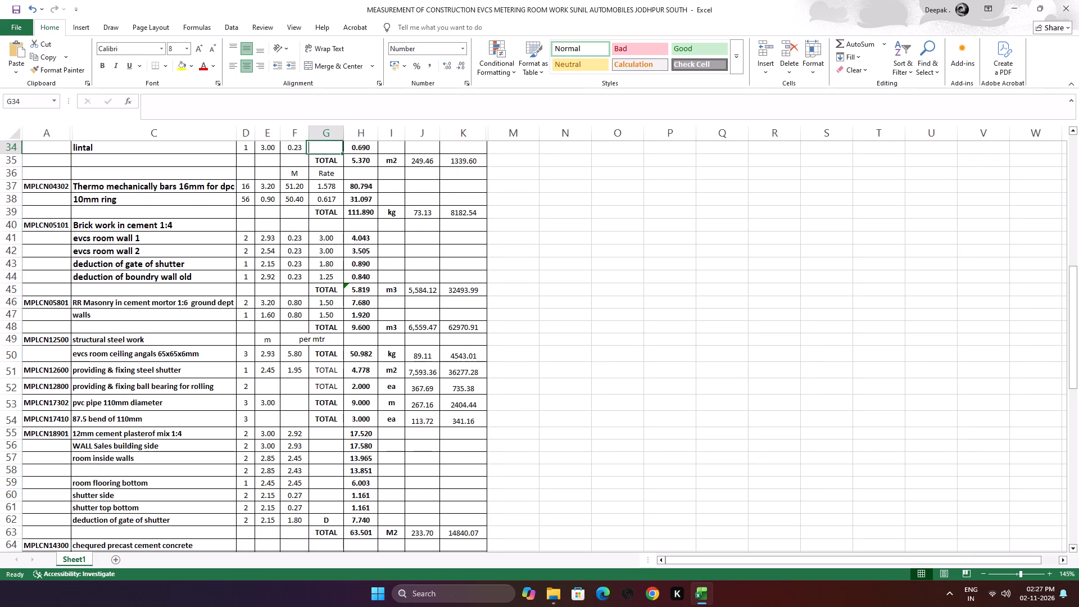
# Narrow the depth, quantity and unit columns (G, H and I) so they fit closely around their entries.
pyautogui.moveTo(344, 132); pyautogui.dragTo(342, 139)
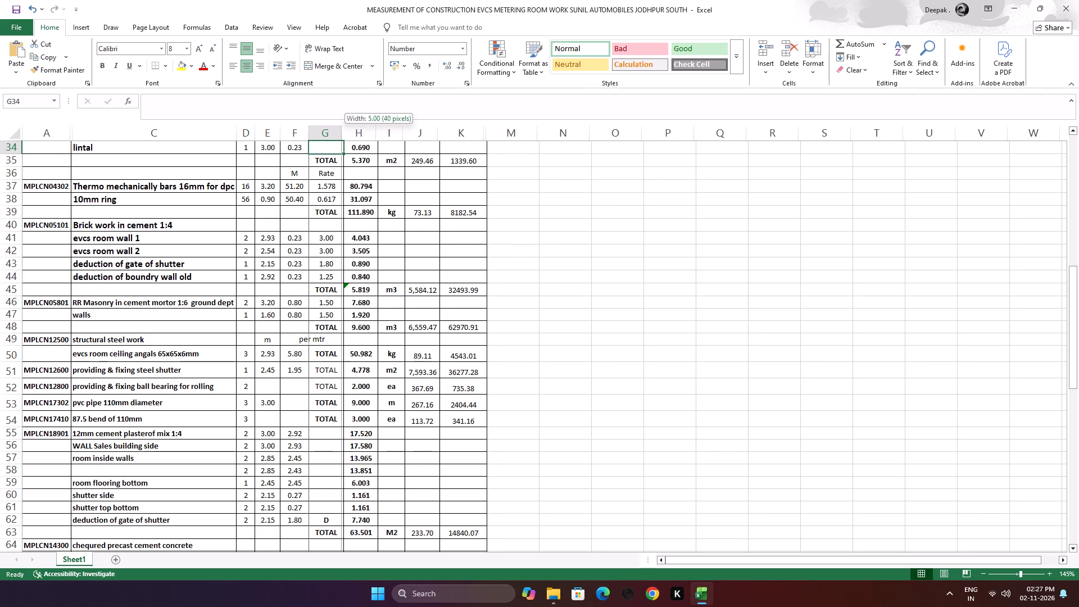
pyautogui.moveTo(342, 139); pyautogui.dragTo(341, 141)
pyautogui.click(341, 141)
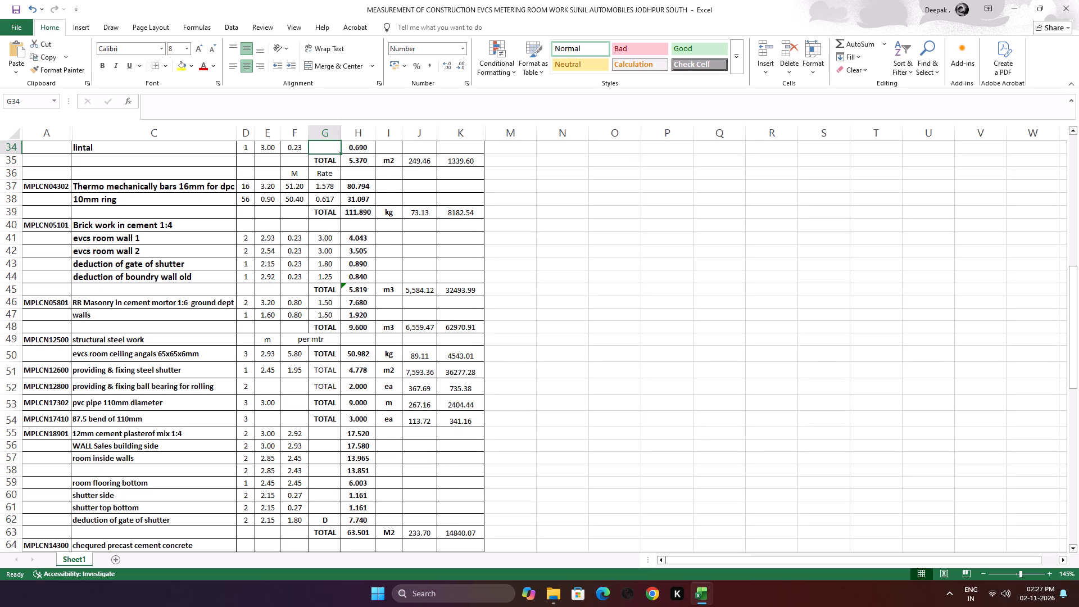
pyautogui.moveTo(377, 134); pyautogui.dragTo(374, 140)
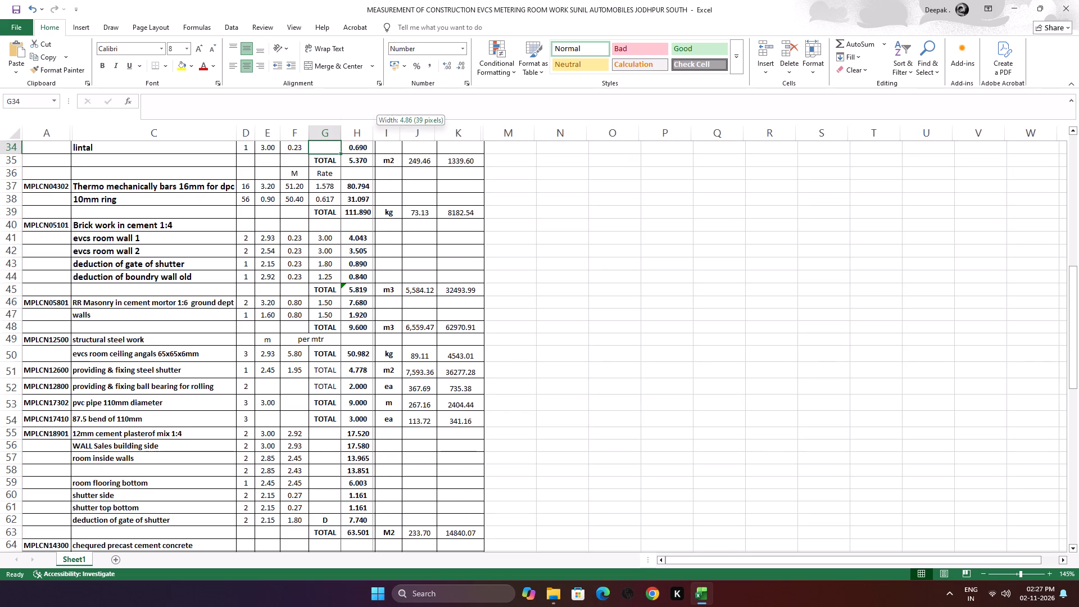
pyautogui.moveTo(374, 140); pyautogui.dragTo(373, 142)
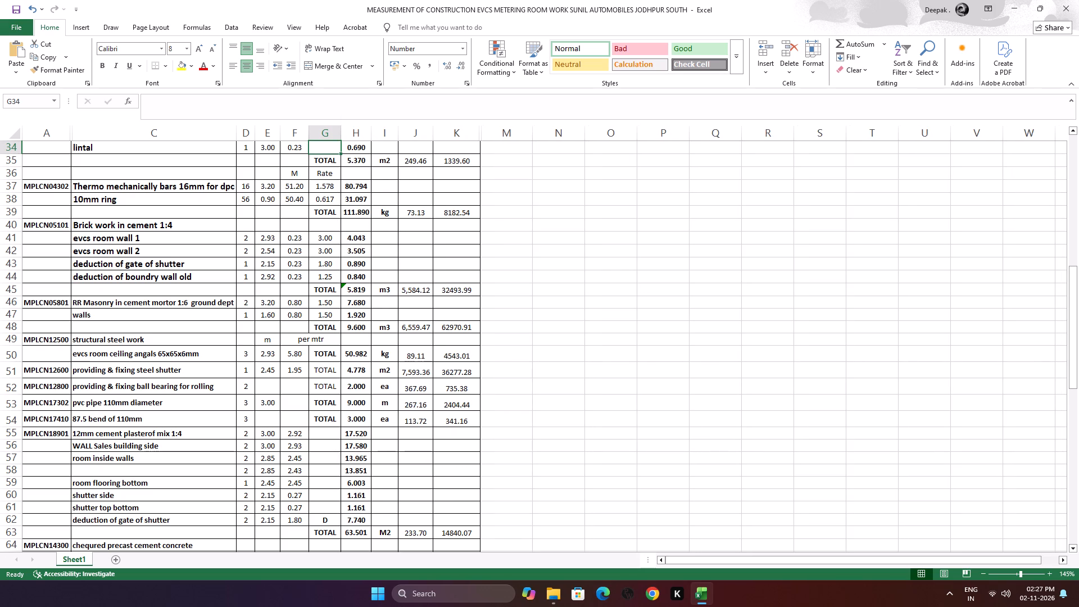
pyautogui.moveTo(399, 130); pyautogui.dragTo(395, 137)
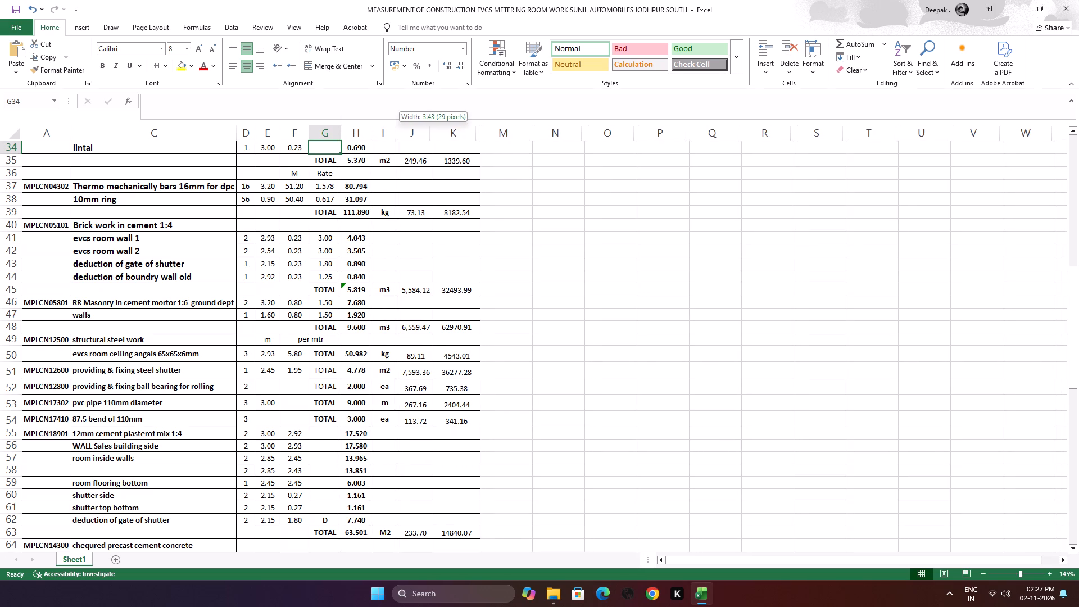
pyautogui.moveTo(395, 137); pyautogui.dragTo(393, 138)
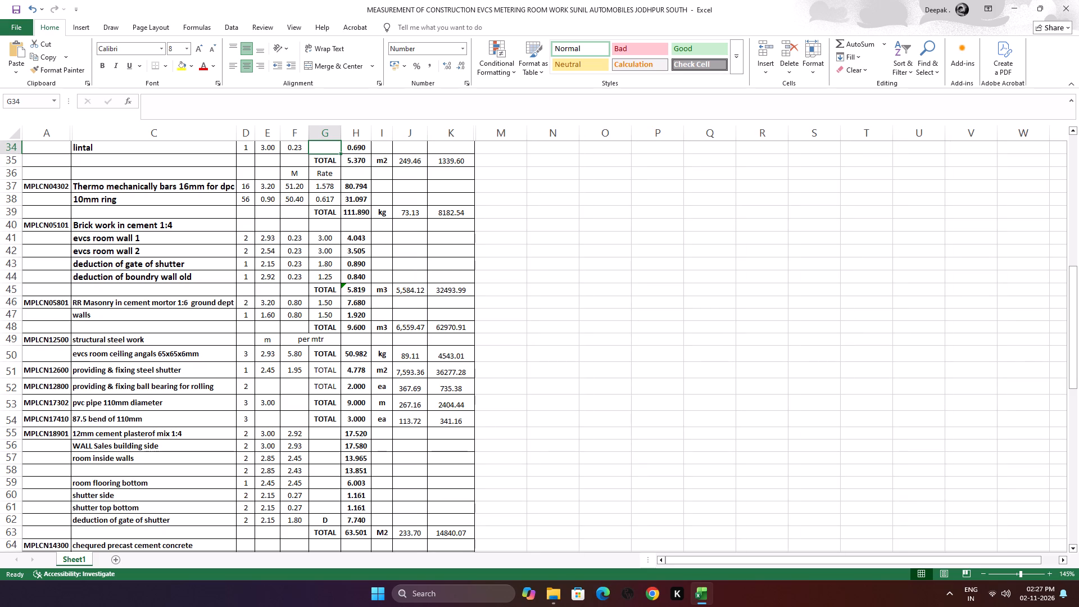
# Narrow the rate column J, keeping four-digit rates readable, and trim the amount column K to fit its figures.
pyautogui.moveTo(429, 134); pyautogui.dragTo(420, 143)
pyautogui.click(422, 137)
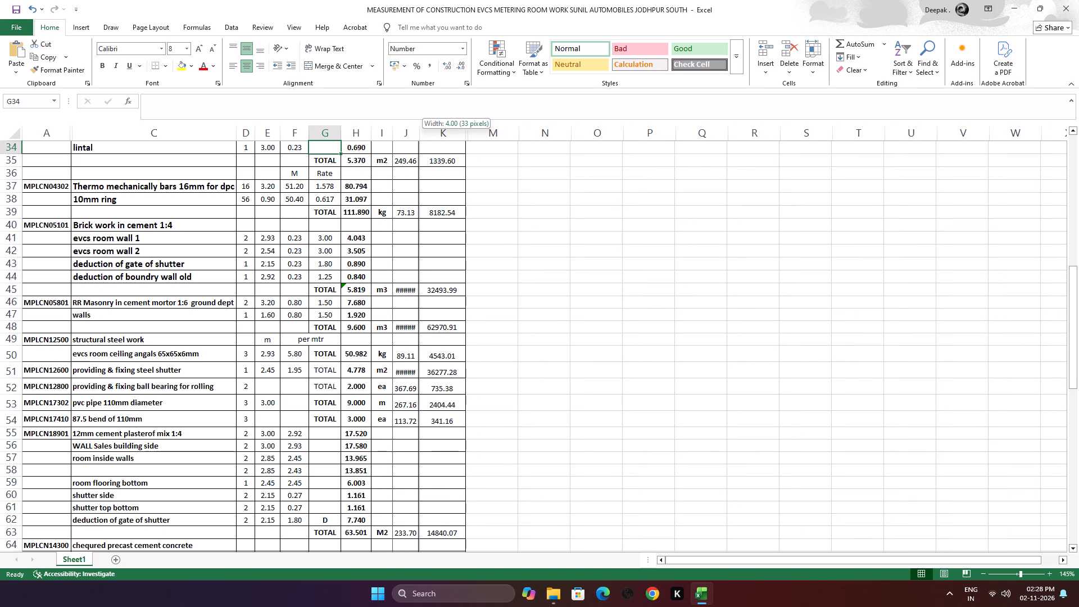
pyautogui.click(424, 137)
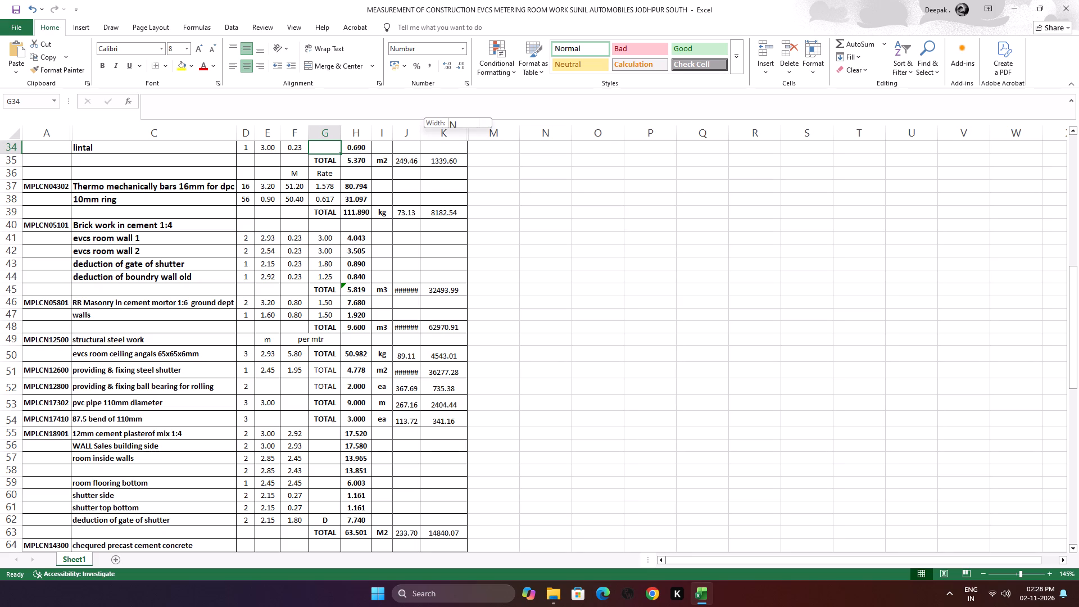
pyautogui.click(425, 135)
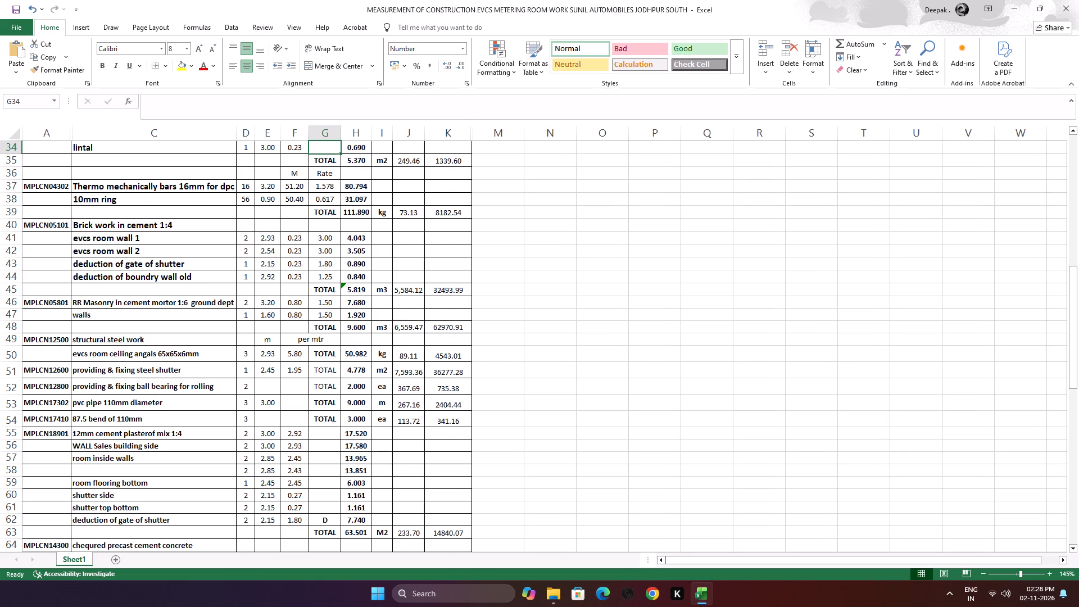
pyautogui.moveTo(472, 134); pyautogui.dragTo(468, 134)
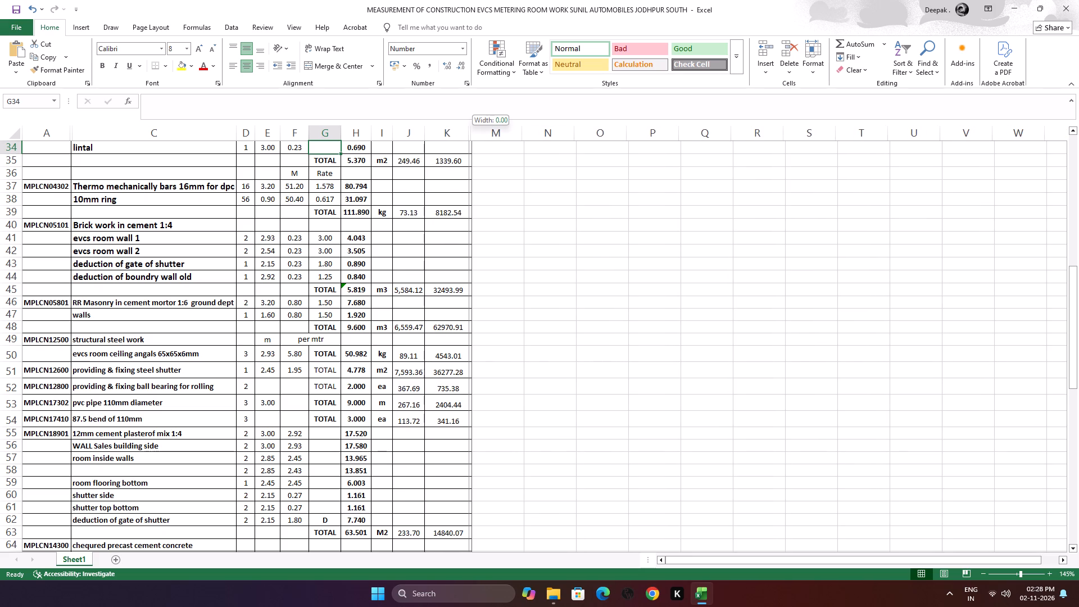
pyautogui.moveTo(468, 134); pyautogui.dragTo(466, 137)
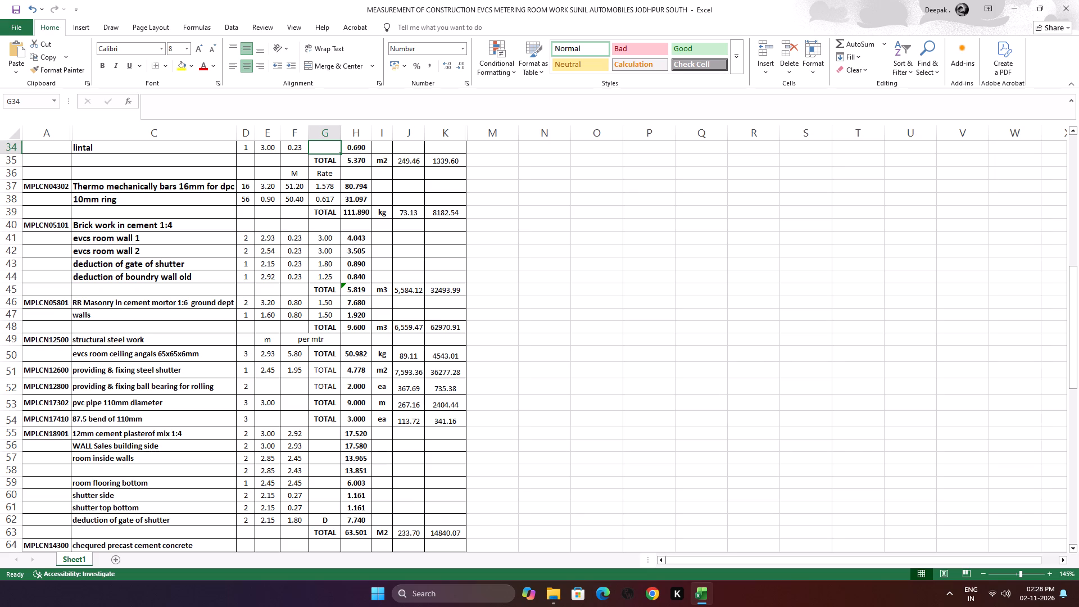
# Reduce the font size of the GST 18% amount in K102 to 8 and centre it horizontally in its cell.
pyautogui.scroll(-5, 297, 276)
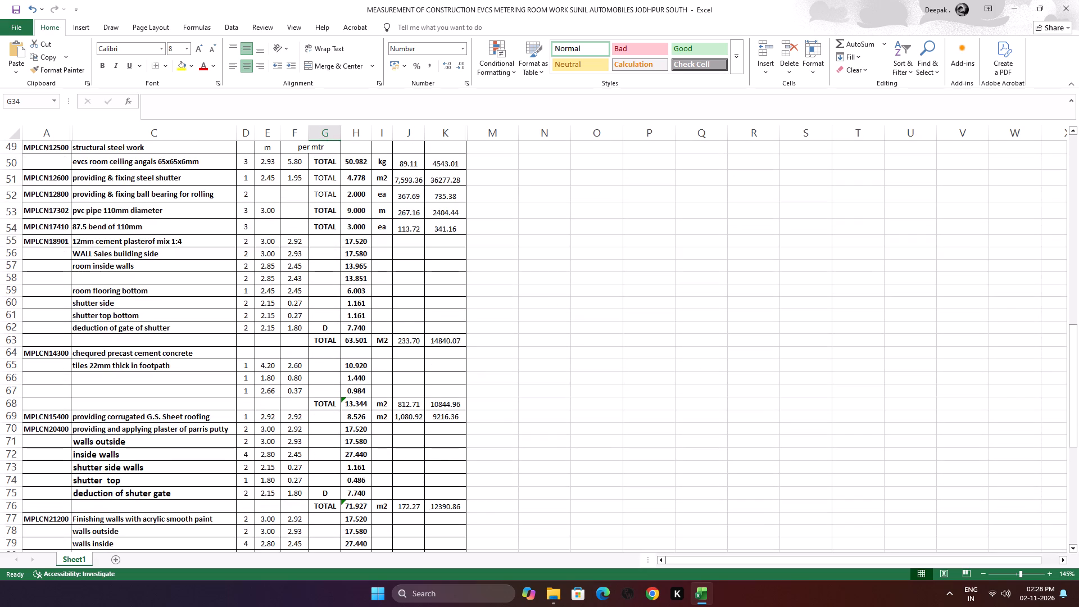
pyautogui.scroll(-7, 297, 276)
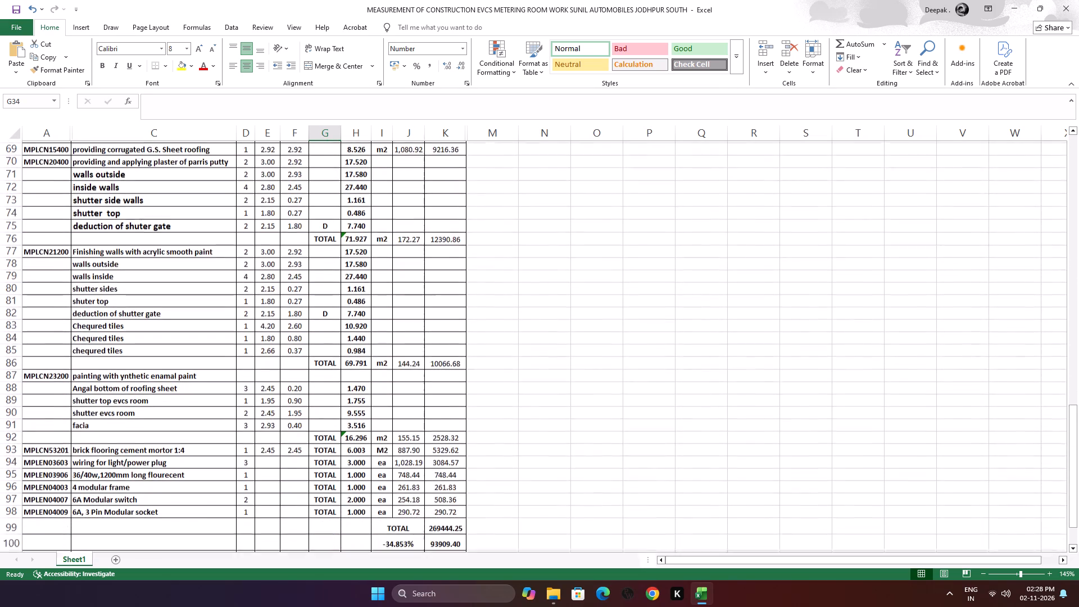
pyautogui.scroll(-2, 297, 276)
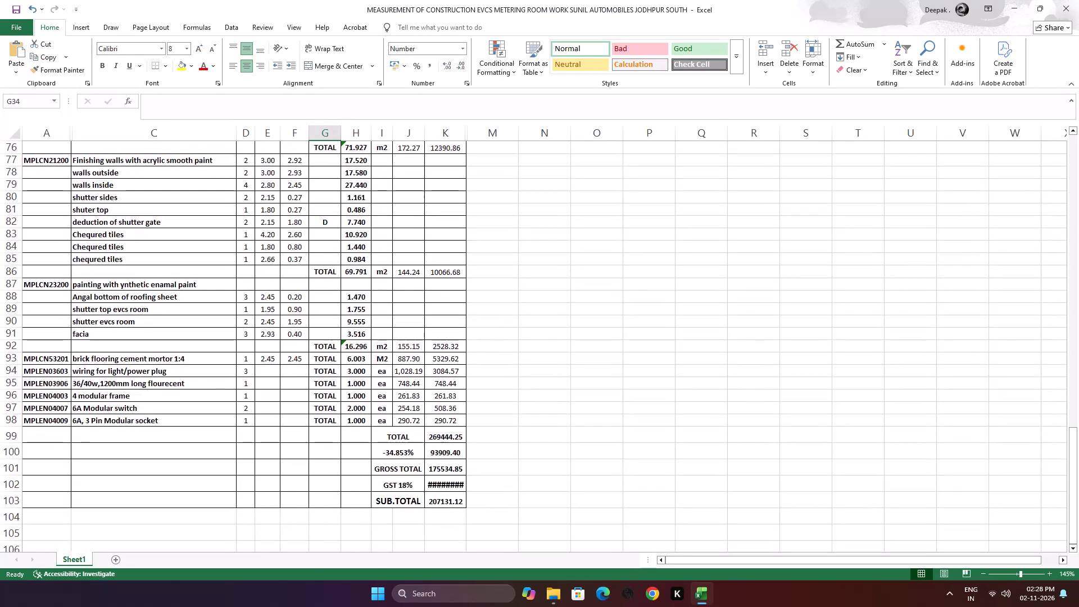
pyautogui.scroll(-3, 297, 276)
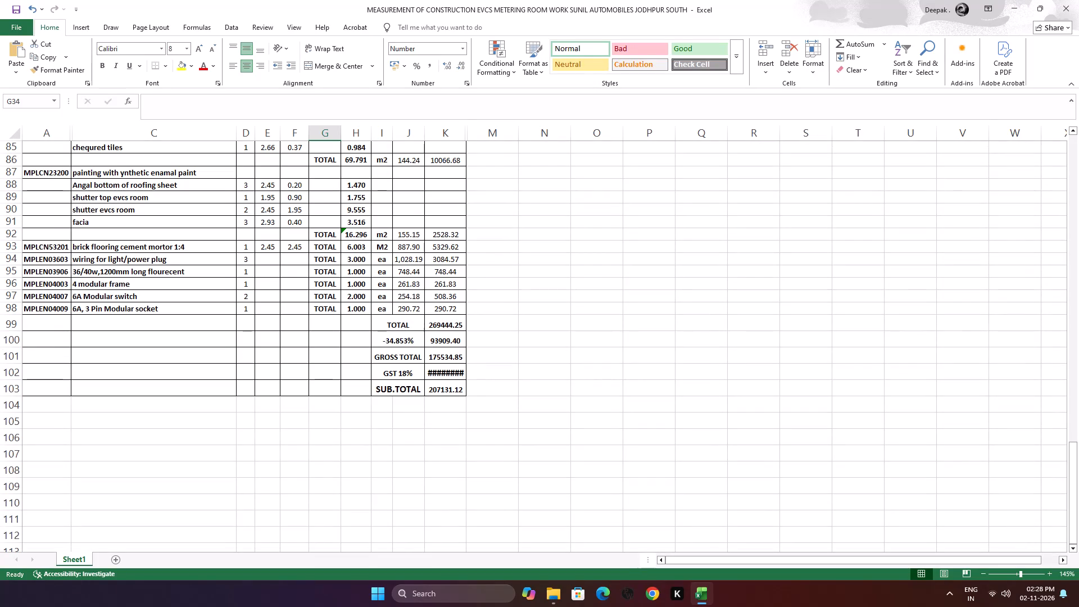
pyautogui.click(457, 377)
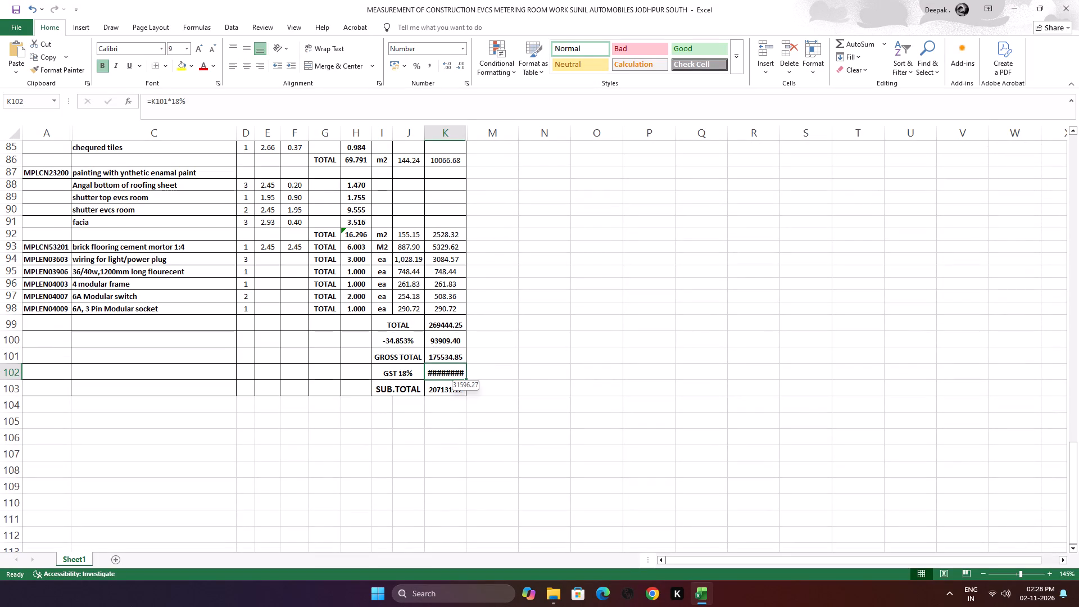
pyautogui.click(211, 48)
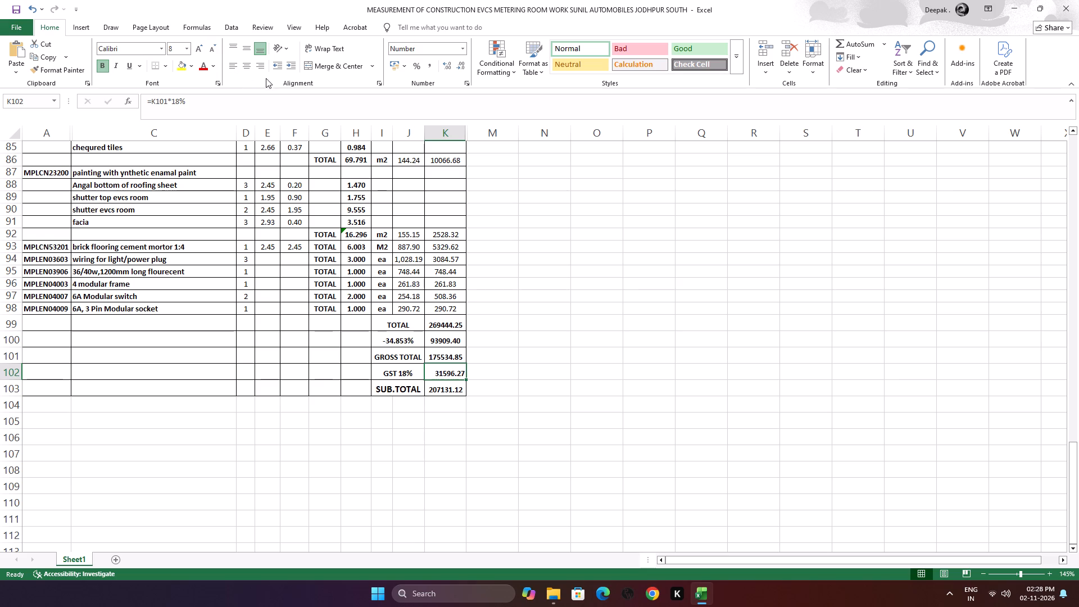
pyautogui.click(248, 71)
# Check the measurement sheet's page layout in the print preview.
pyautogui.click(16, 28)
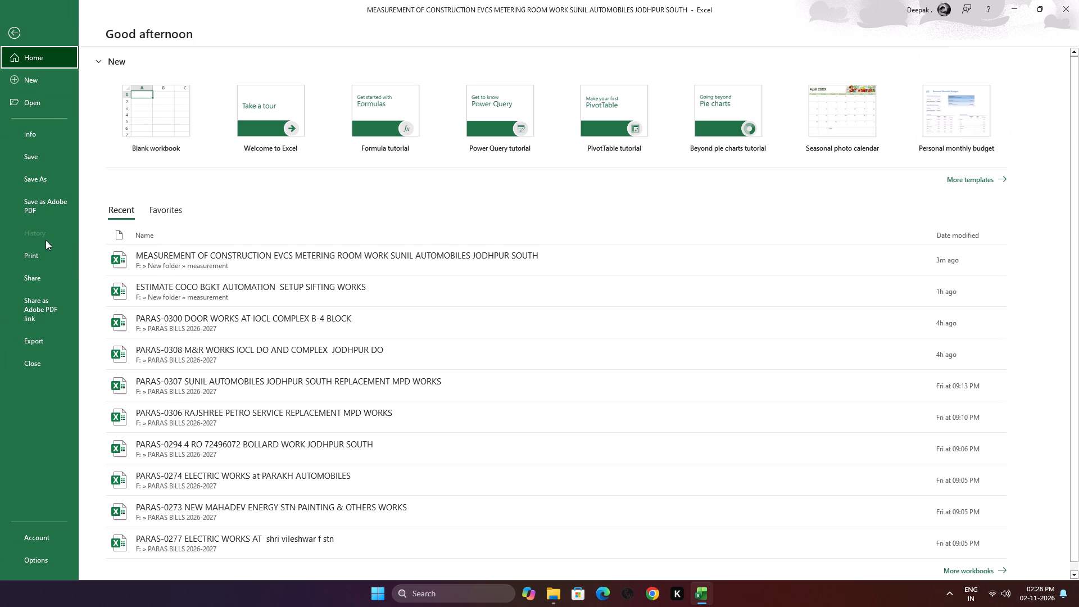
pyautogui.click(42, 251)
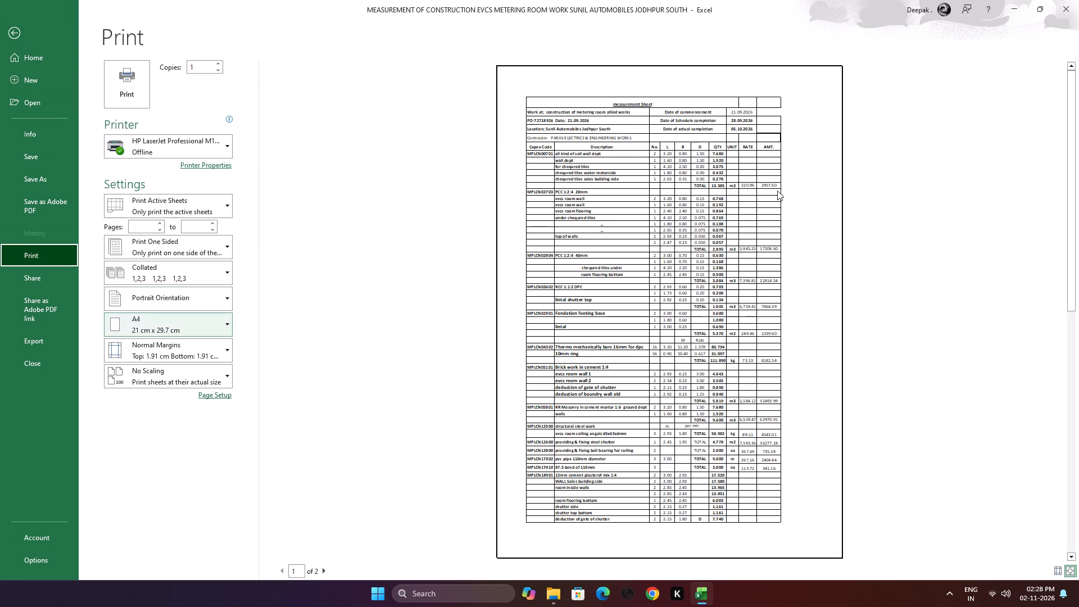
# Close the measurement workbook, saving its changes in the measurement folder.
pyautogui.click(1065, 5)
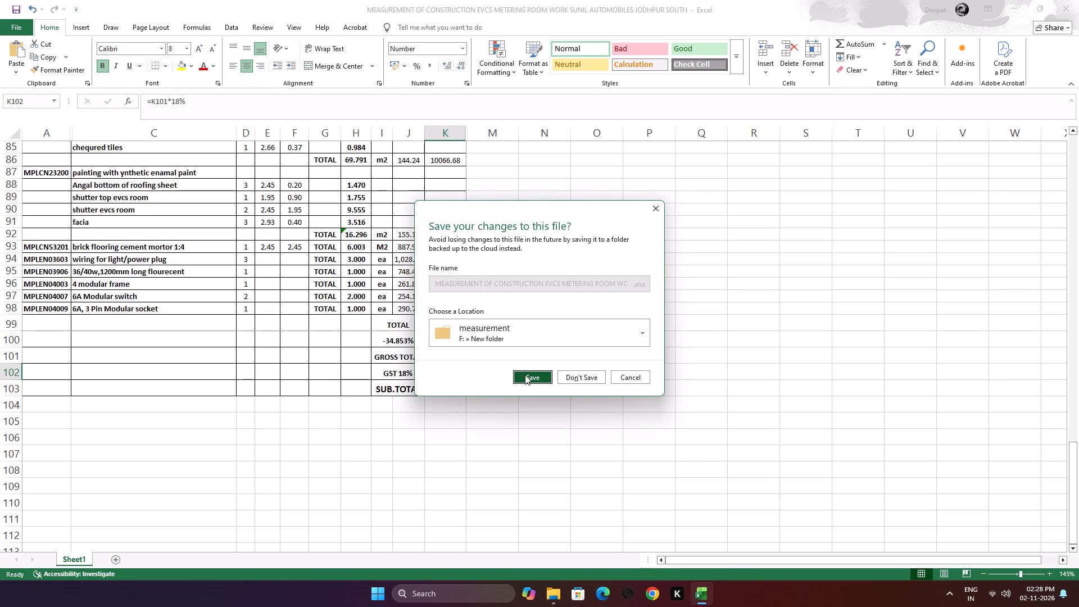
pyautogui.doubleClick(527, 375)
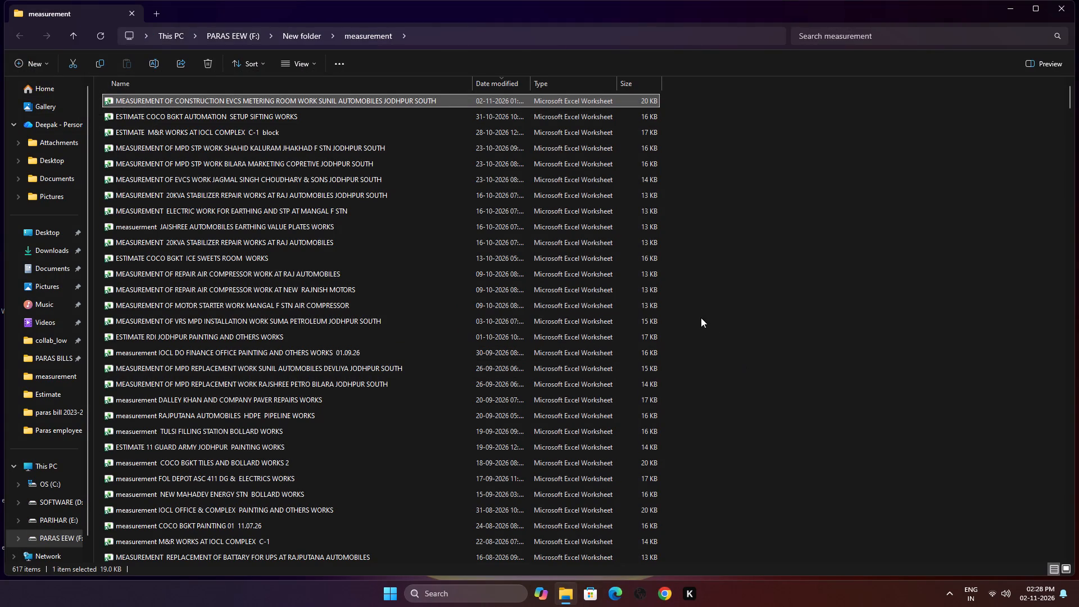
# Switch to Google Chrome and open it with the SNP profile.
pyautogui.click(660, 592)
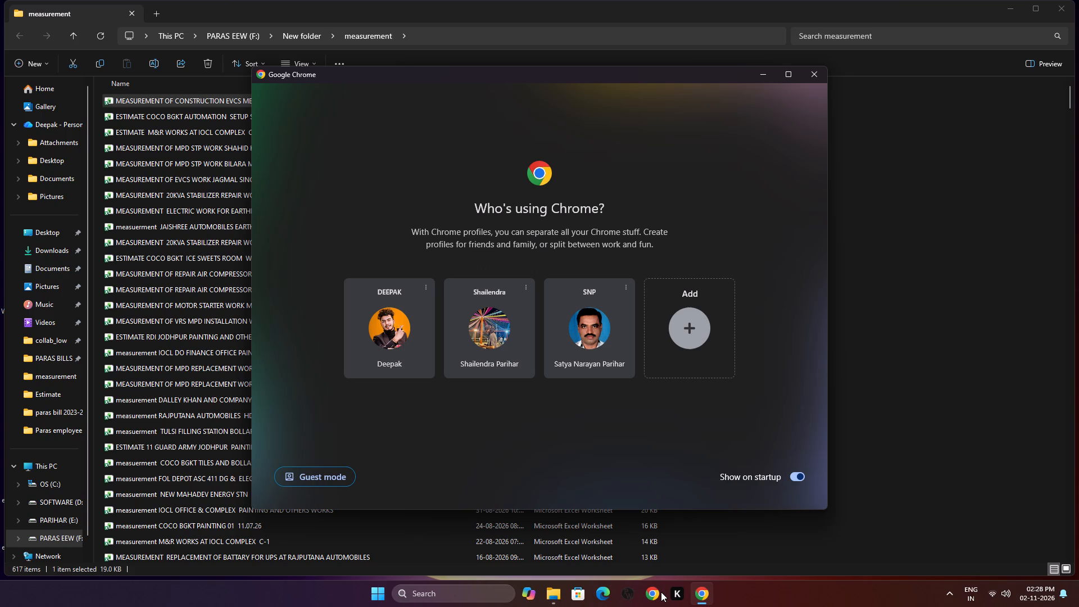
pyautogui.click(575, 332)
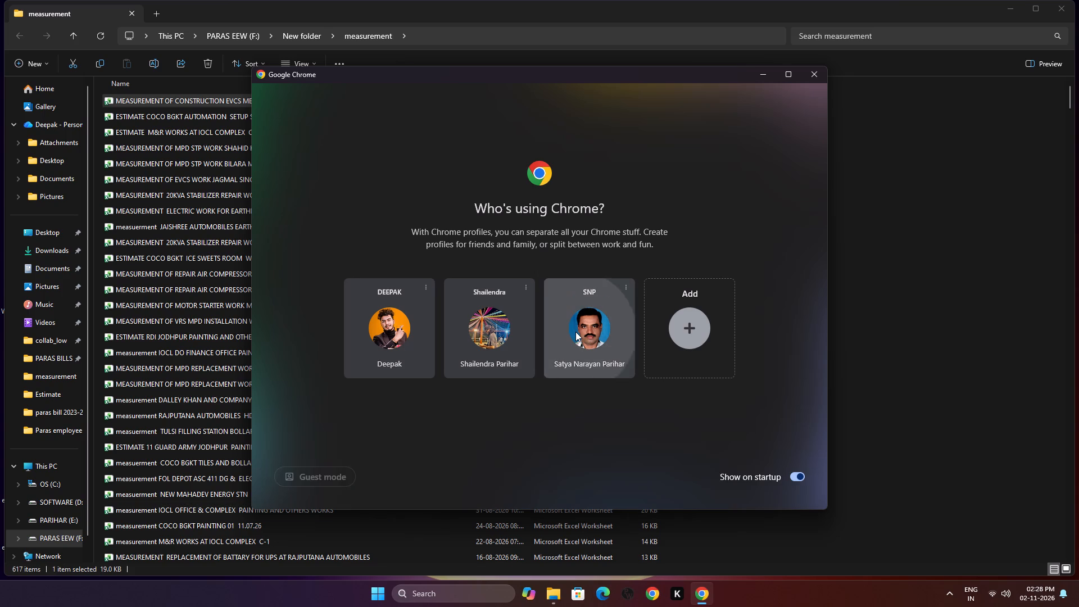